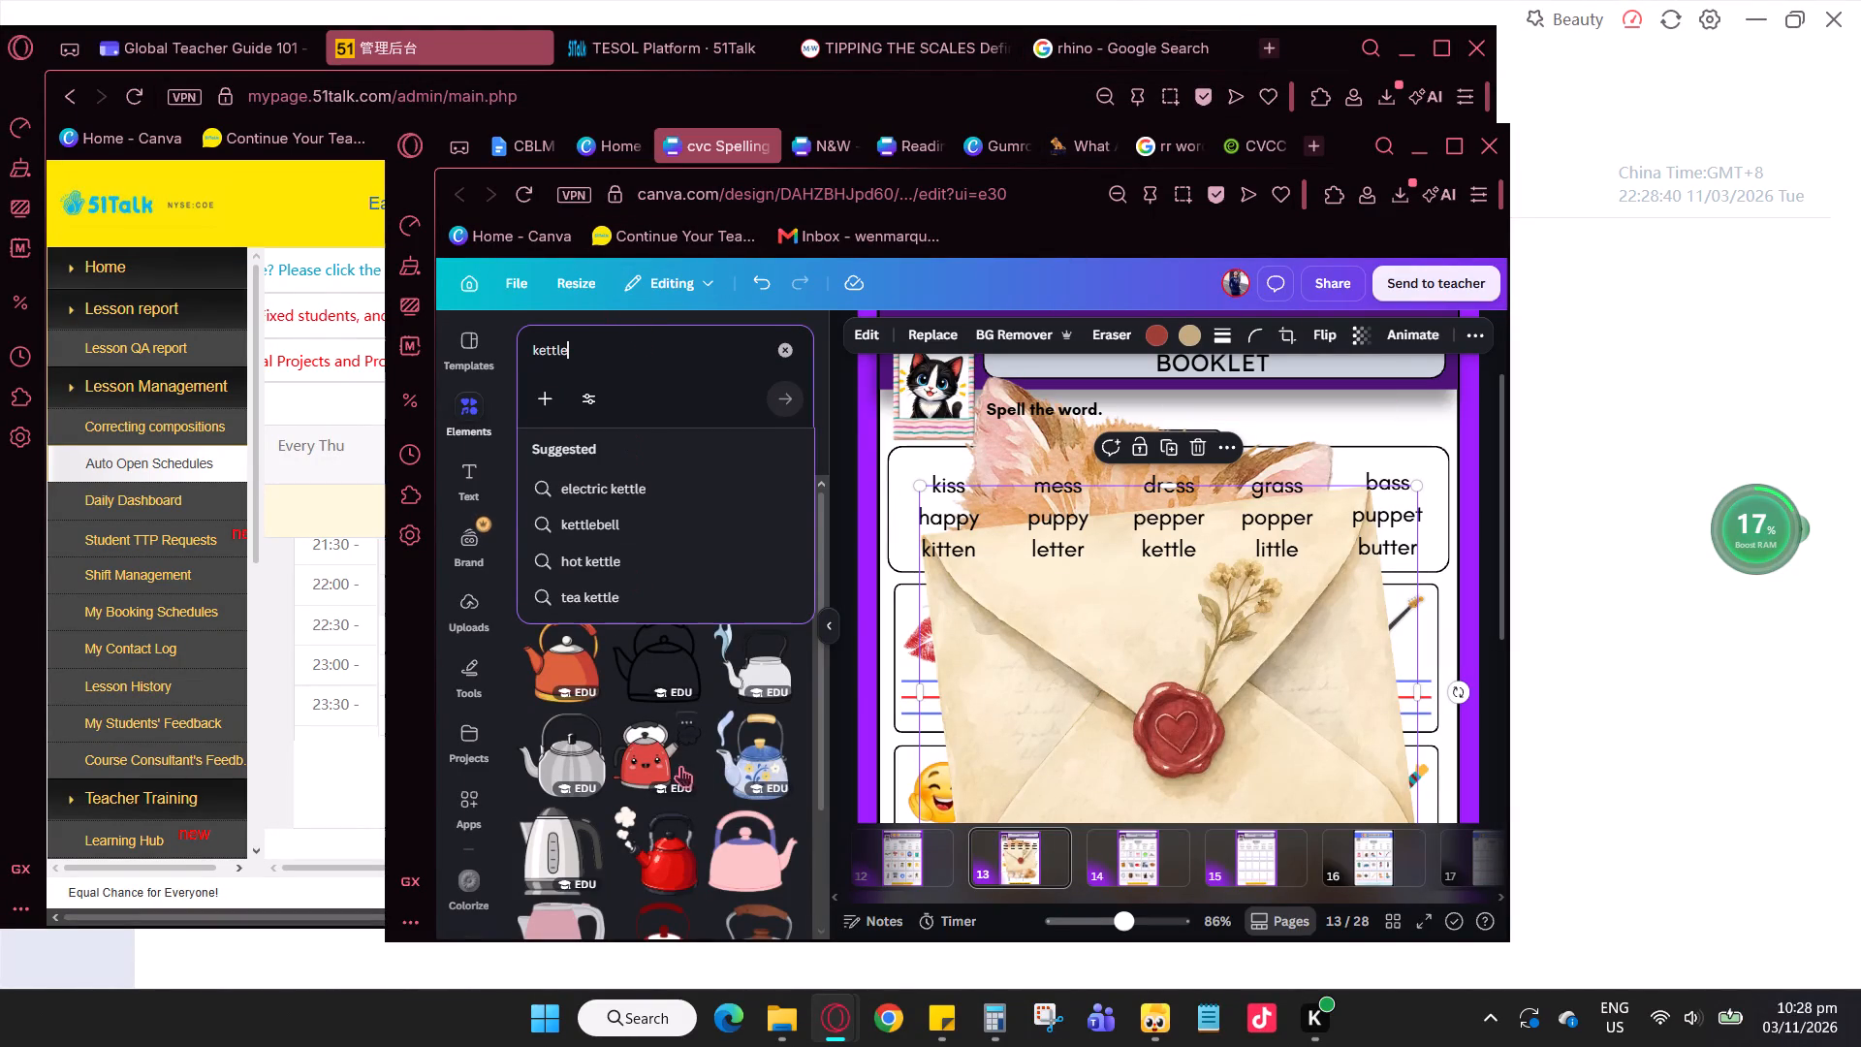
Add the blue floral kettle illustration from the graphics results to page 13.
left_click(741, 763)
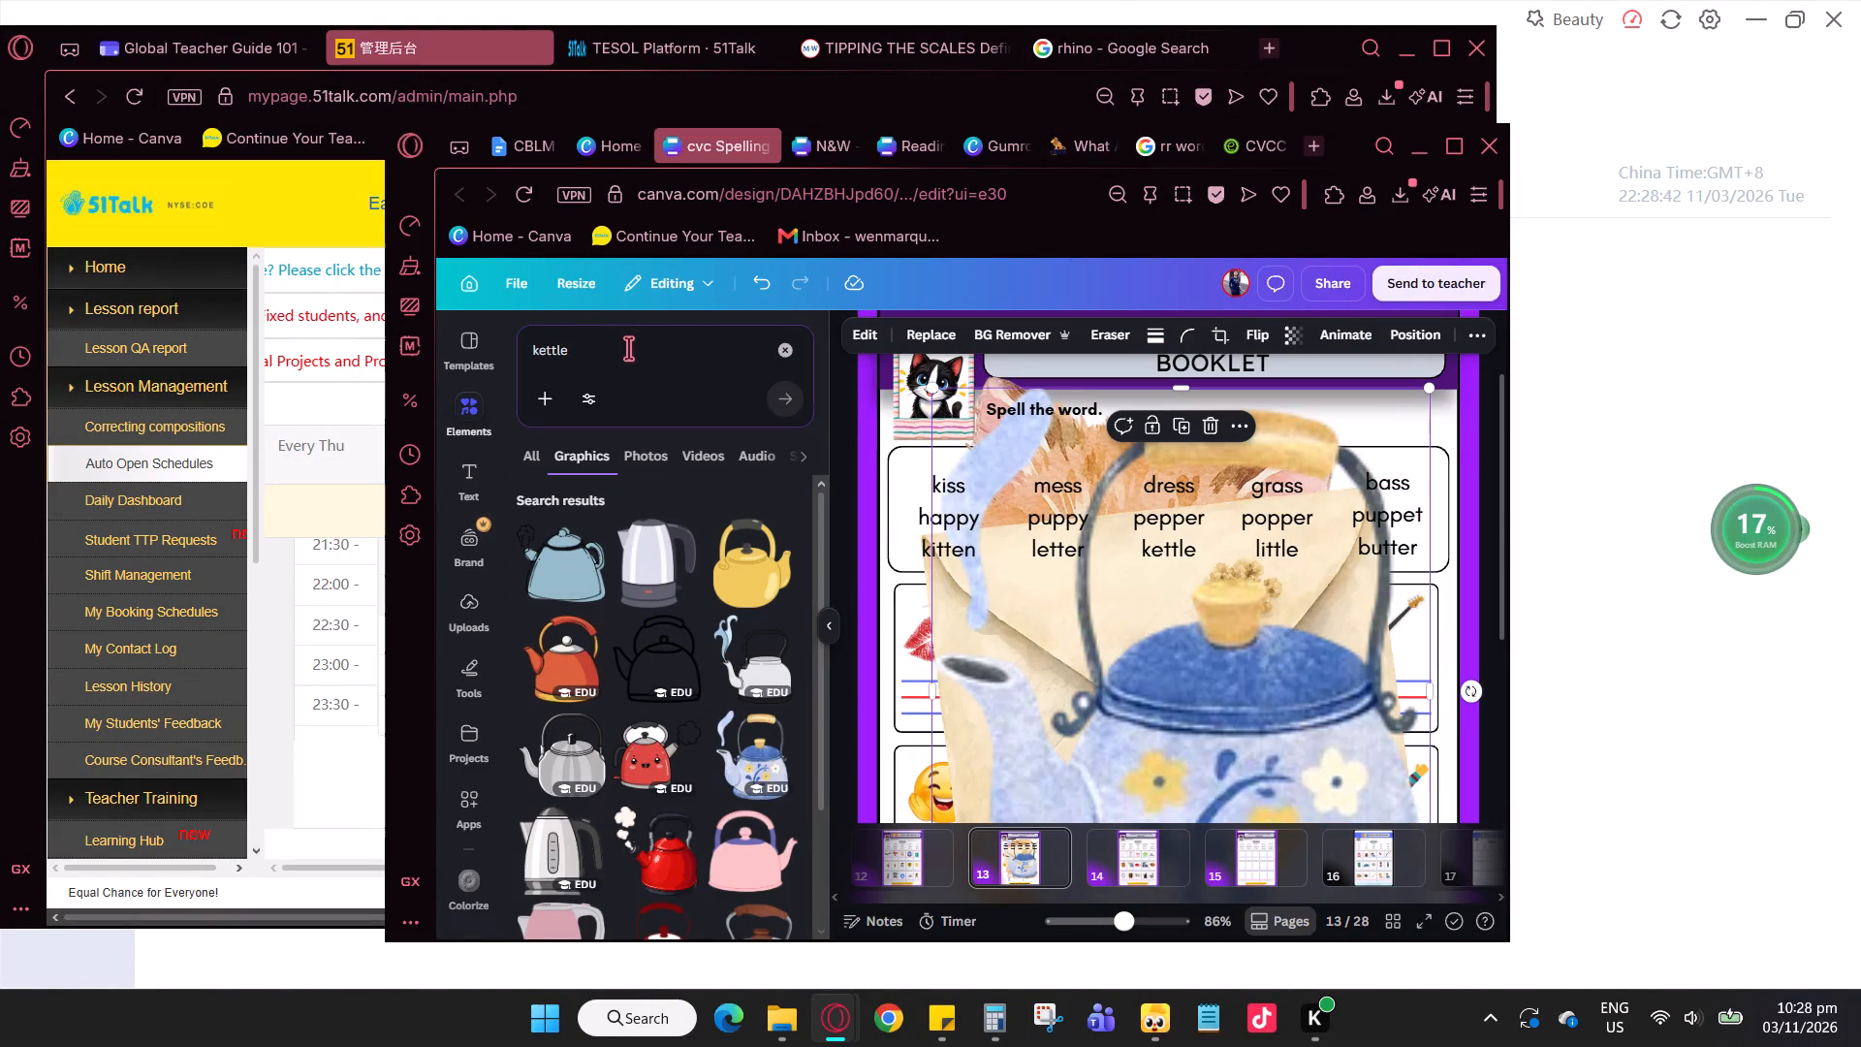
Search the graphics library for "little".
left_click(628, 348)
key("ctrl+a")
type("little")
key("Return")
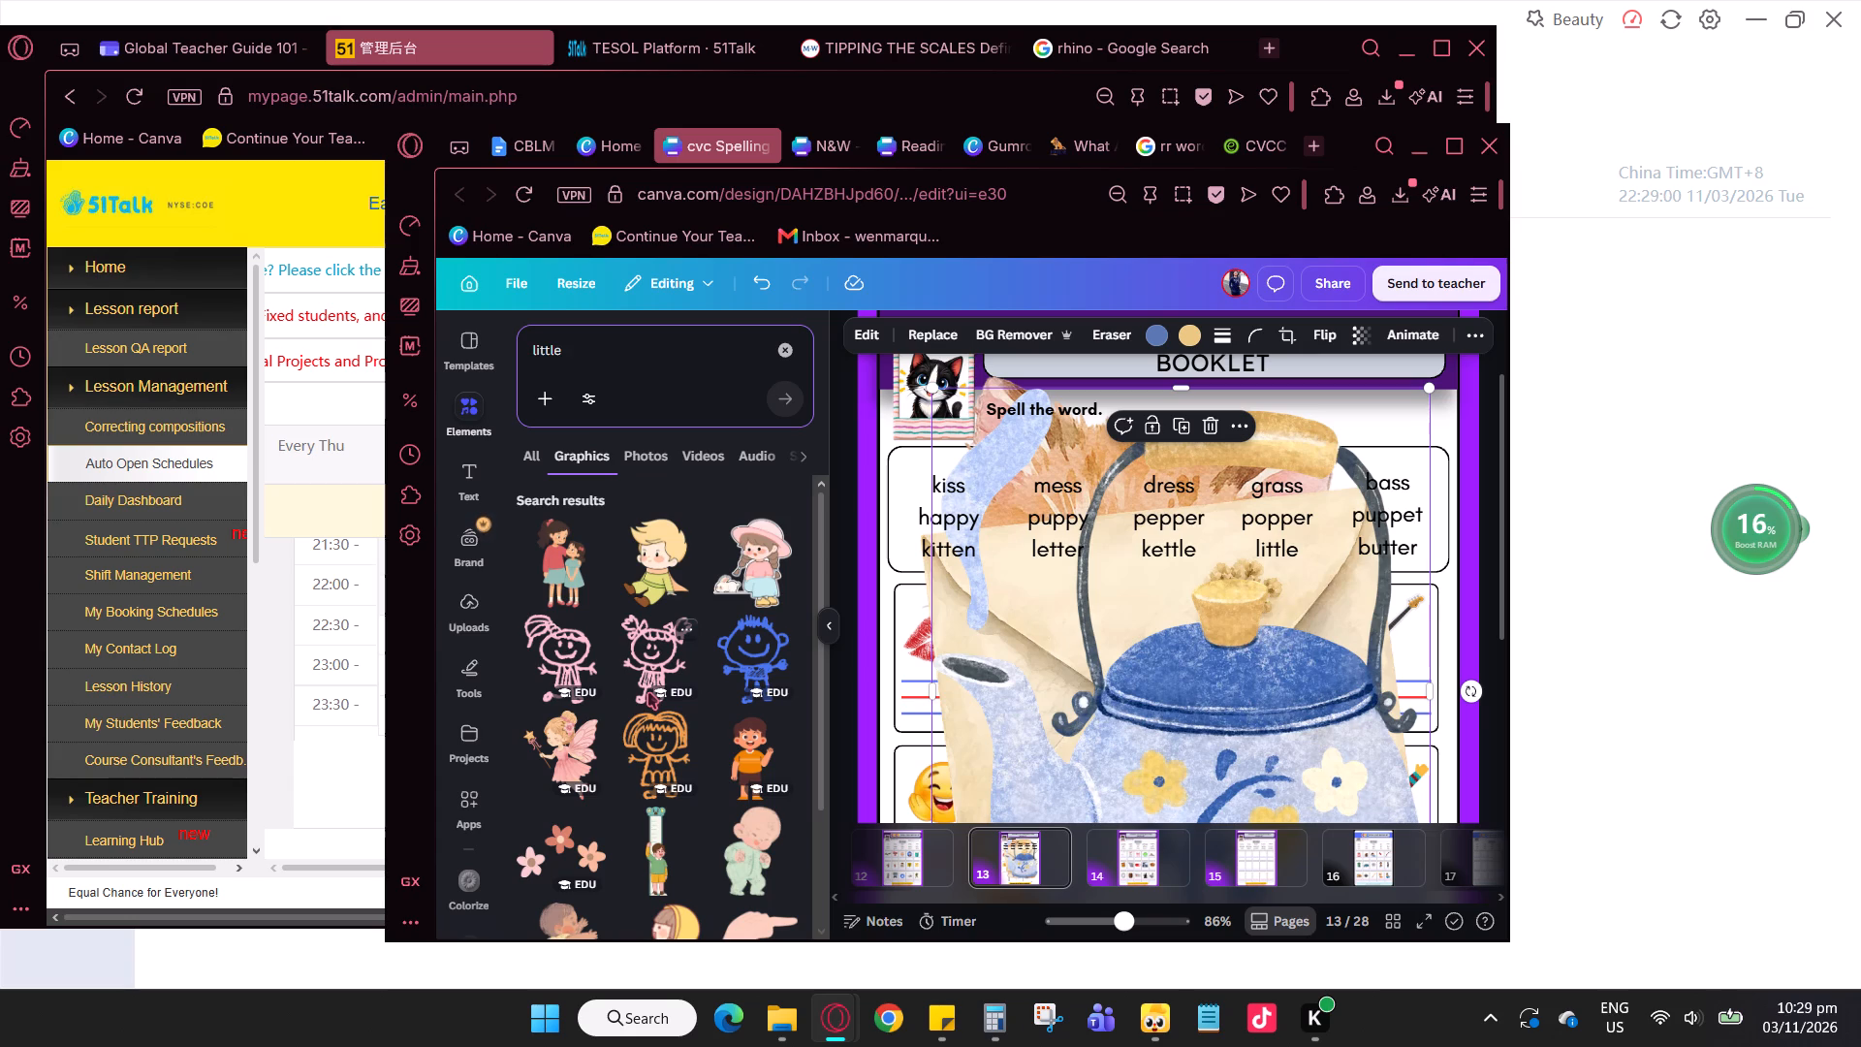
Search the graphics for "butter" and add the watercolour butter block in open wrapping paper to page 13.
key("ctrl+a")
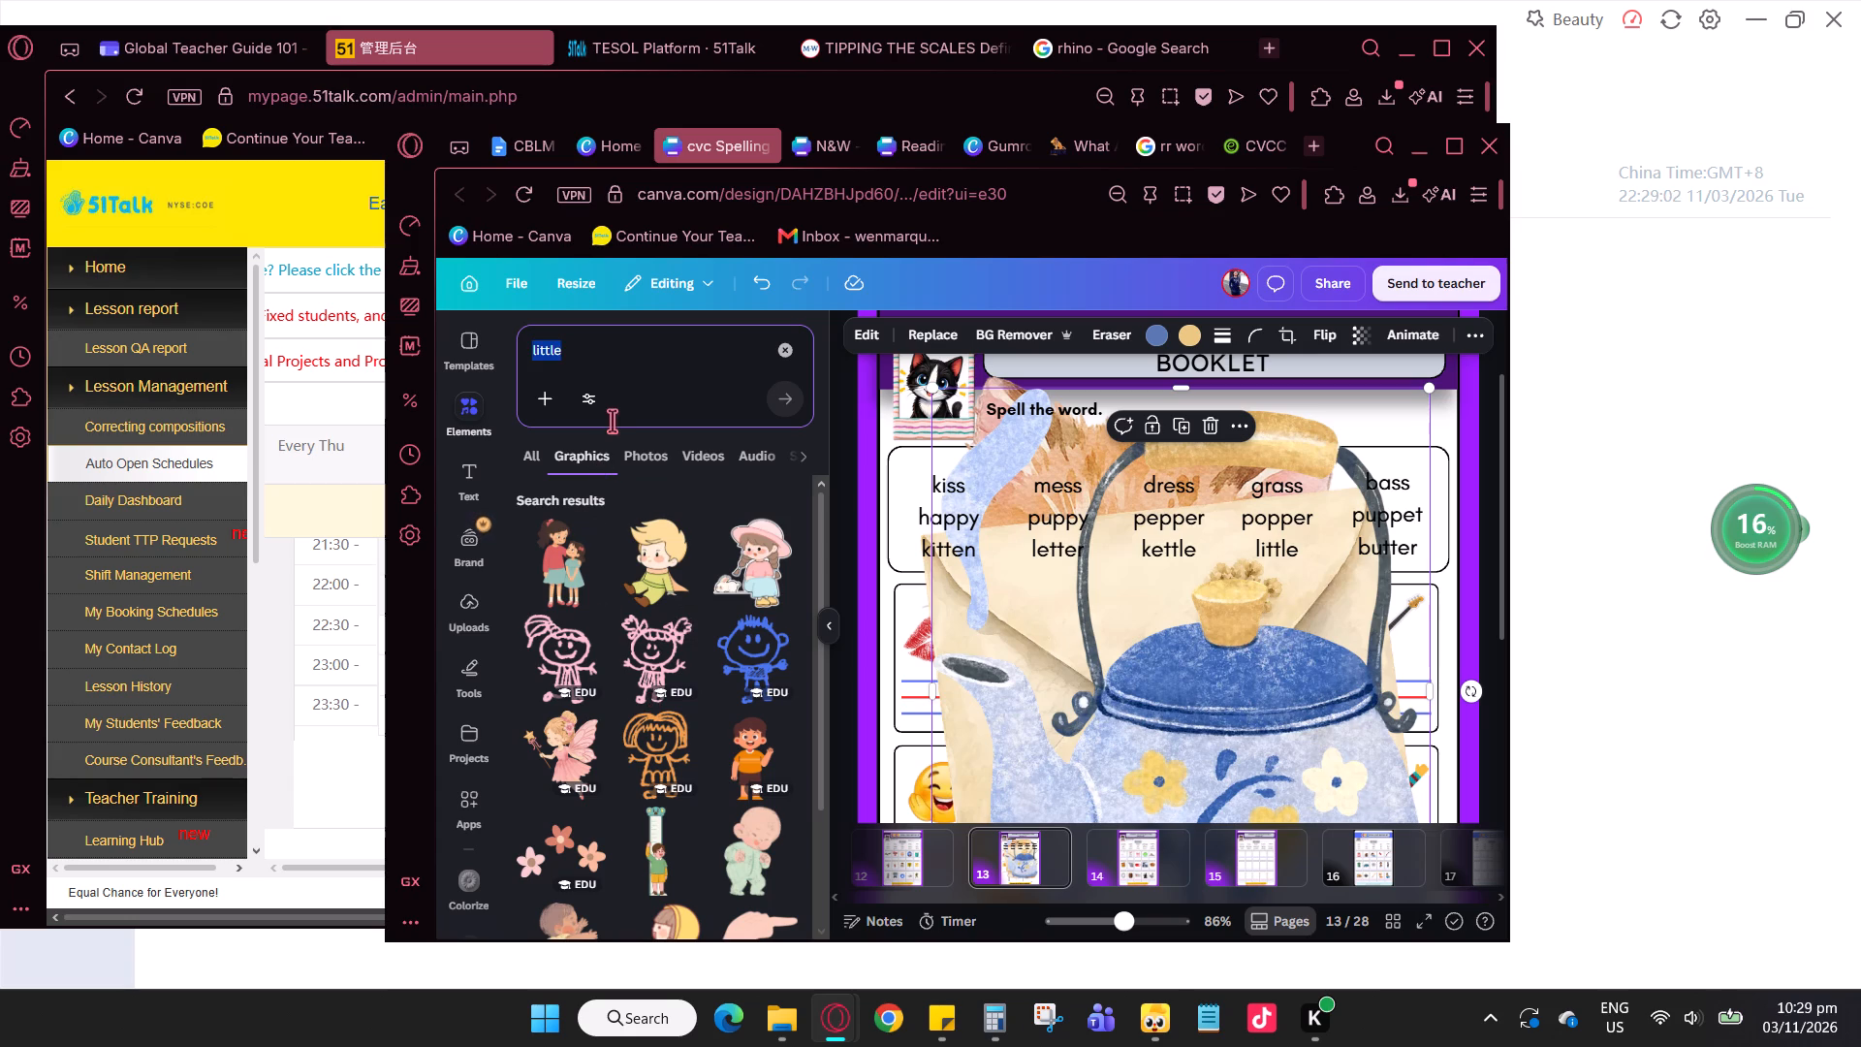
type("butter")
key("Return")
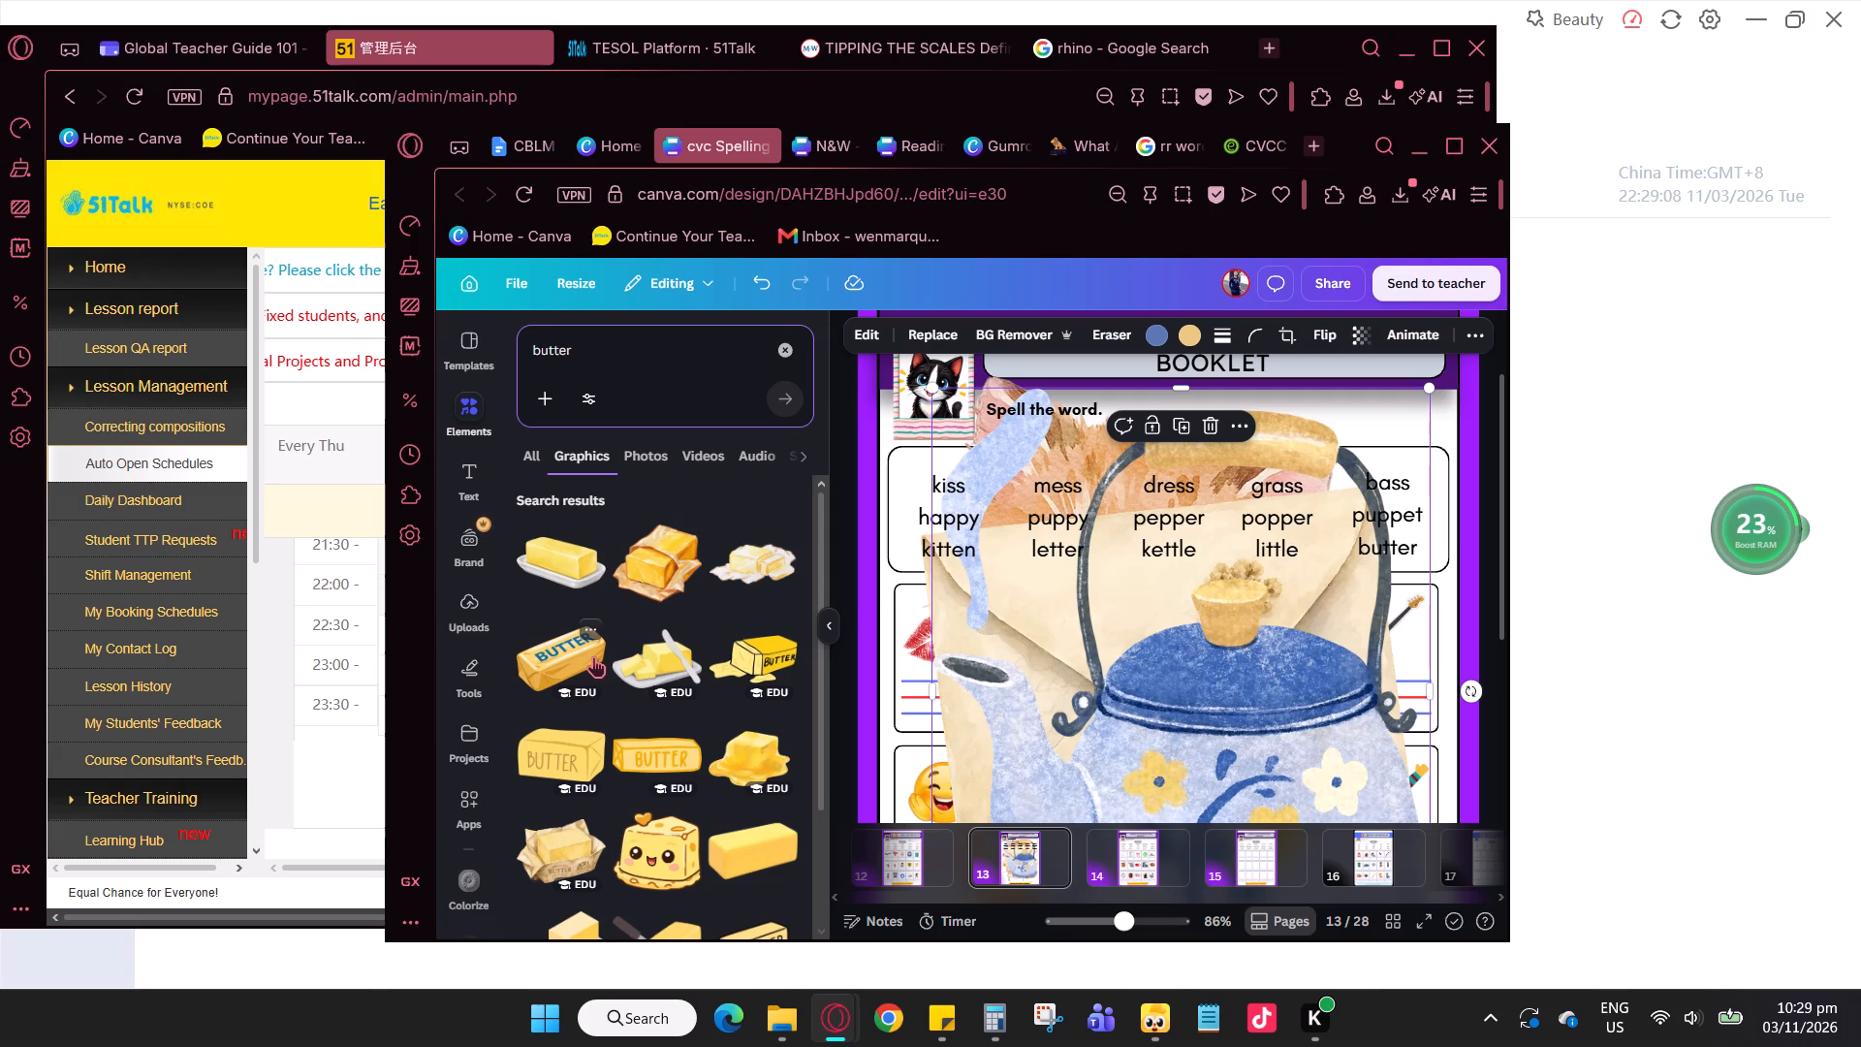
scroll(615, 746, "down", 1)
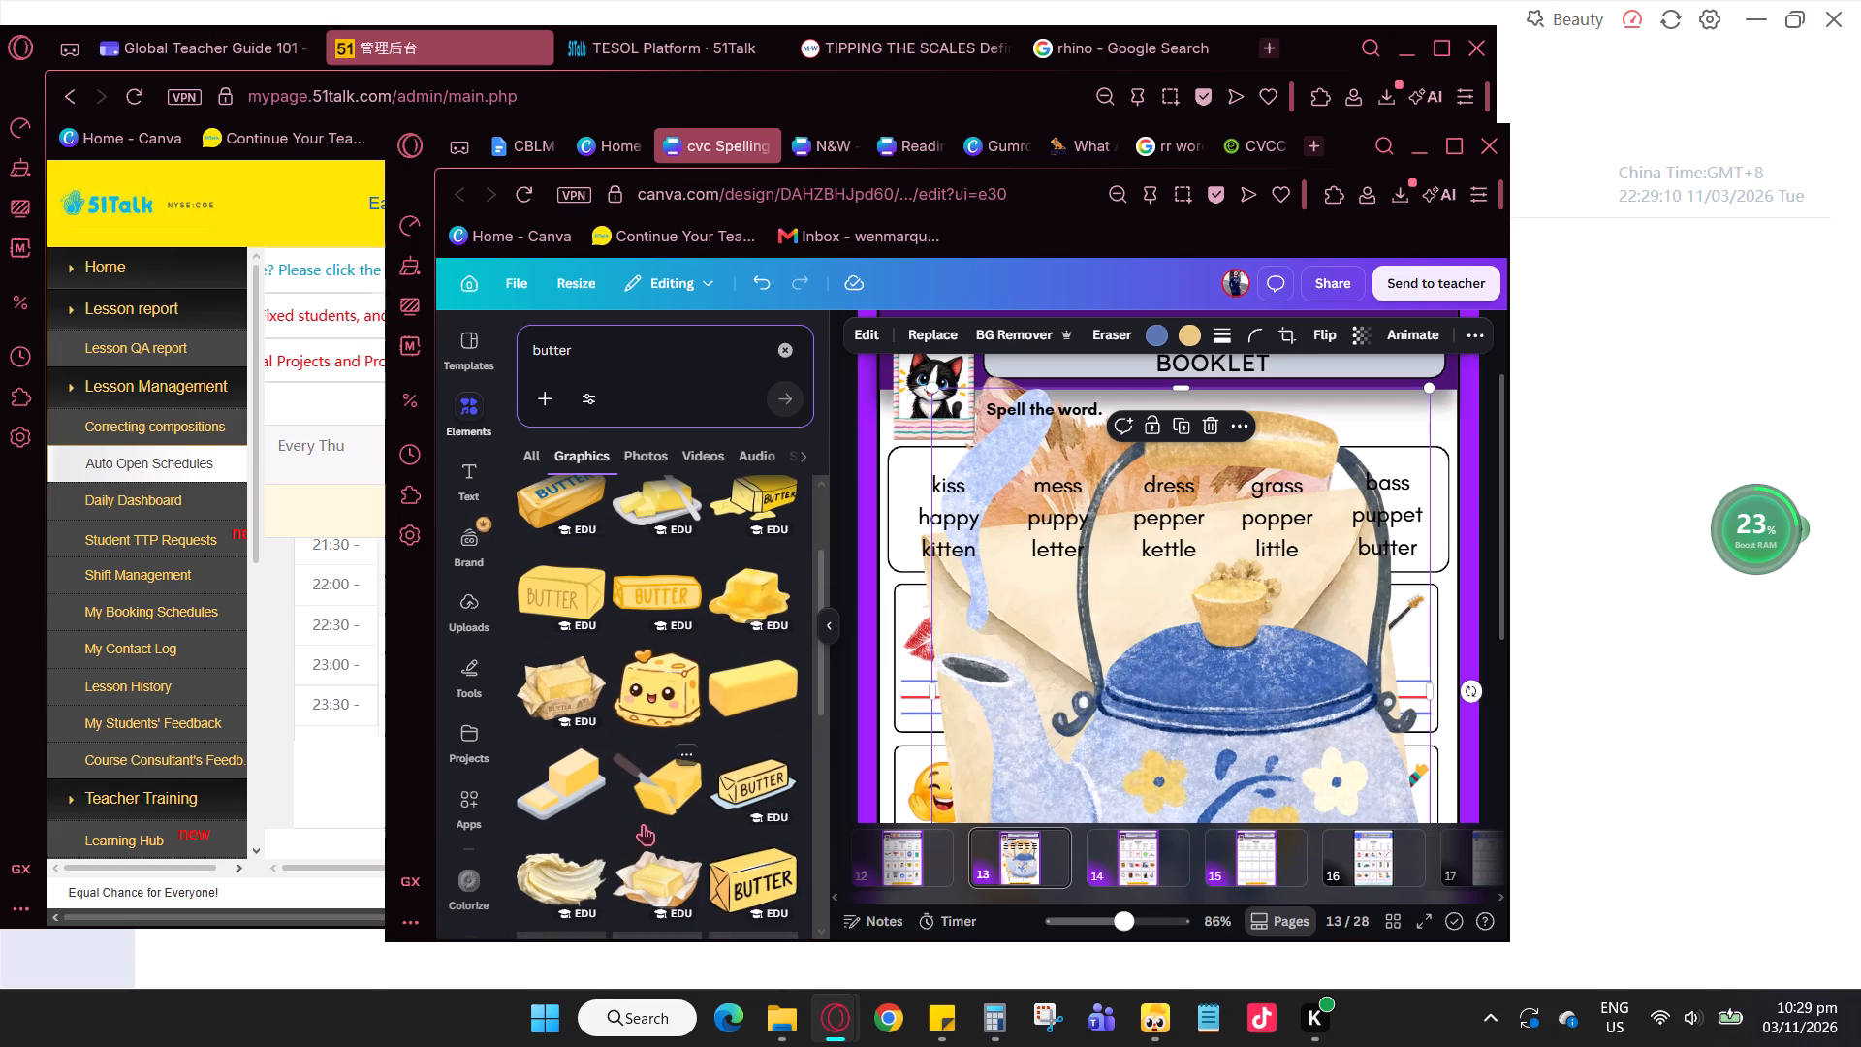
left_click(665, 890)
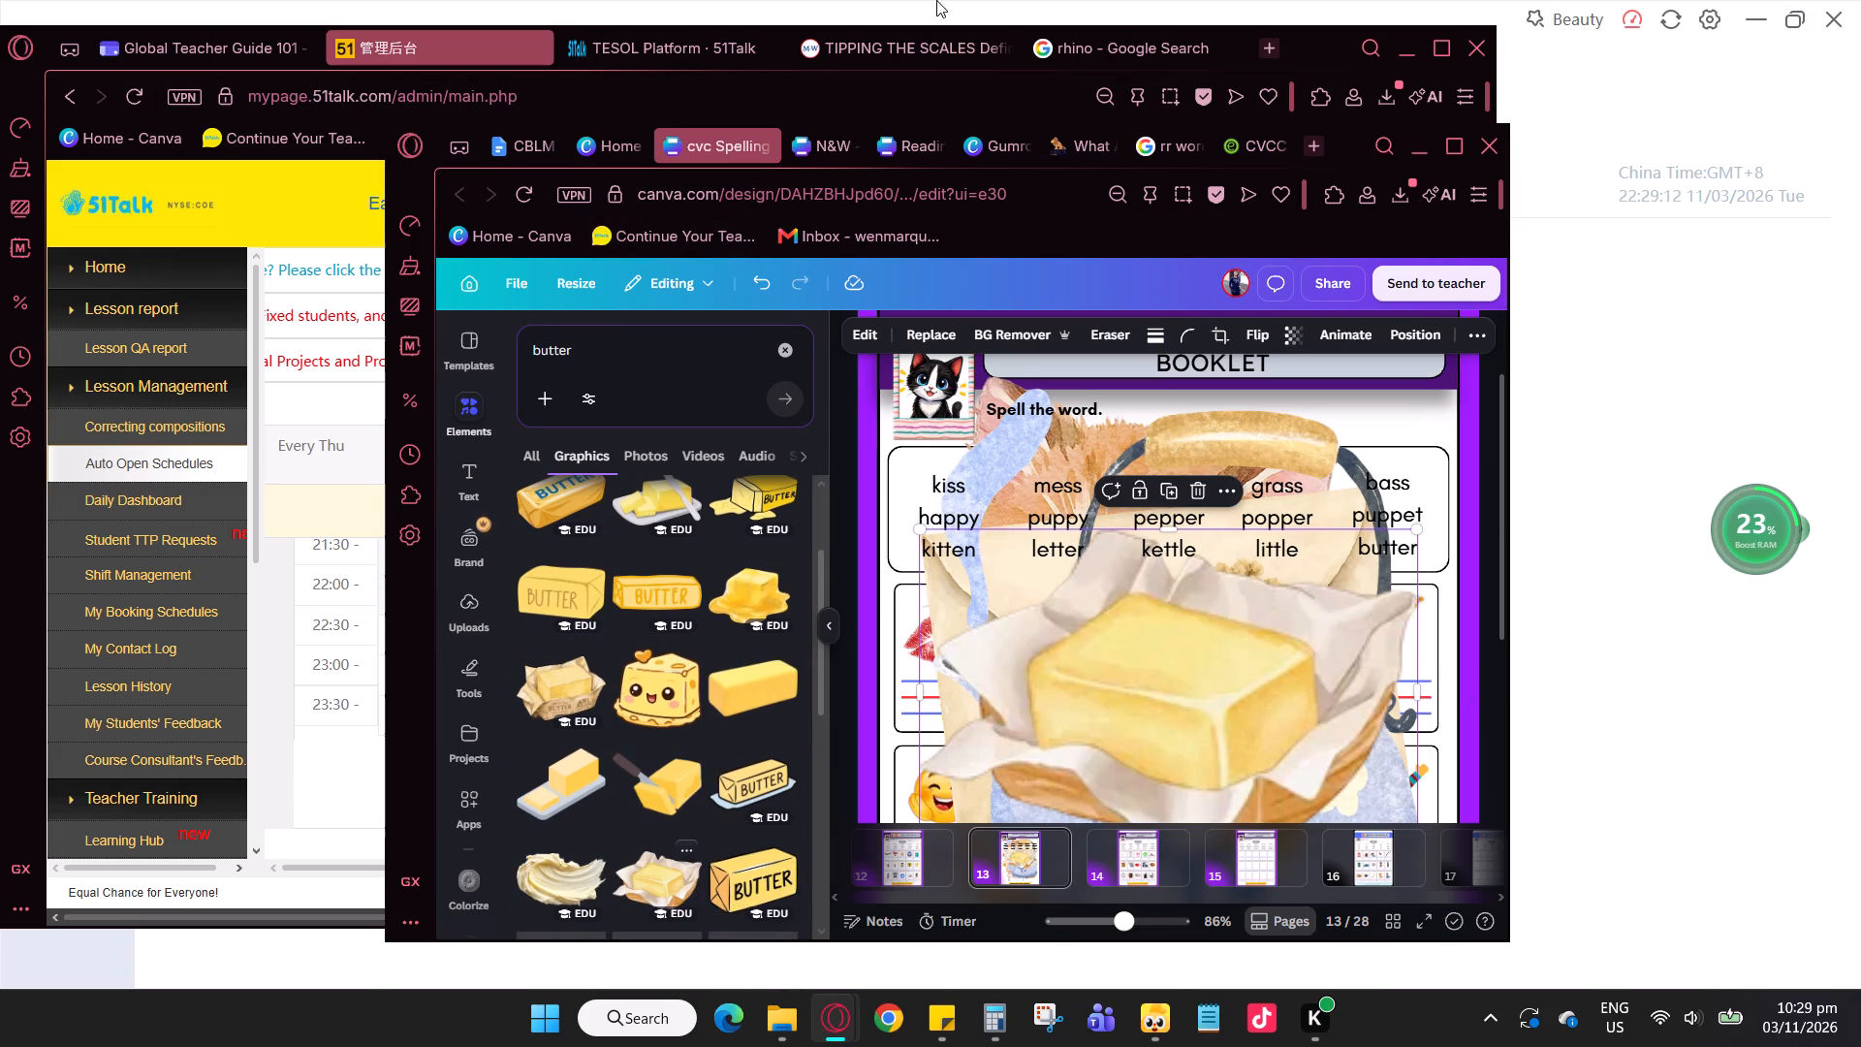
Shrink the overlapping butter, kettle, envelope and kitten graphics so they no longer cover the word bank on page 13.
scroll(1346, 538, "down", 1)
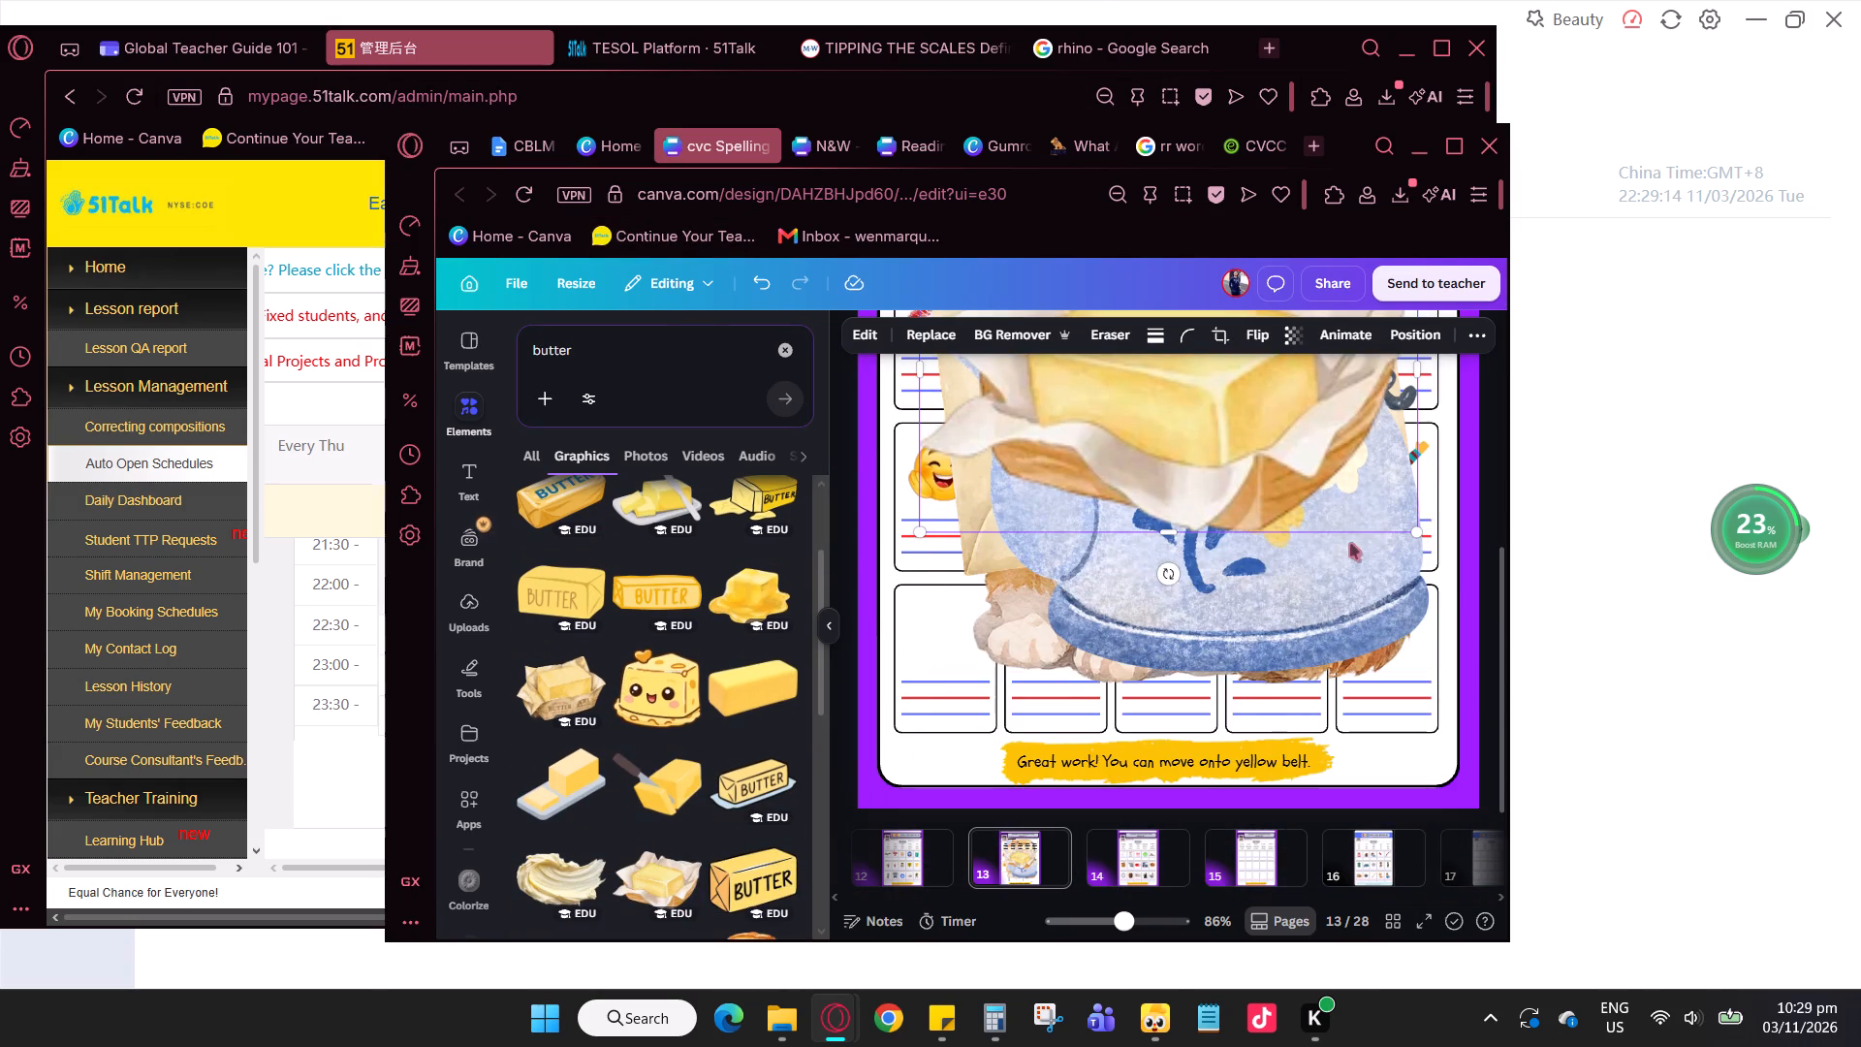
scroll(1336, 556, "up", 1)
left_click_drag(916, 532, 920, 532)
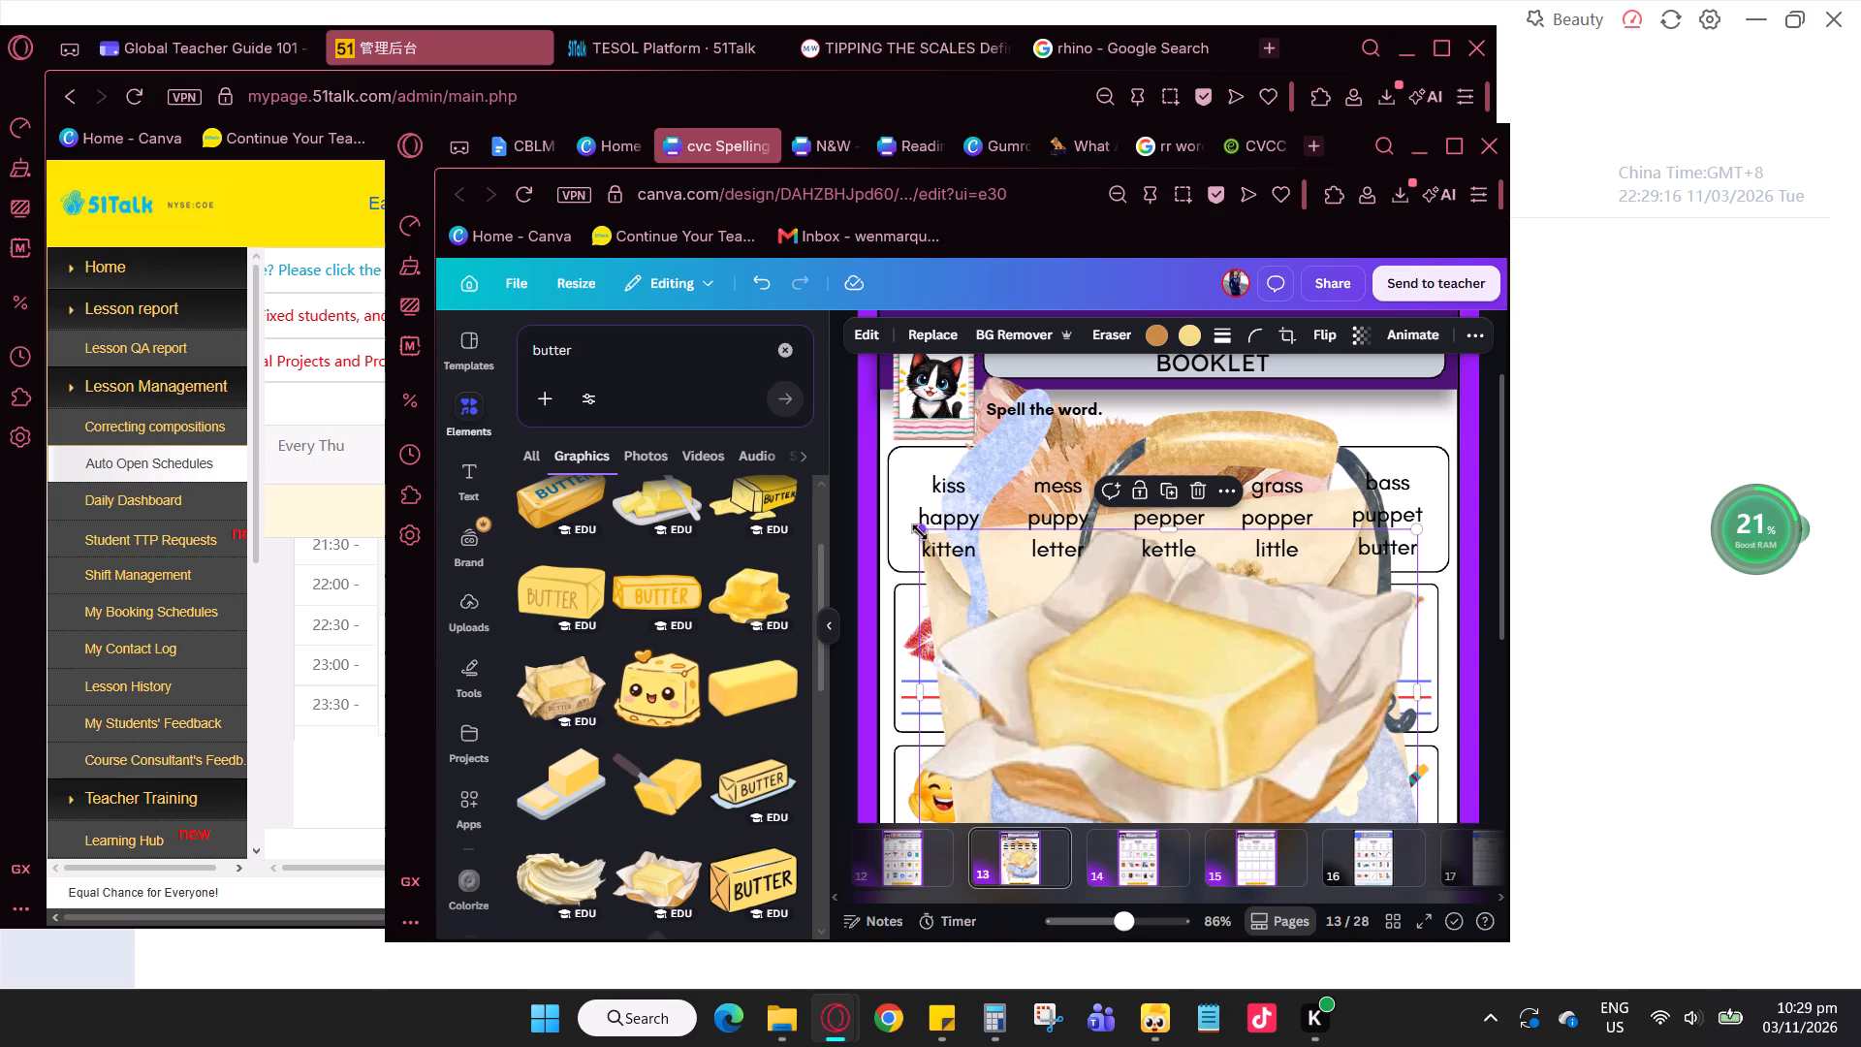
left_click_drag(920, 532, 1265, 717)
left_click(1208, 696)
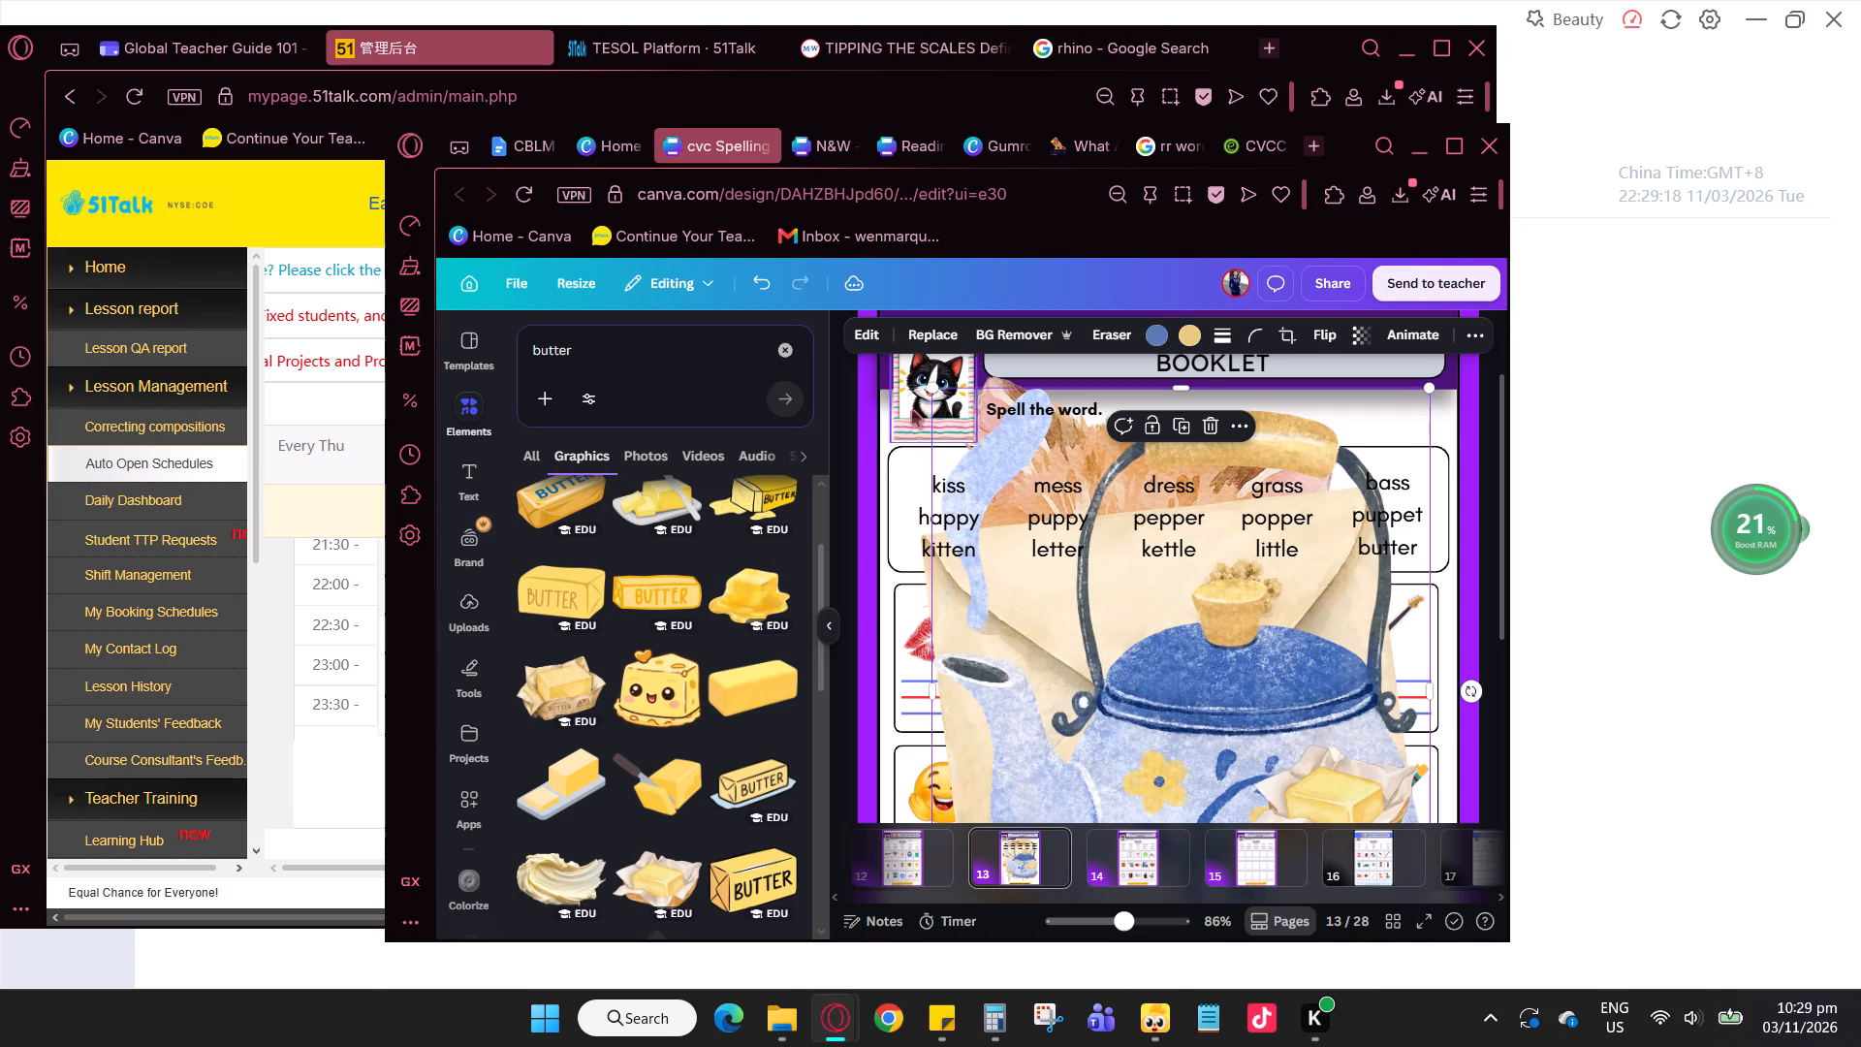
left_click_drag(930, 389, 1232, 754)
left_click(1014, 667)
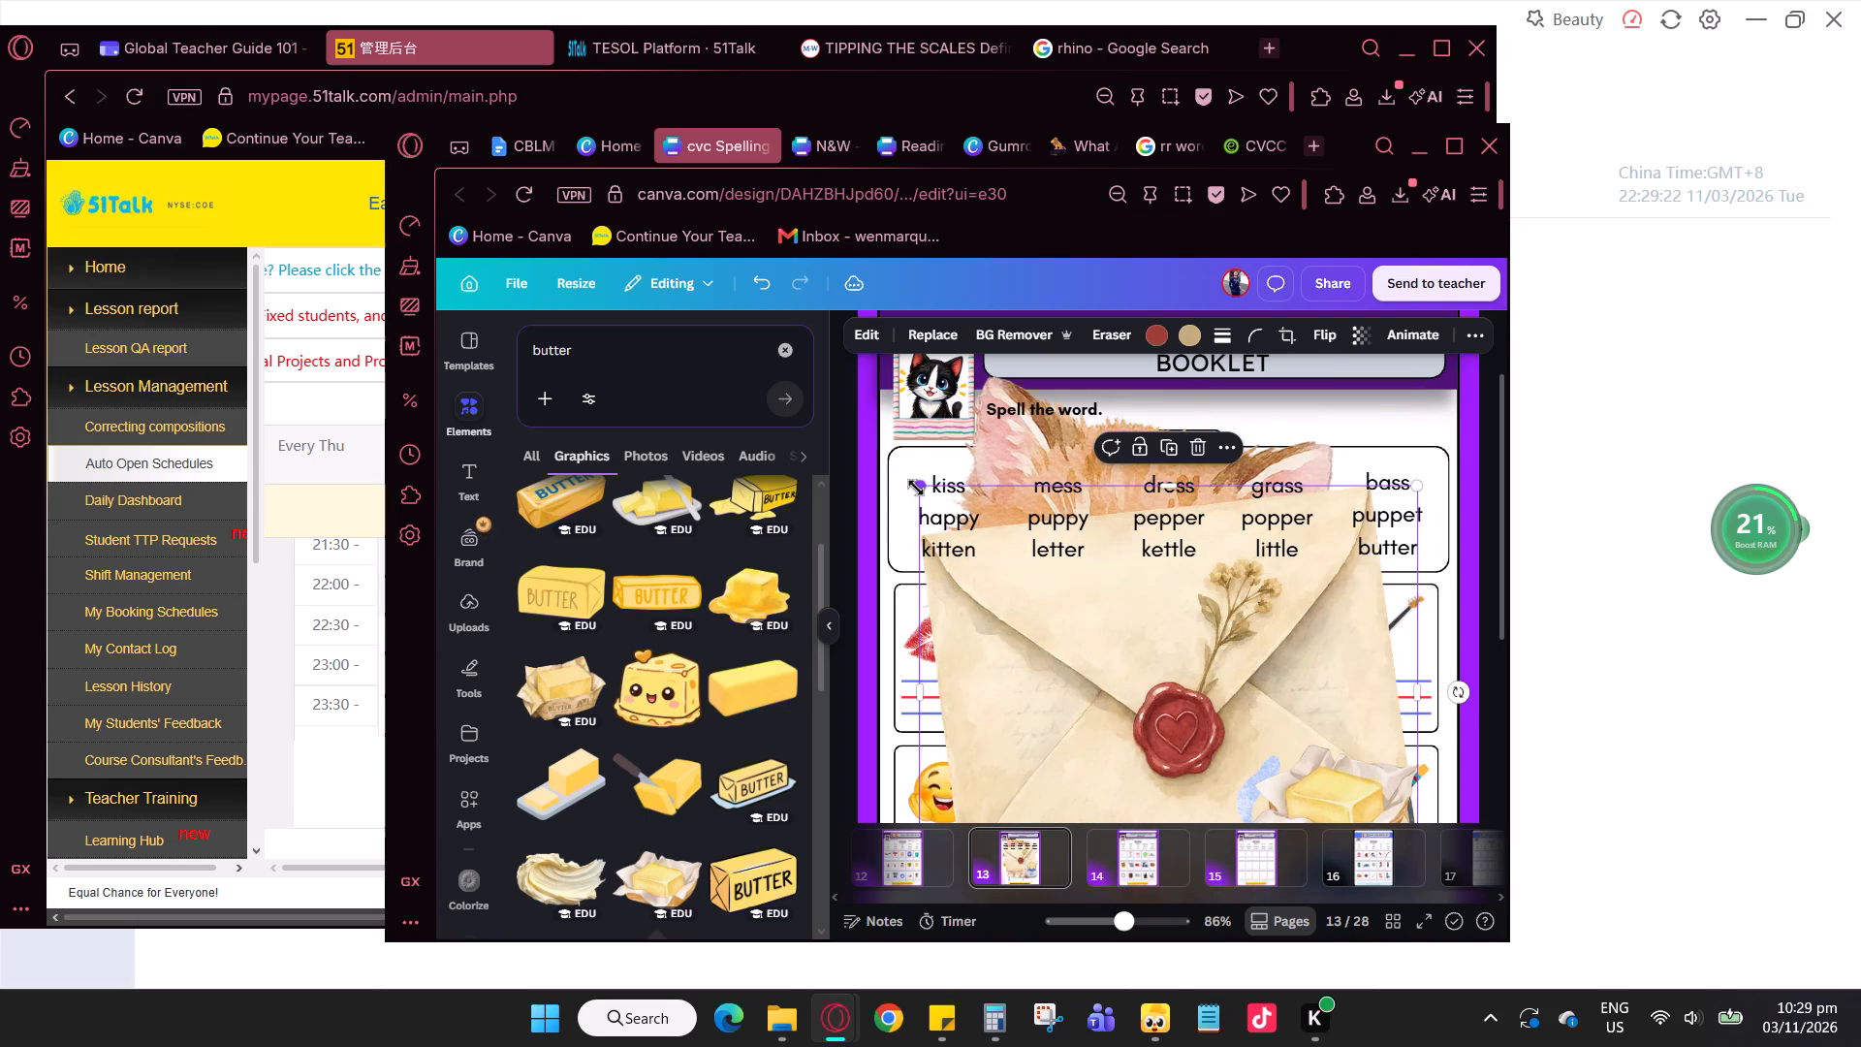
left_click_drag(916, 488, 1222, 743)
left_click(1136, 686)
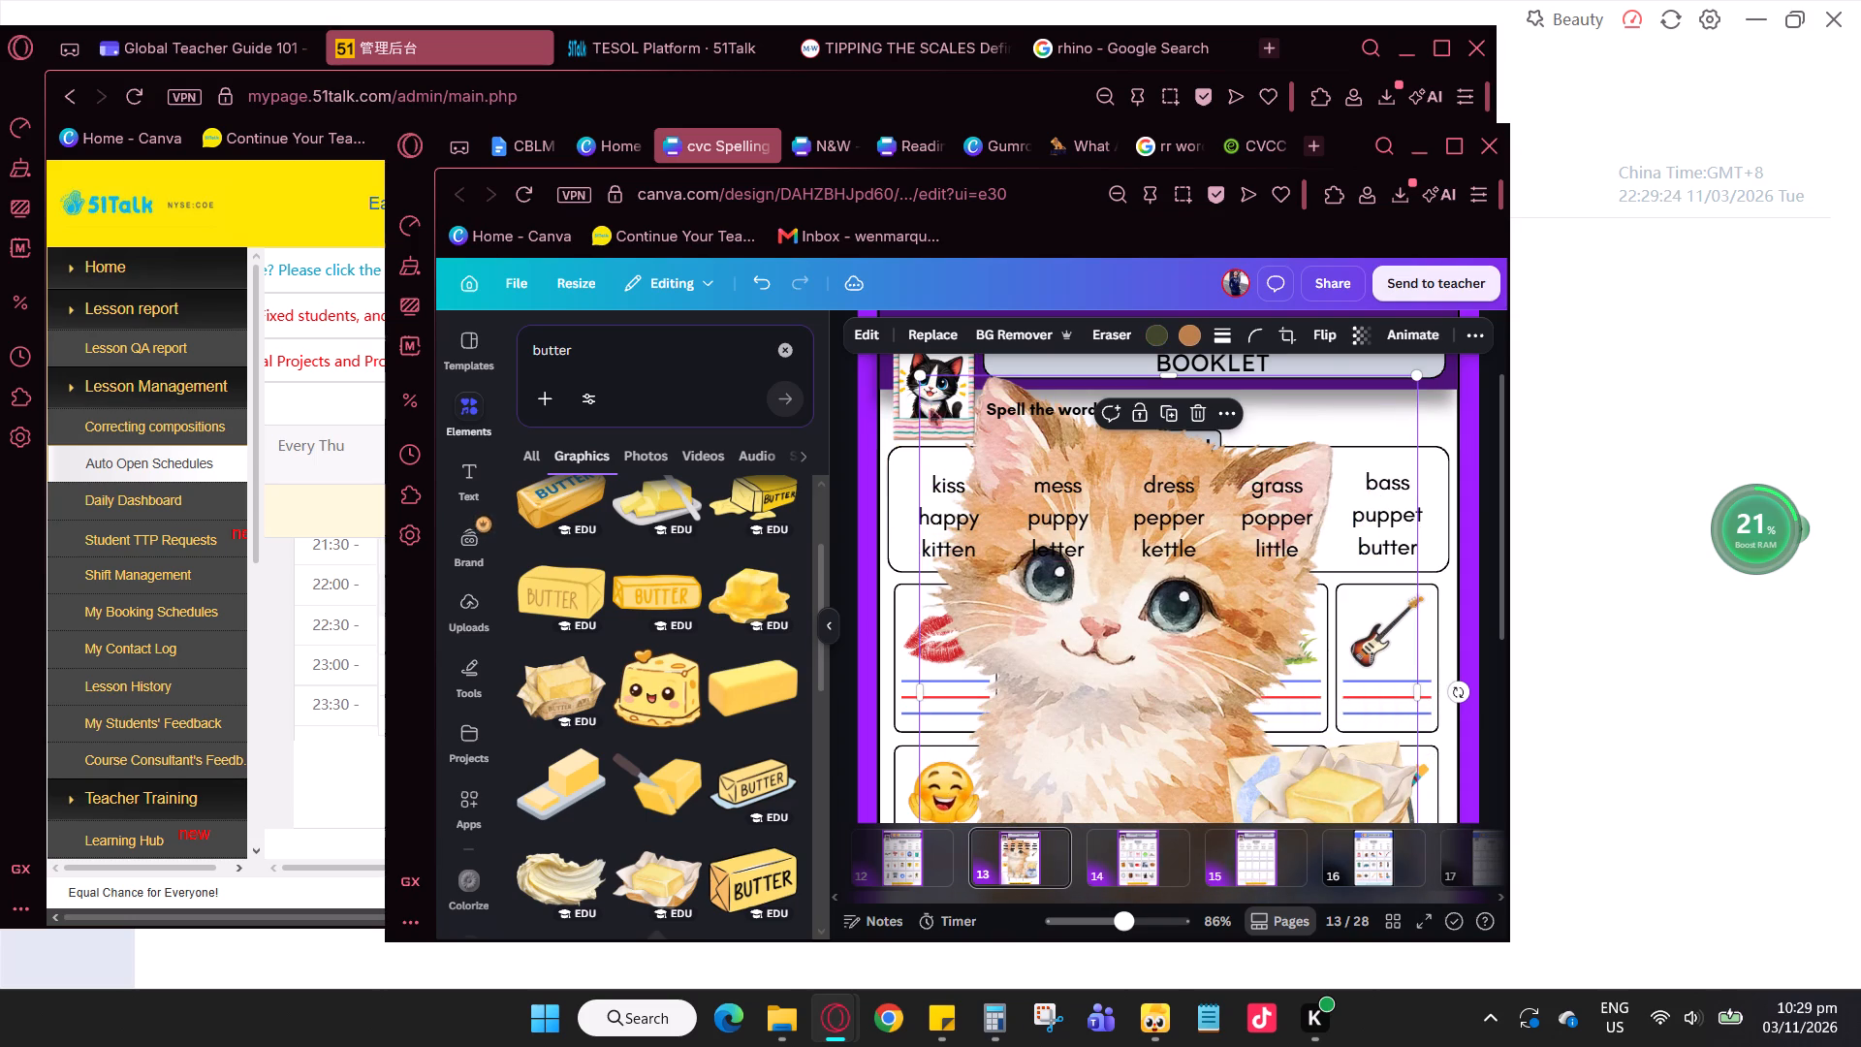
left_click_drag(920, 375, 1141, 606)
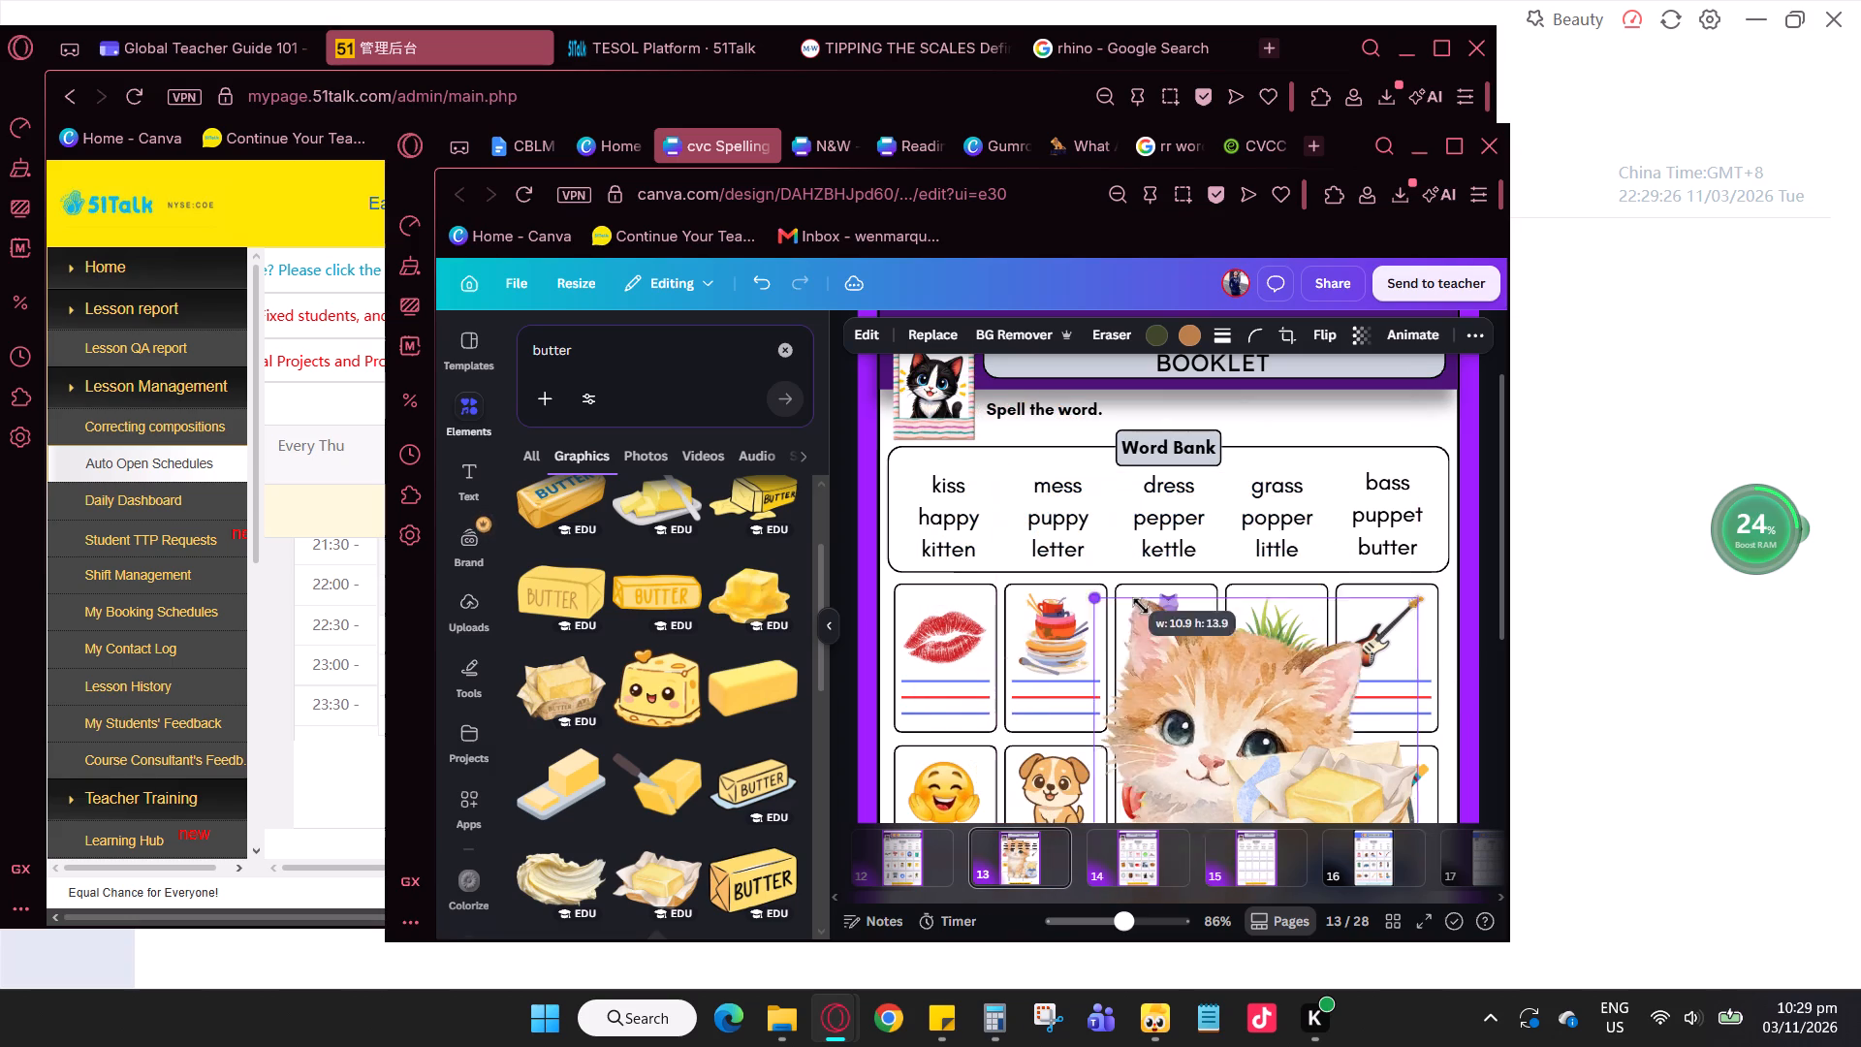
left_click_drag(1141, 606, 1258, 763)
Move the kitten into the first box of the bottom row, scale it to fit above the writing lines, and centre it.
scroll(1245, 735, "down", 1)
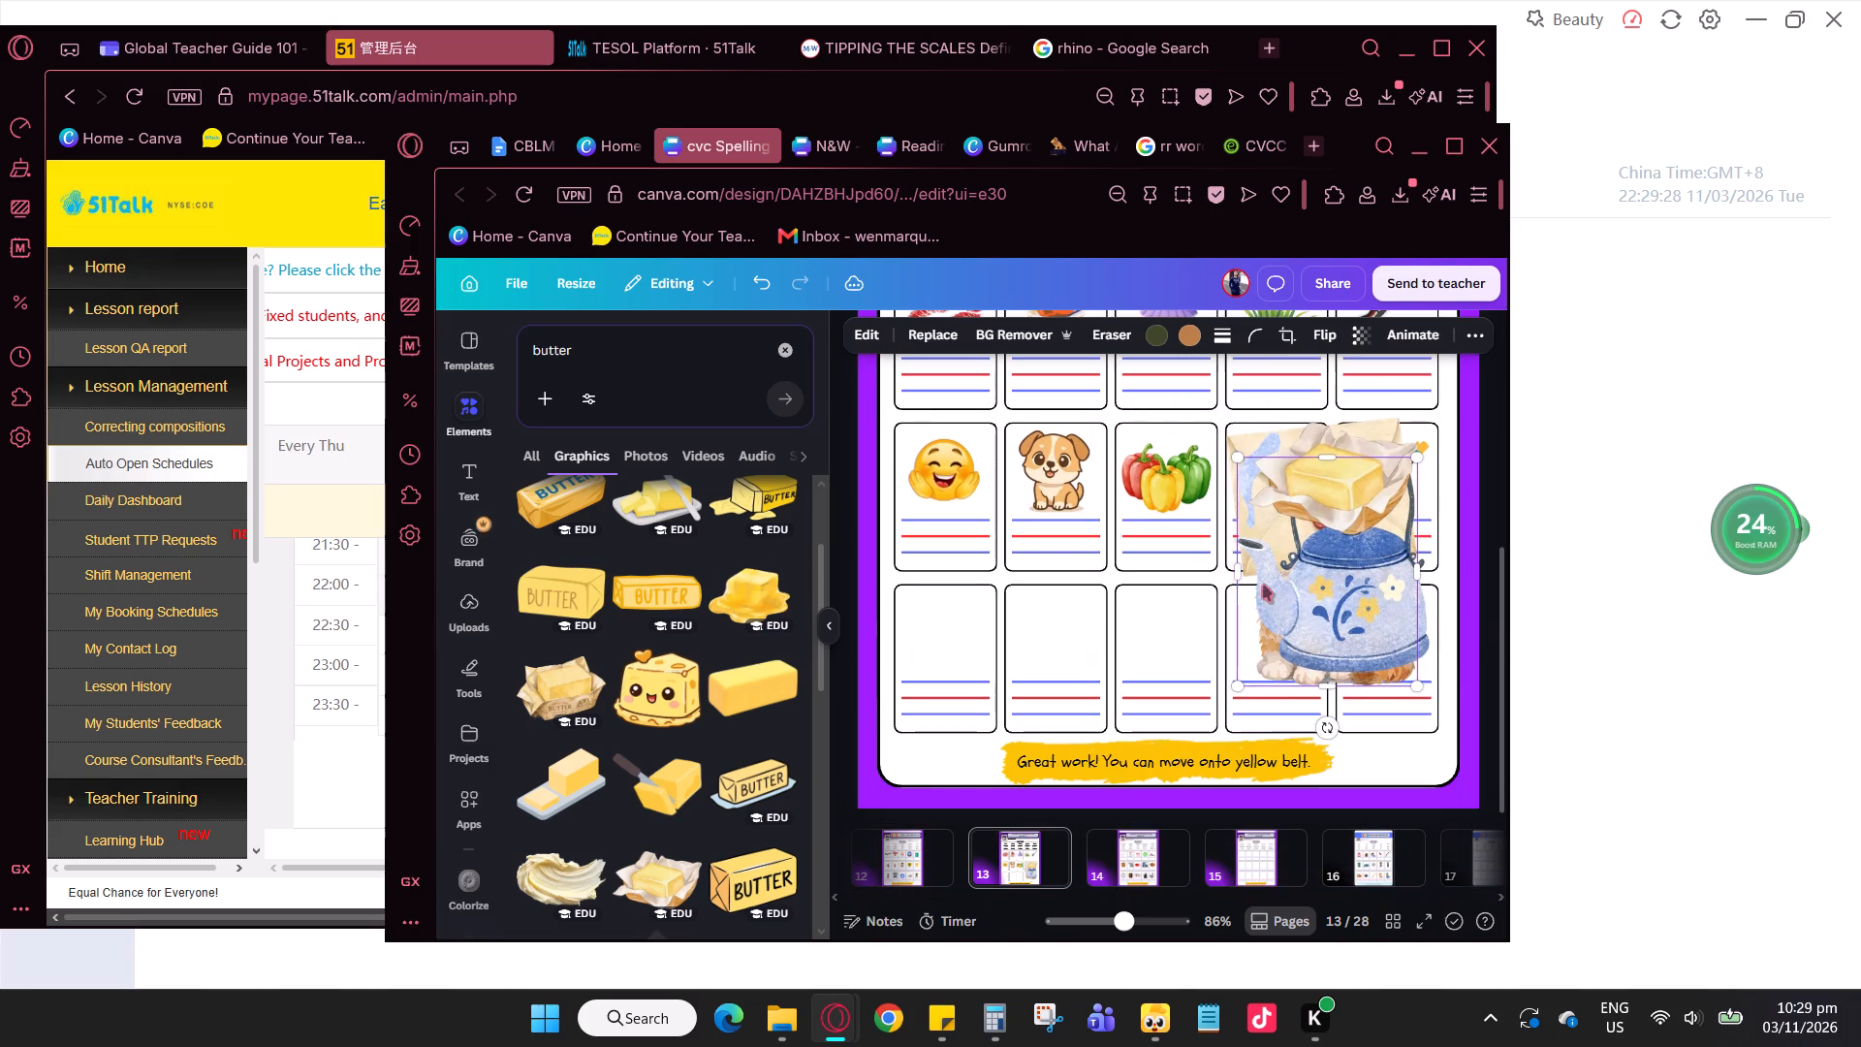
left_click_drag(1345, 589, 1004, 577)
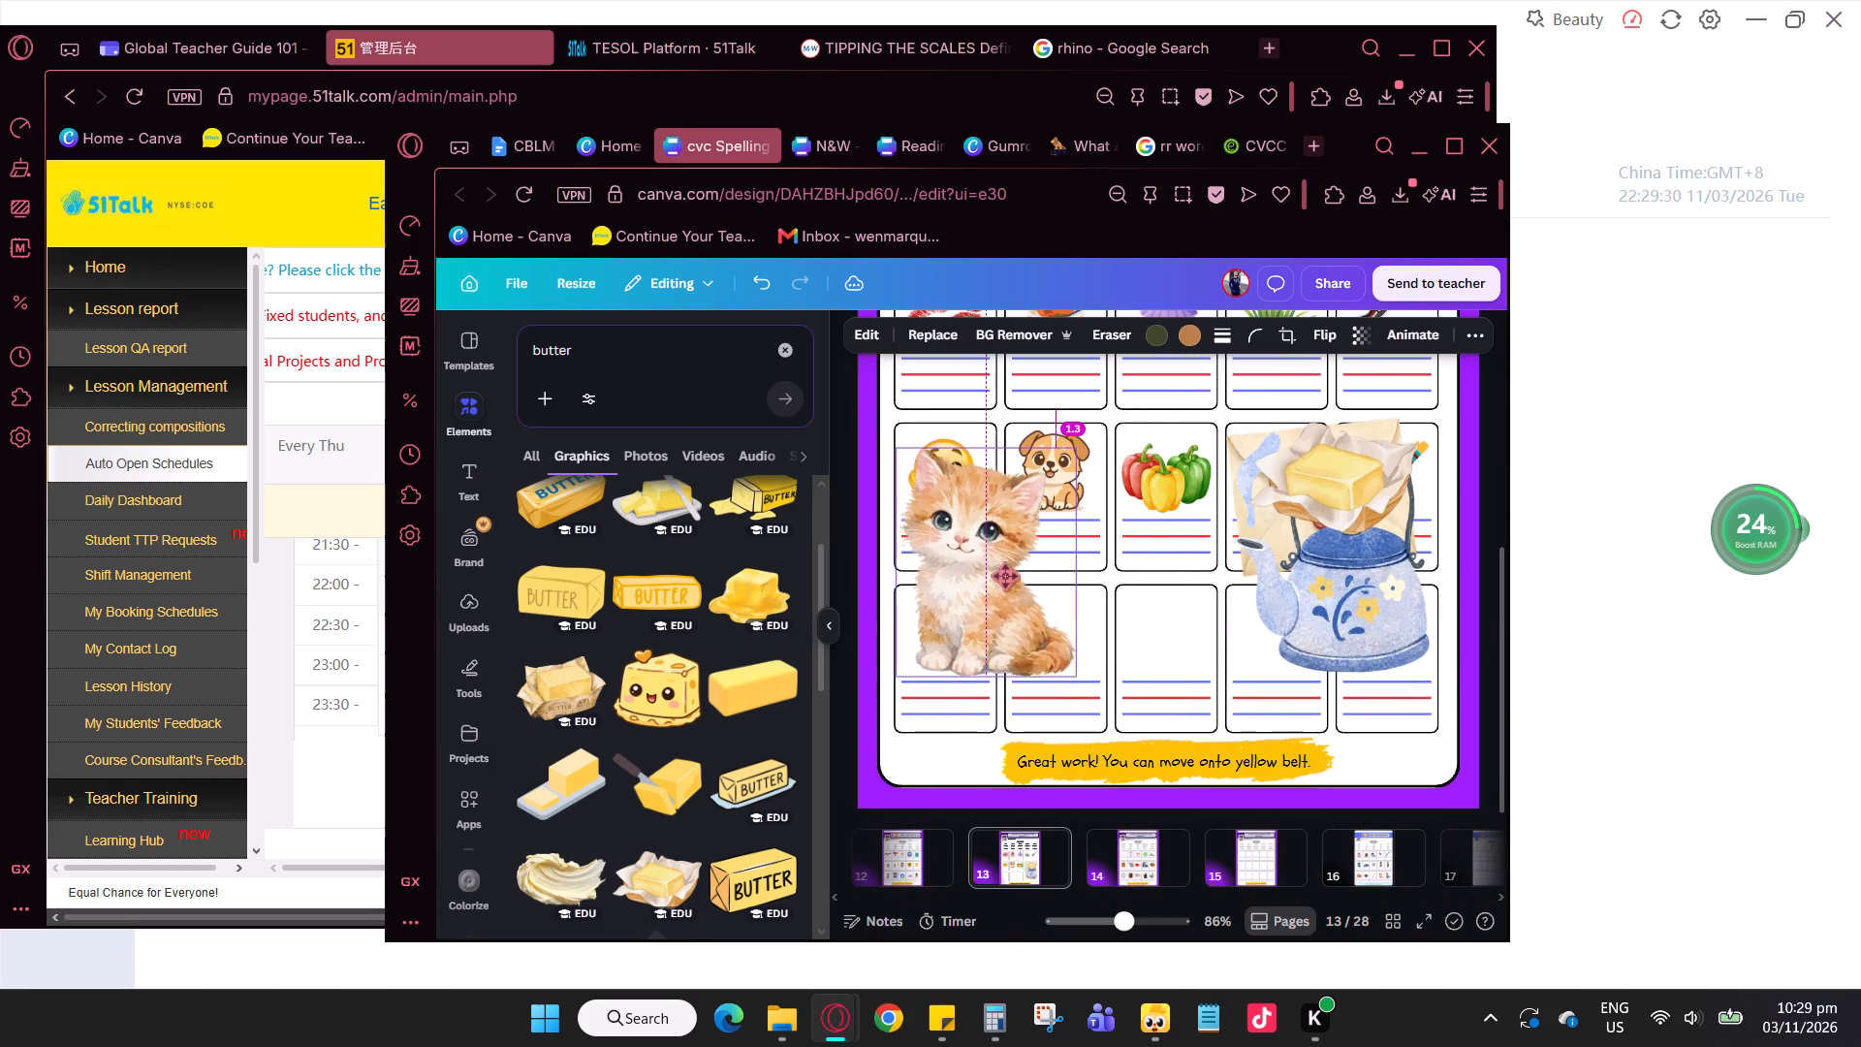
left_click_drag(1004, 577, 1015, 576)
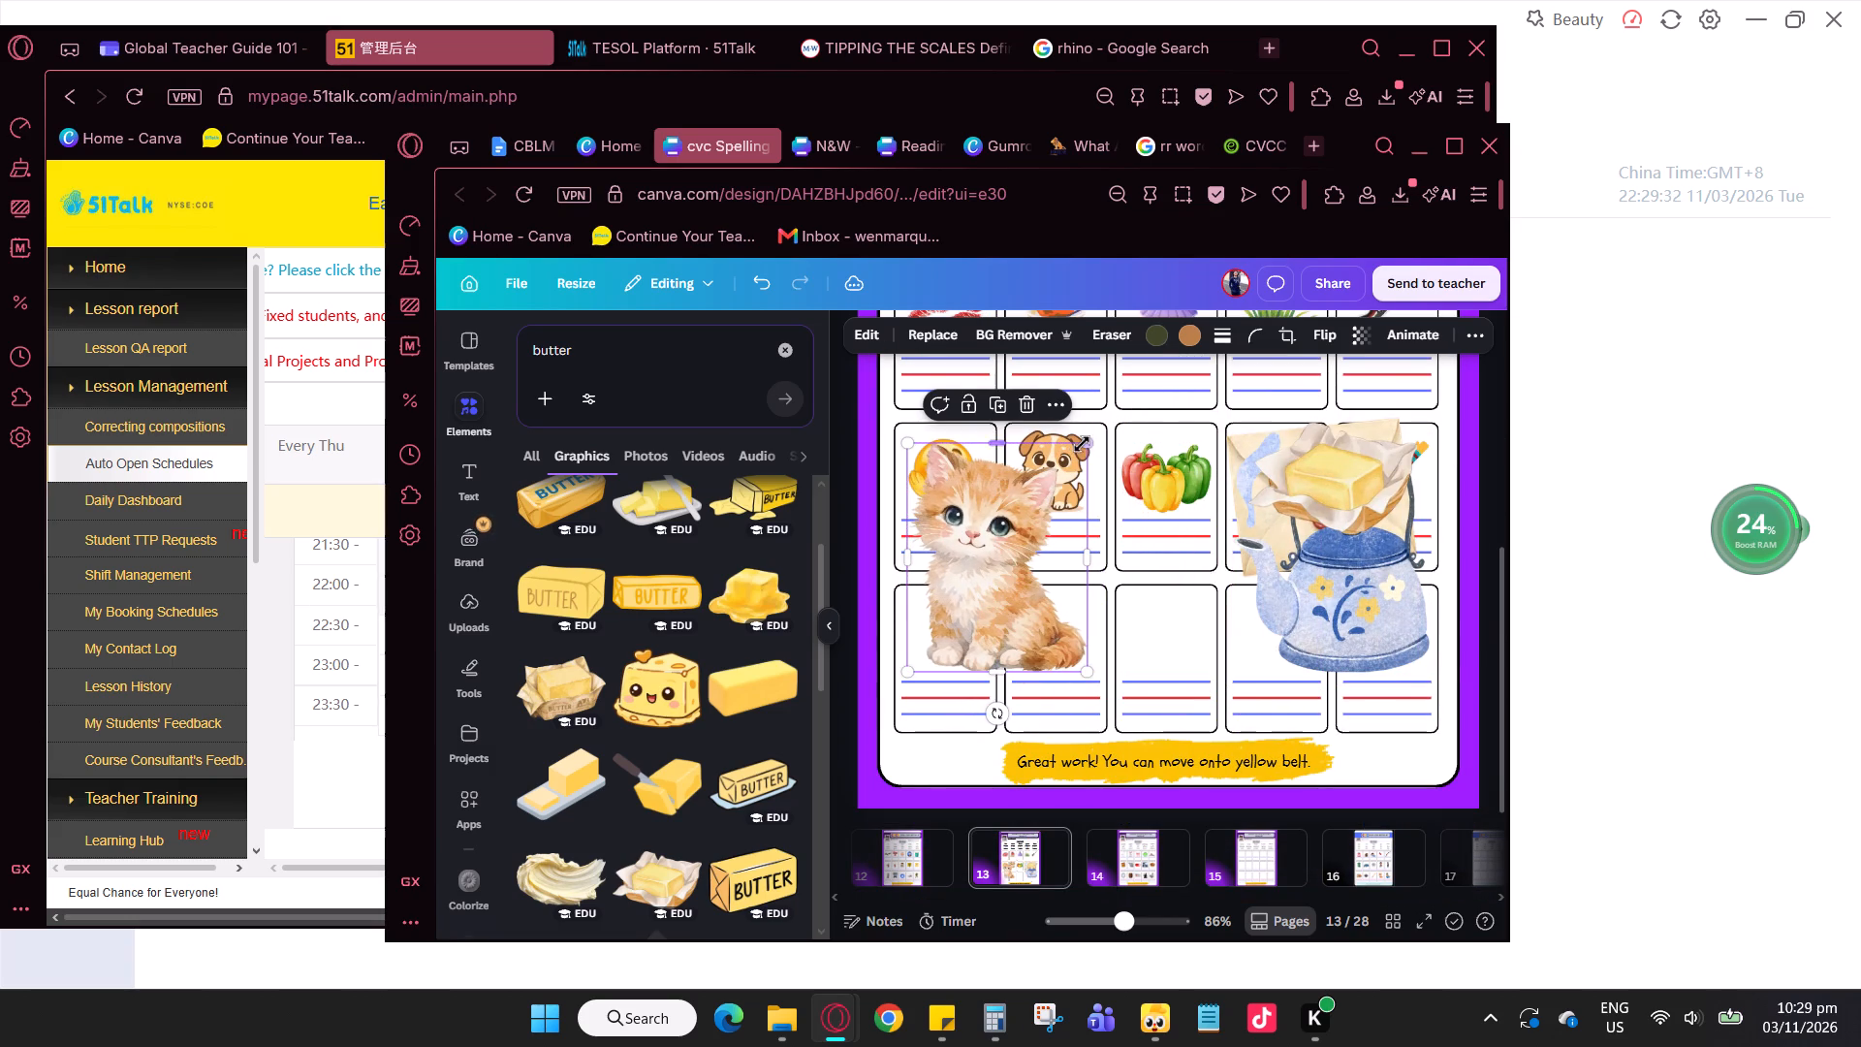
left_click_drag(1082, 444, 973, 556)
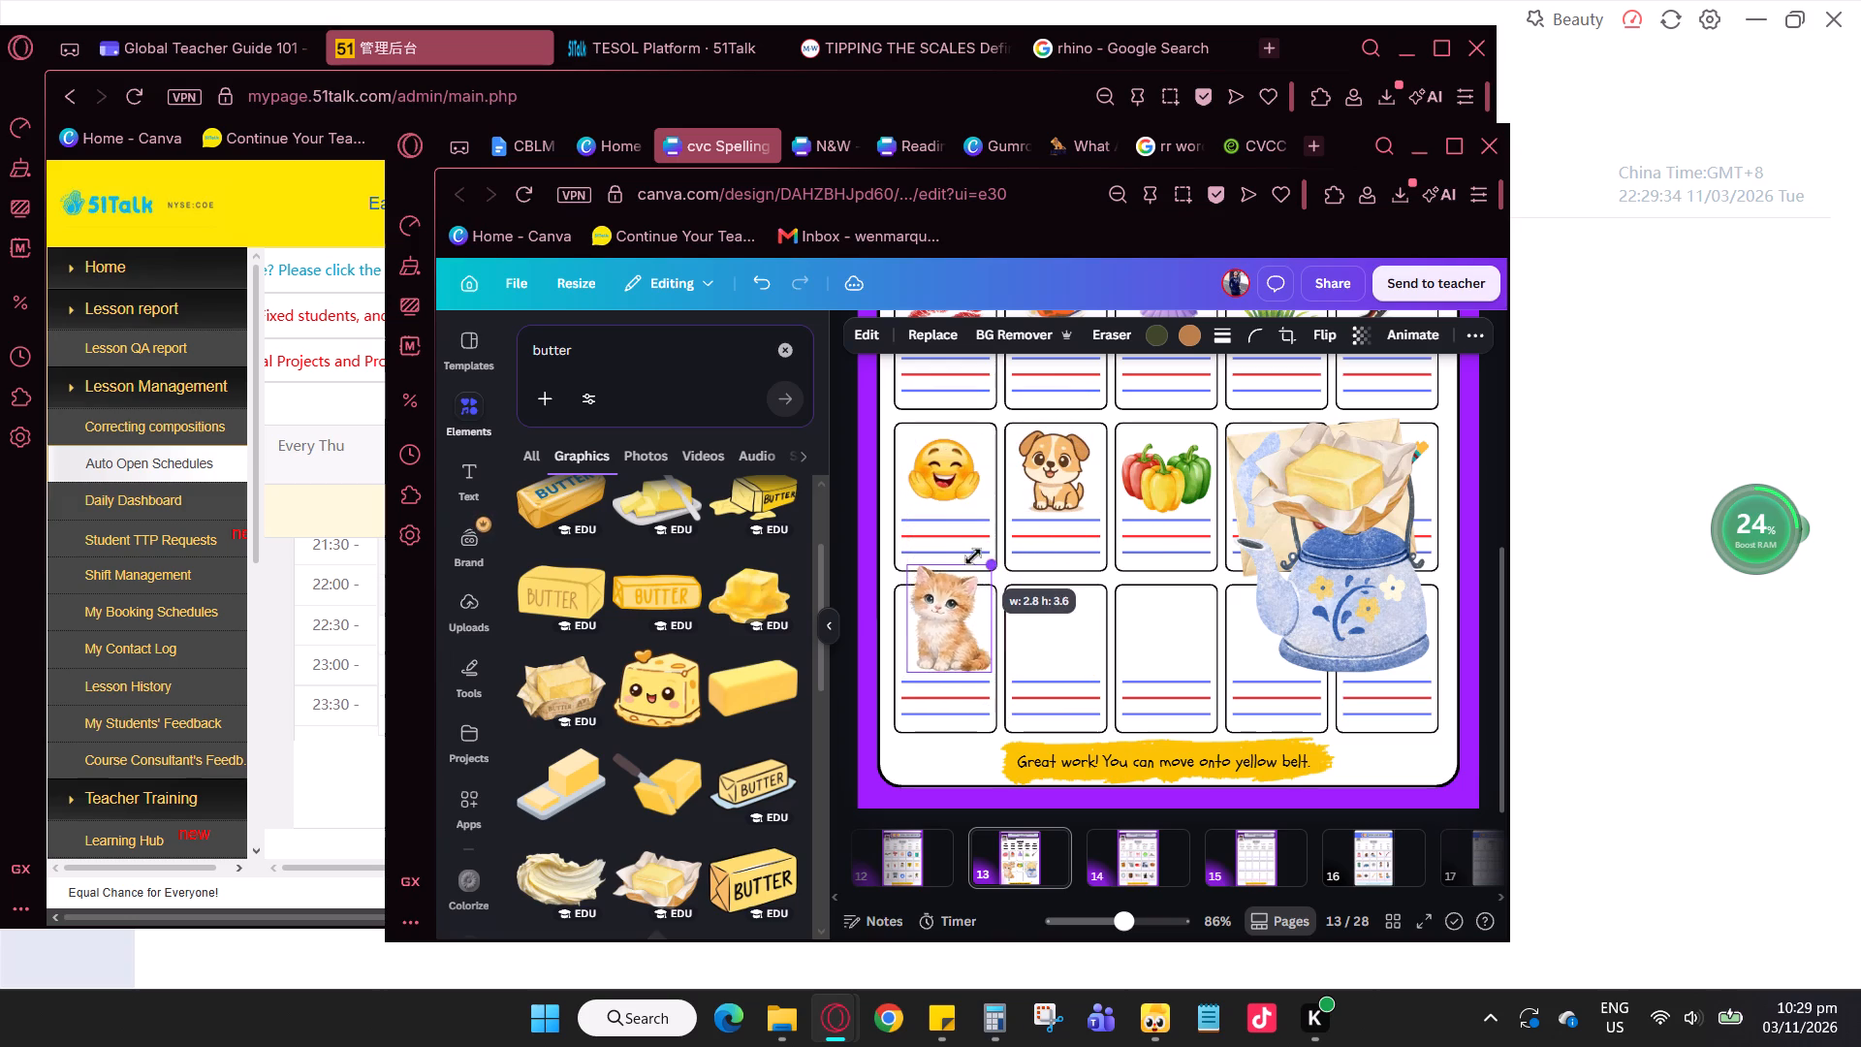
left_click_drag(973, 556, 944, 585)
key("Right")
key("Right")
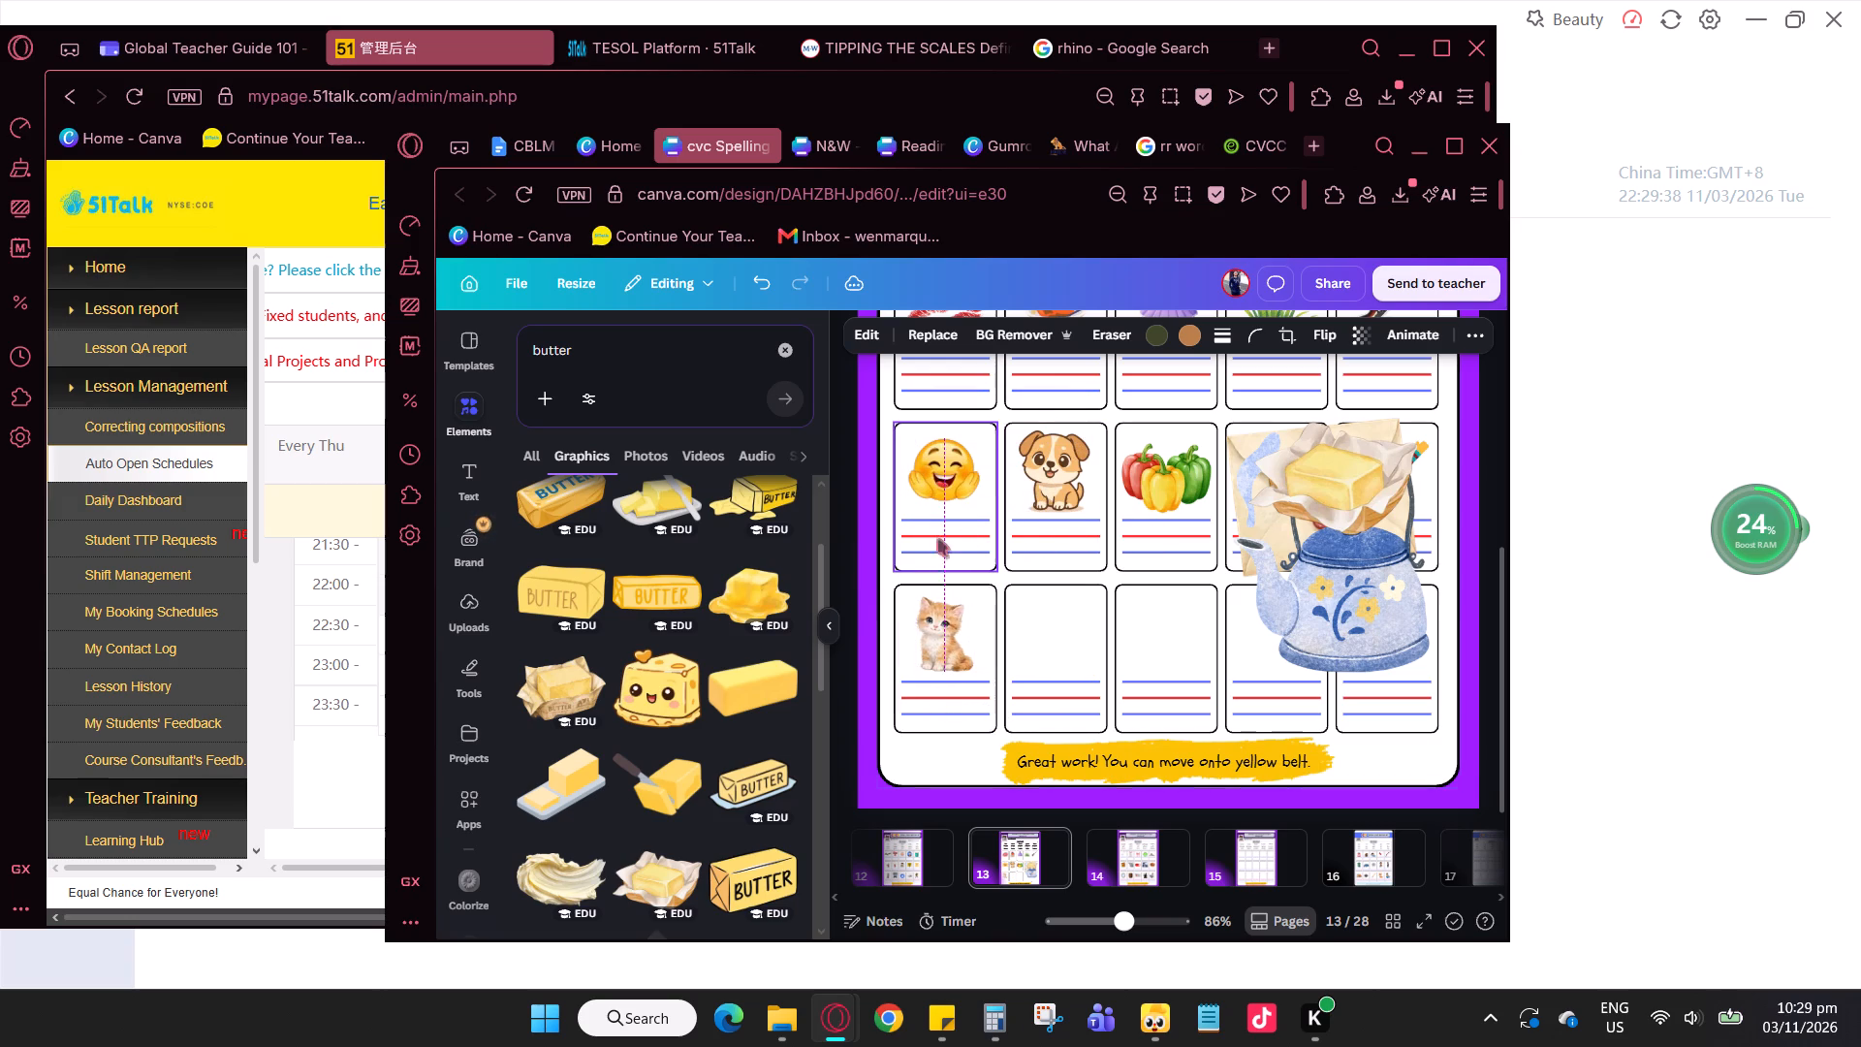
key("Right")
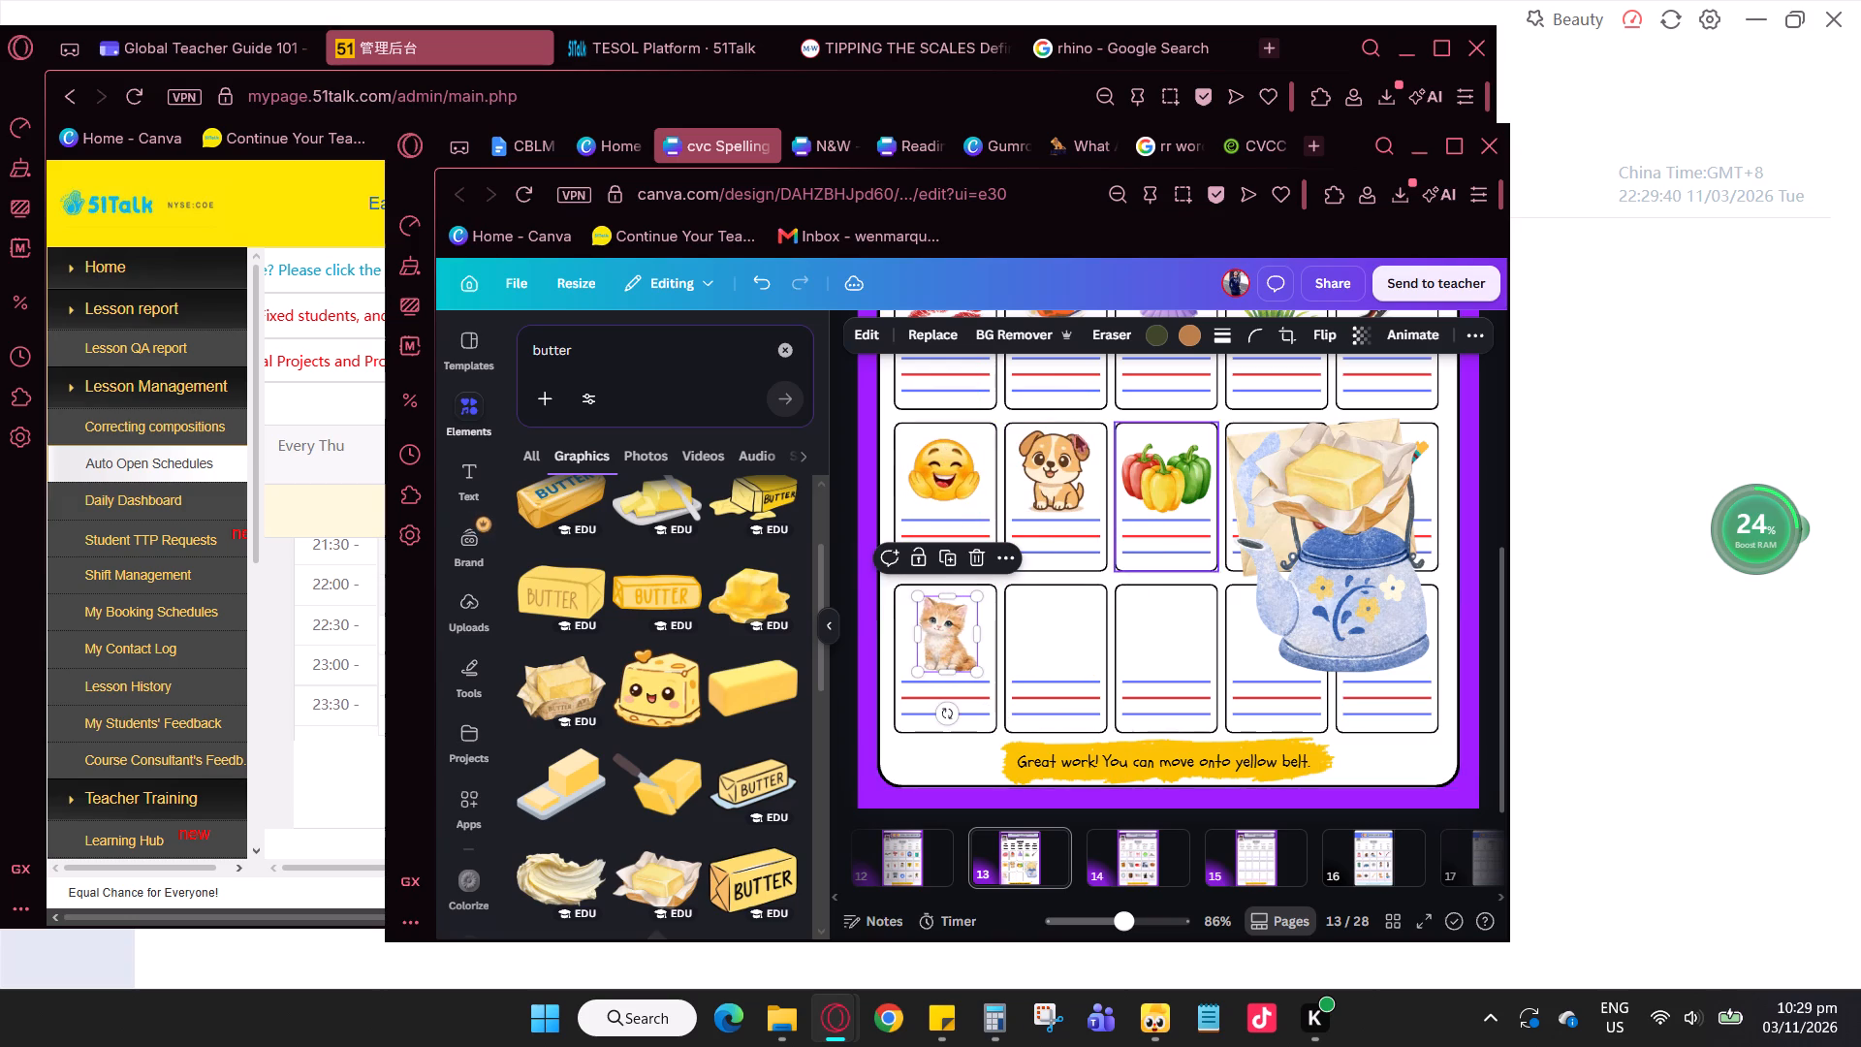
Scale the kettle down to box size and place it in the third box of the bottom row.
left_click(1328, 613)
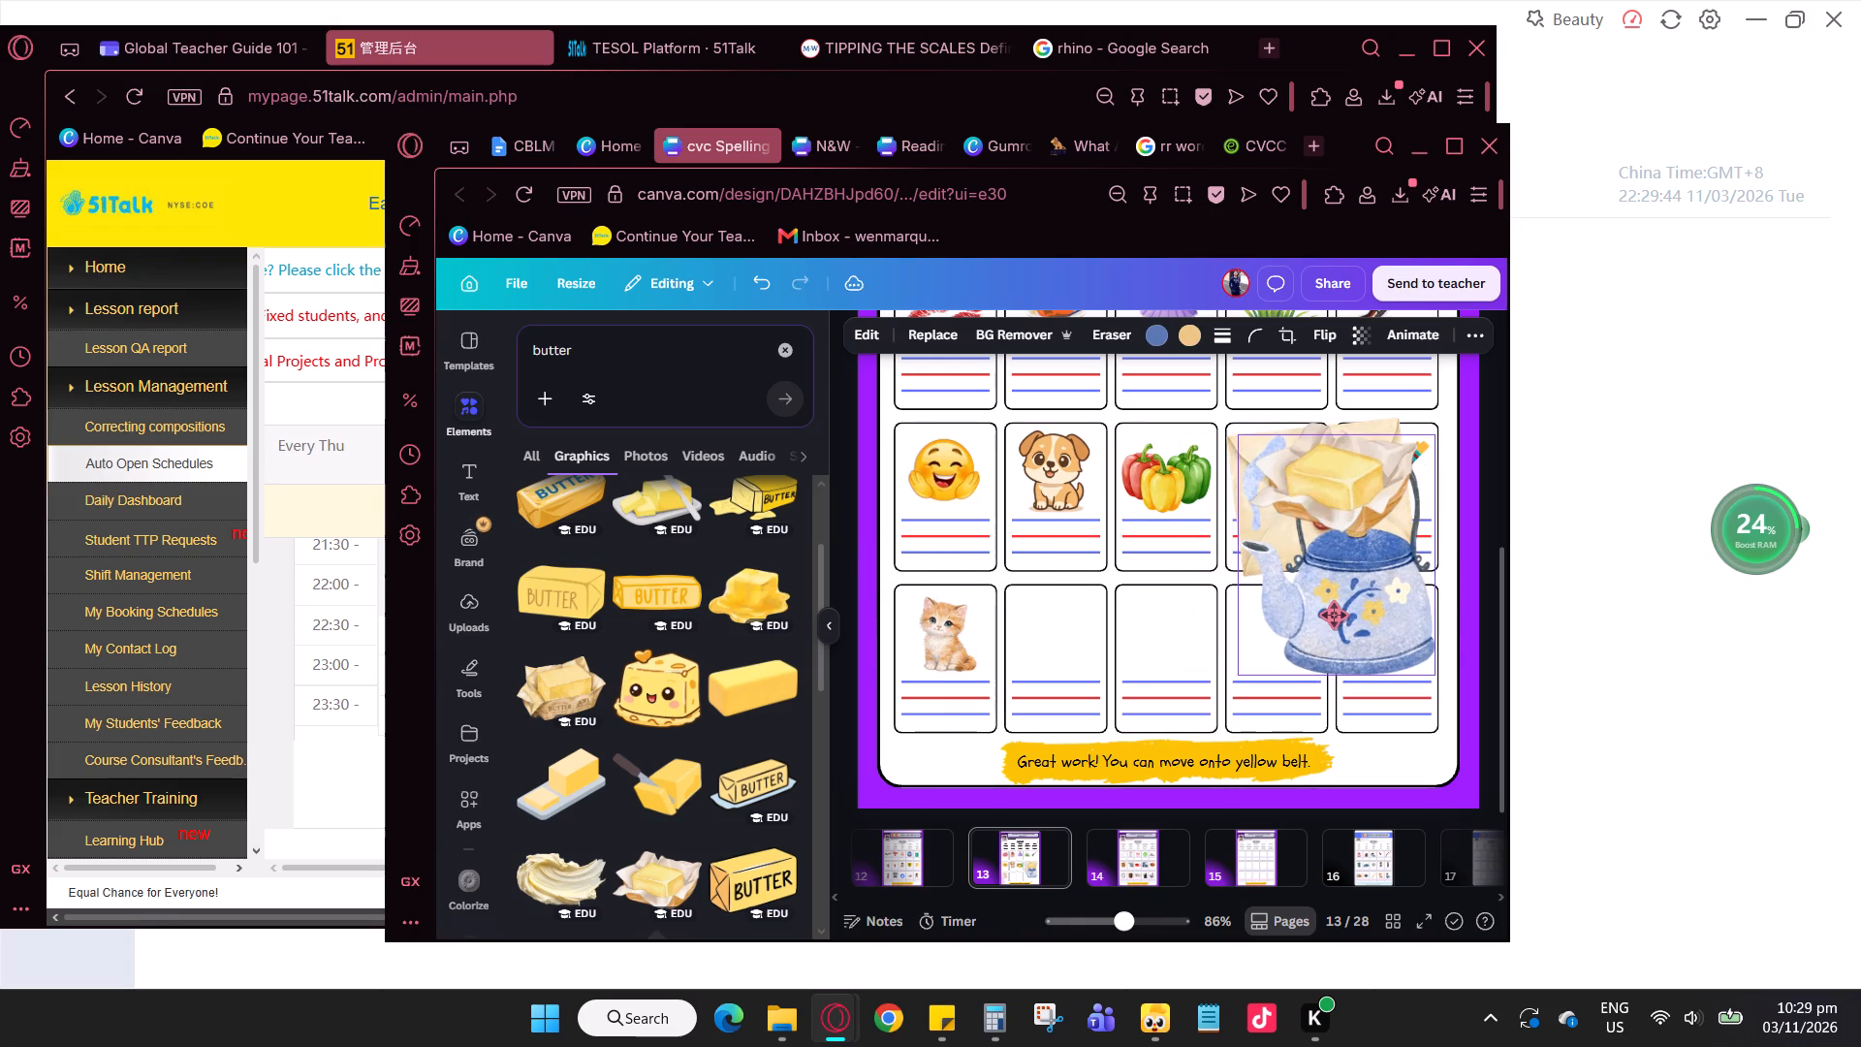
left_click_drag(1438, 437, 1273, 580)
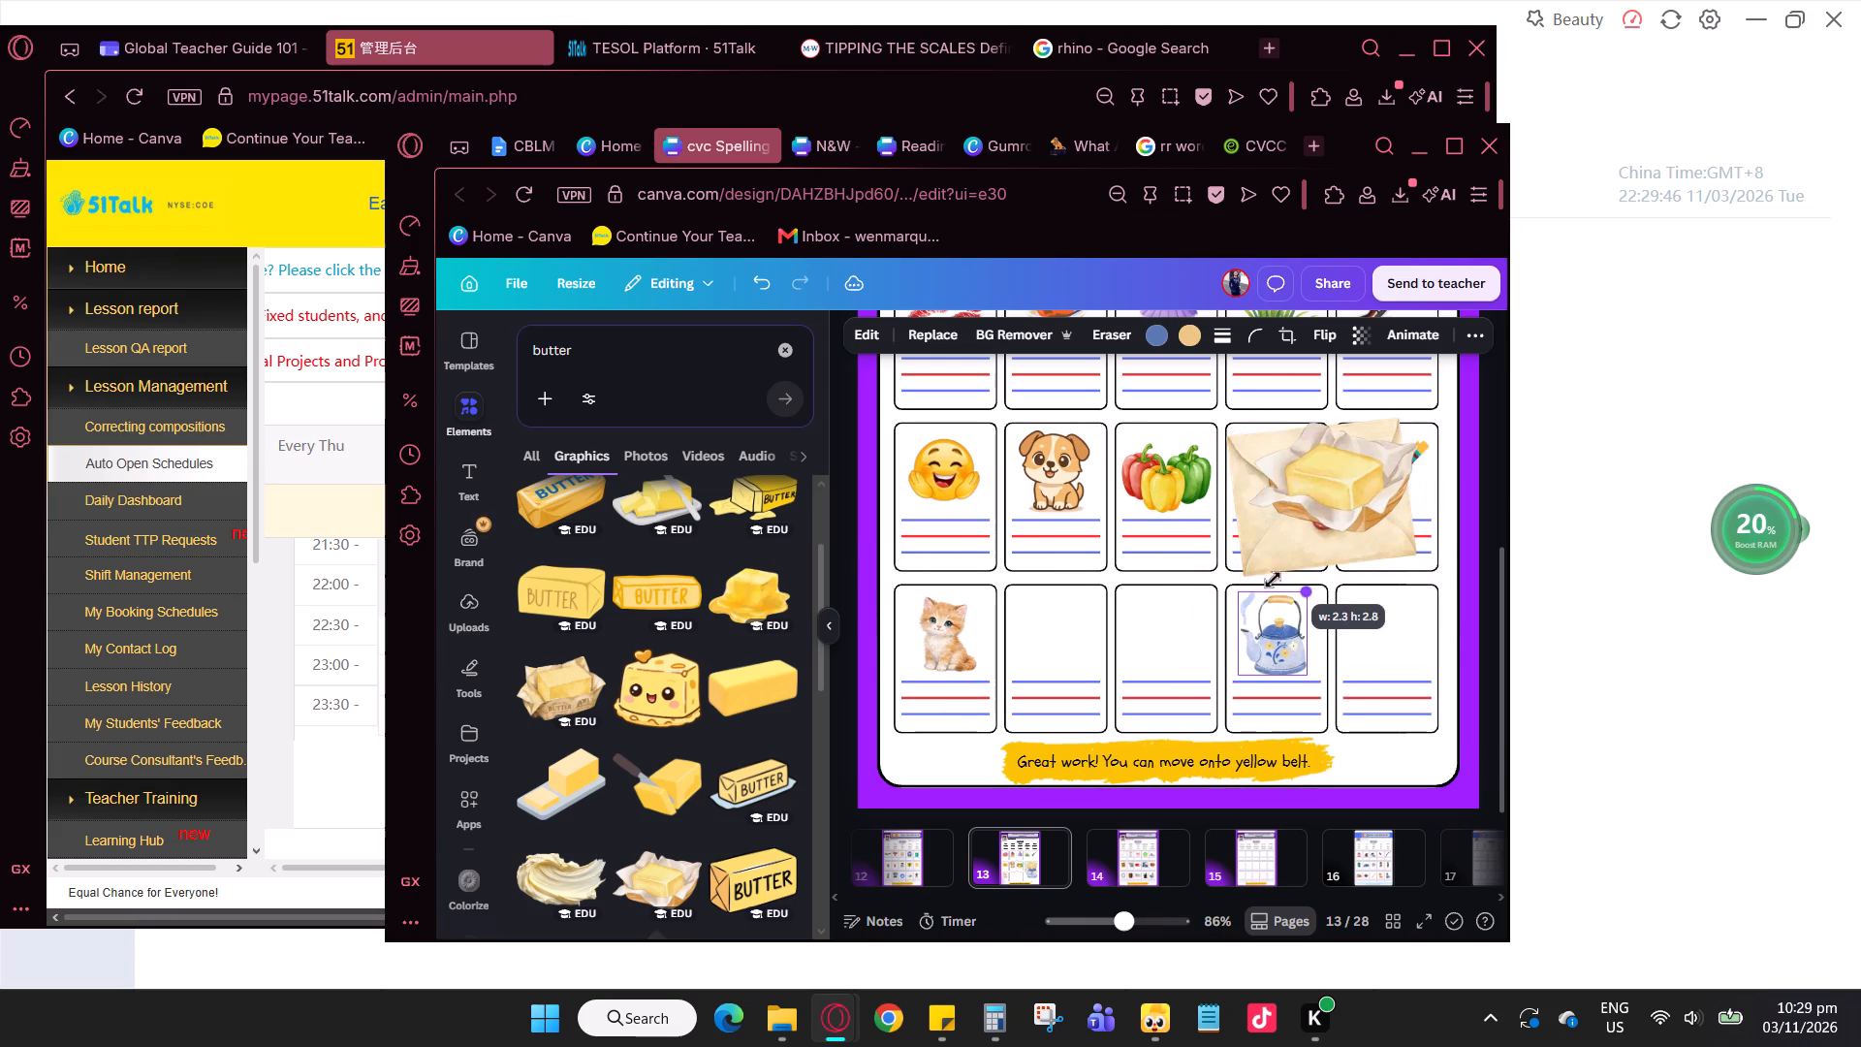
left_click_drag(1273, 580, 1289, 581)
left_click_drag(1277, 642, 1220, 638)
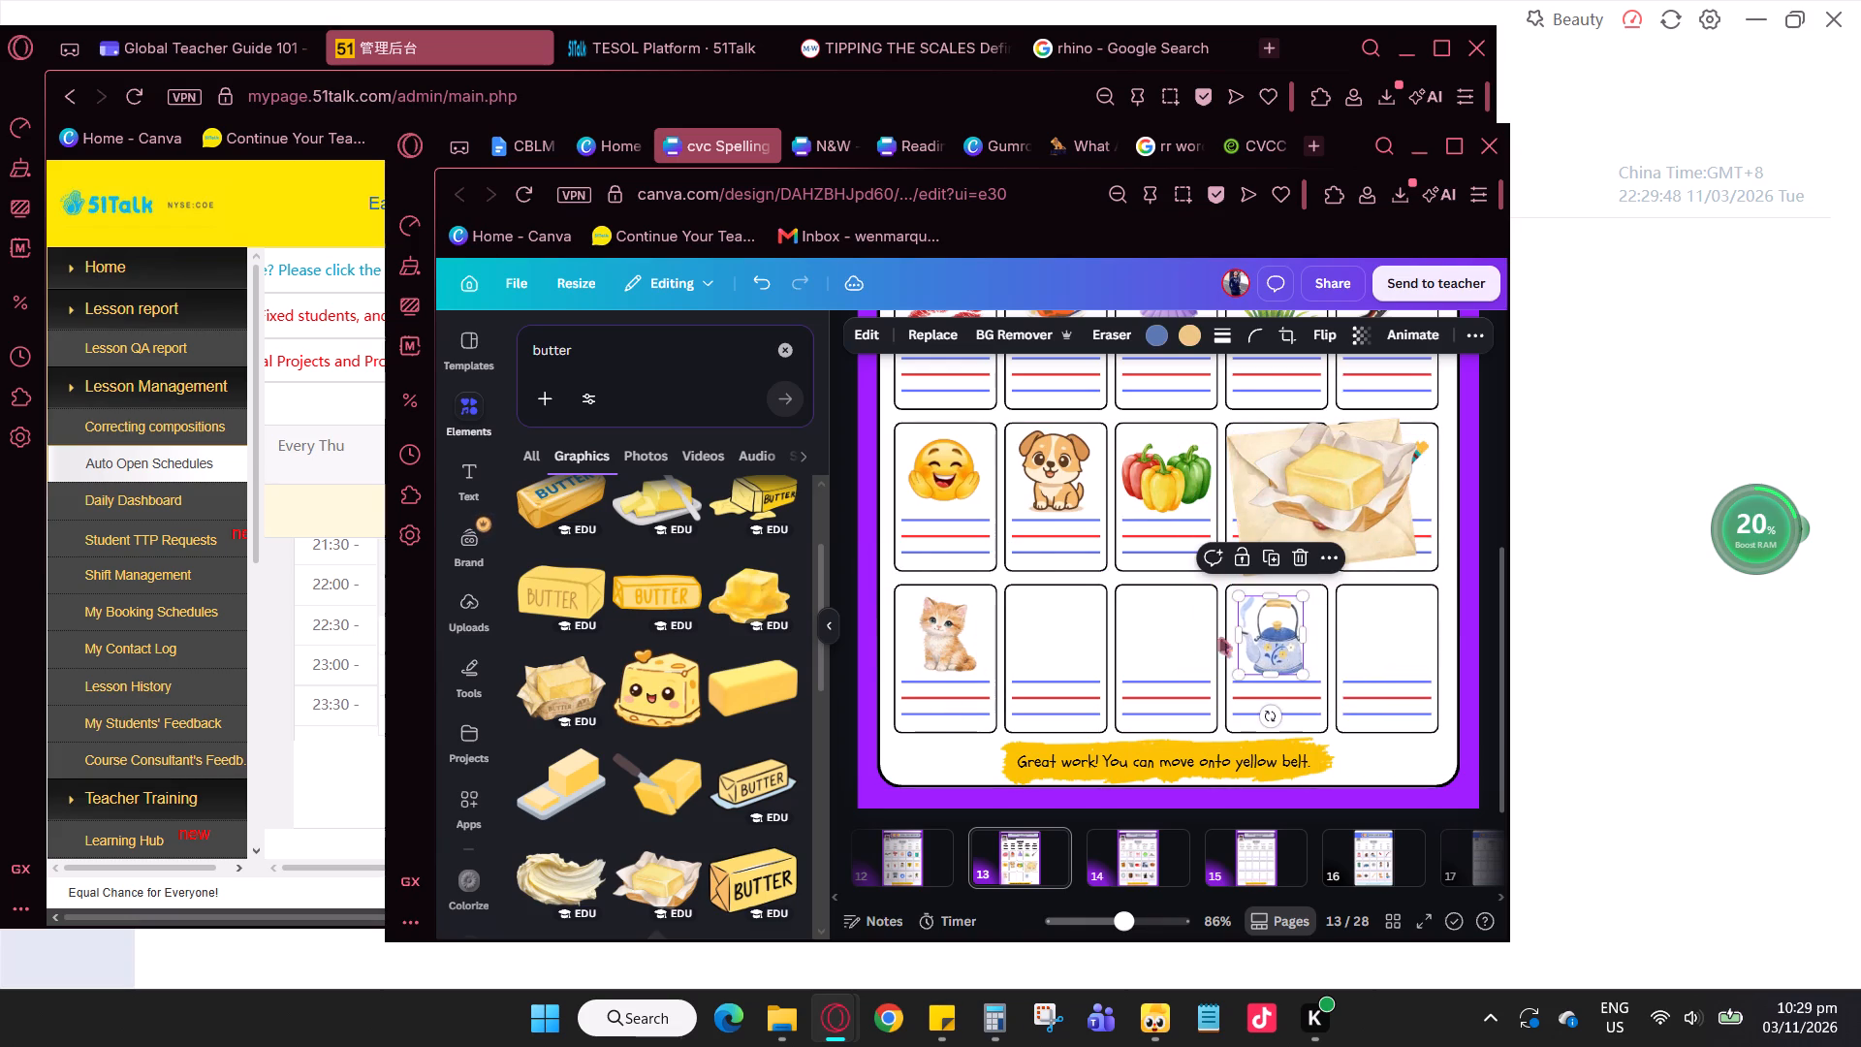
left_click_drag(1220, 638, 1172, 639)
Move the butter into the last box of the bottom row, shrink it to fit, and nudge it up and left.
left_click_drag(1347, 468, 1391, 612)
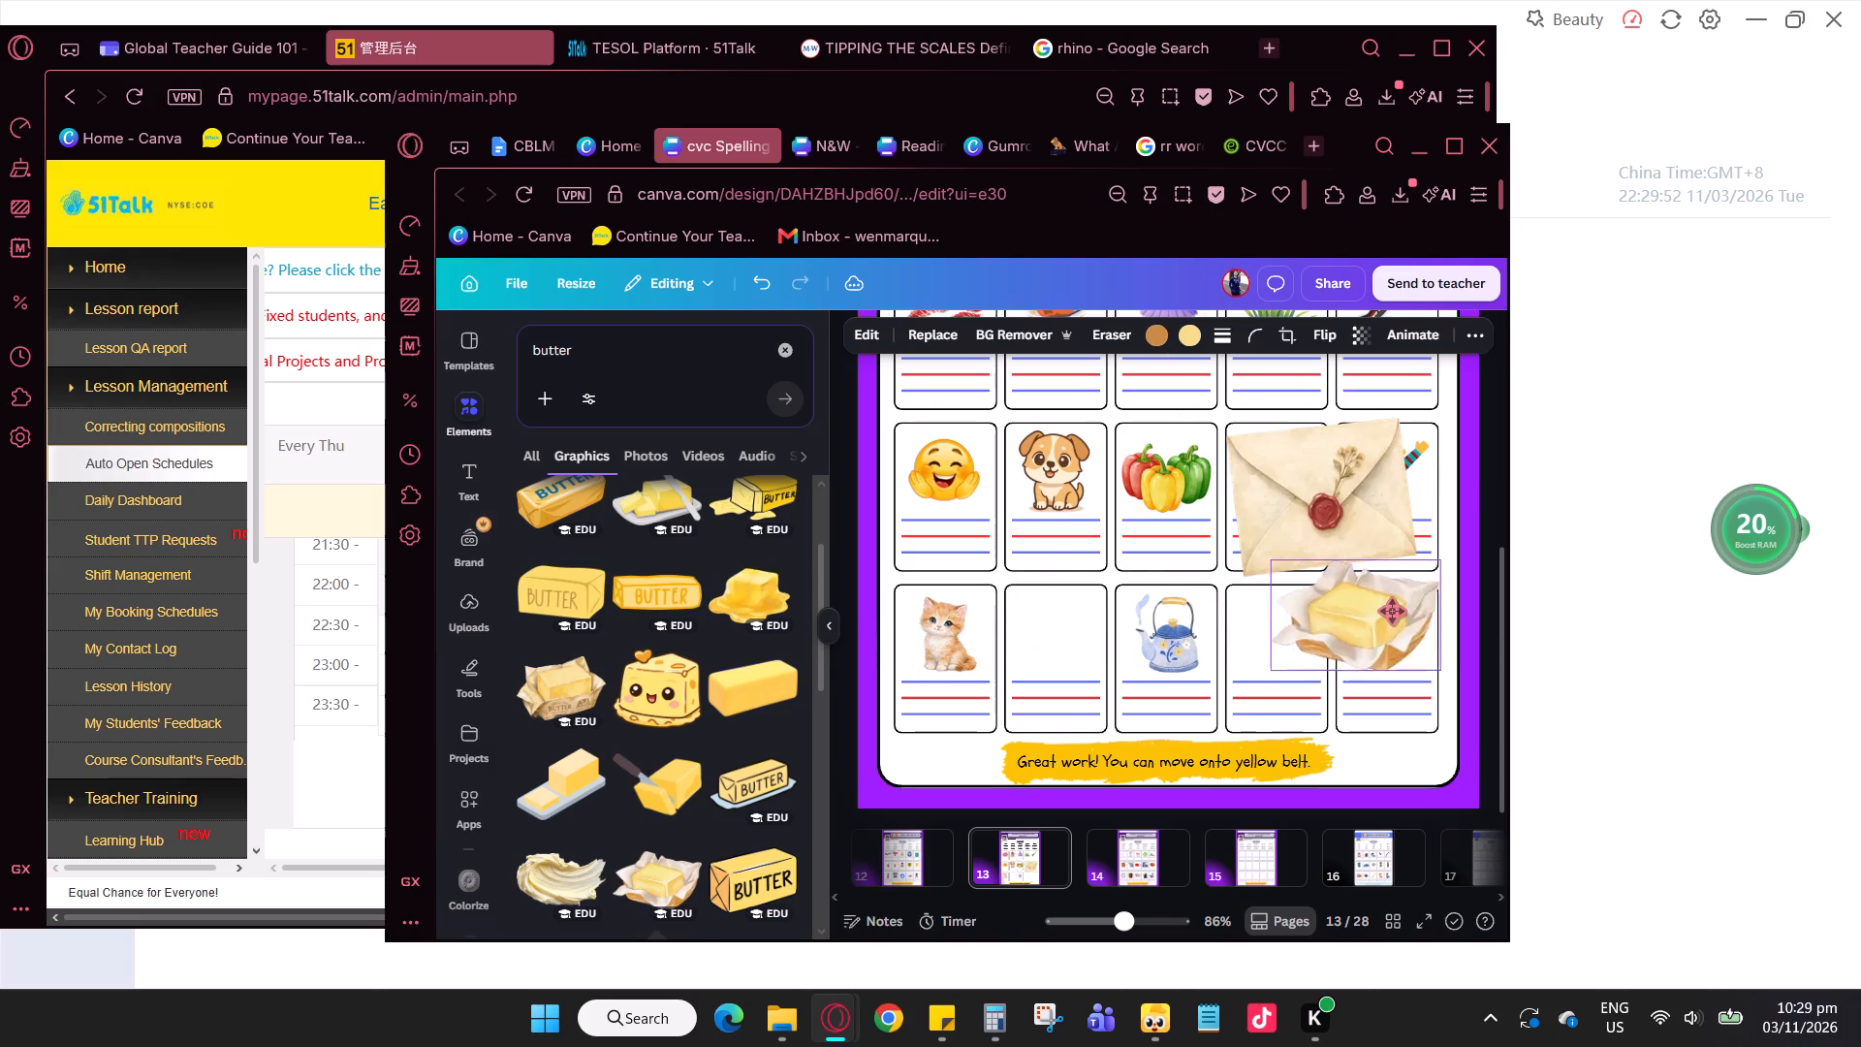
left_click_drag(1391, 612, 1360, 611)
left_click_drag(1255, 563, 1346, 592)
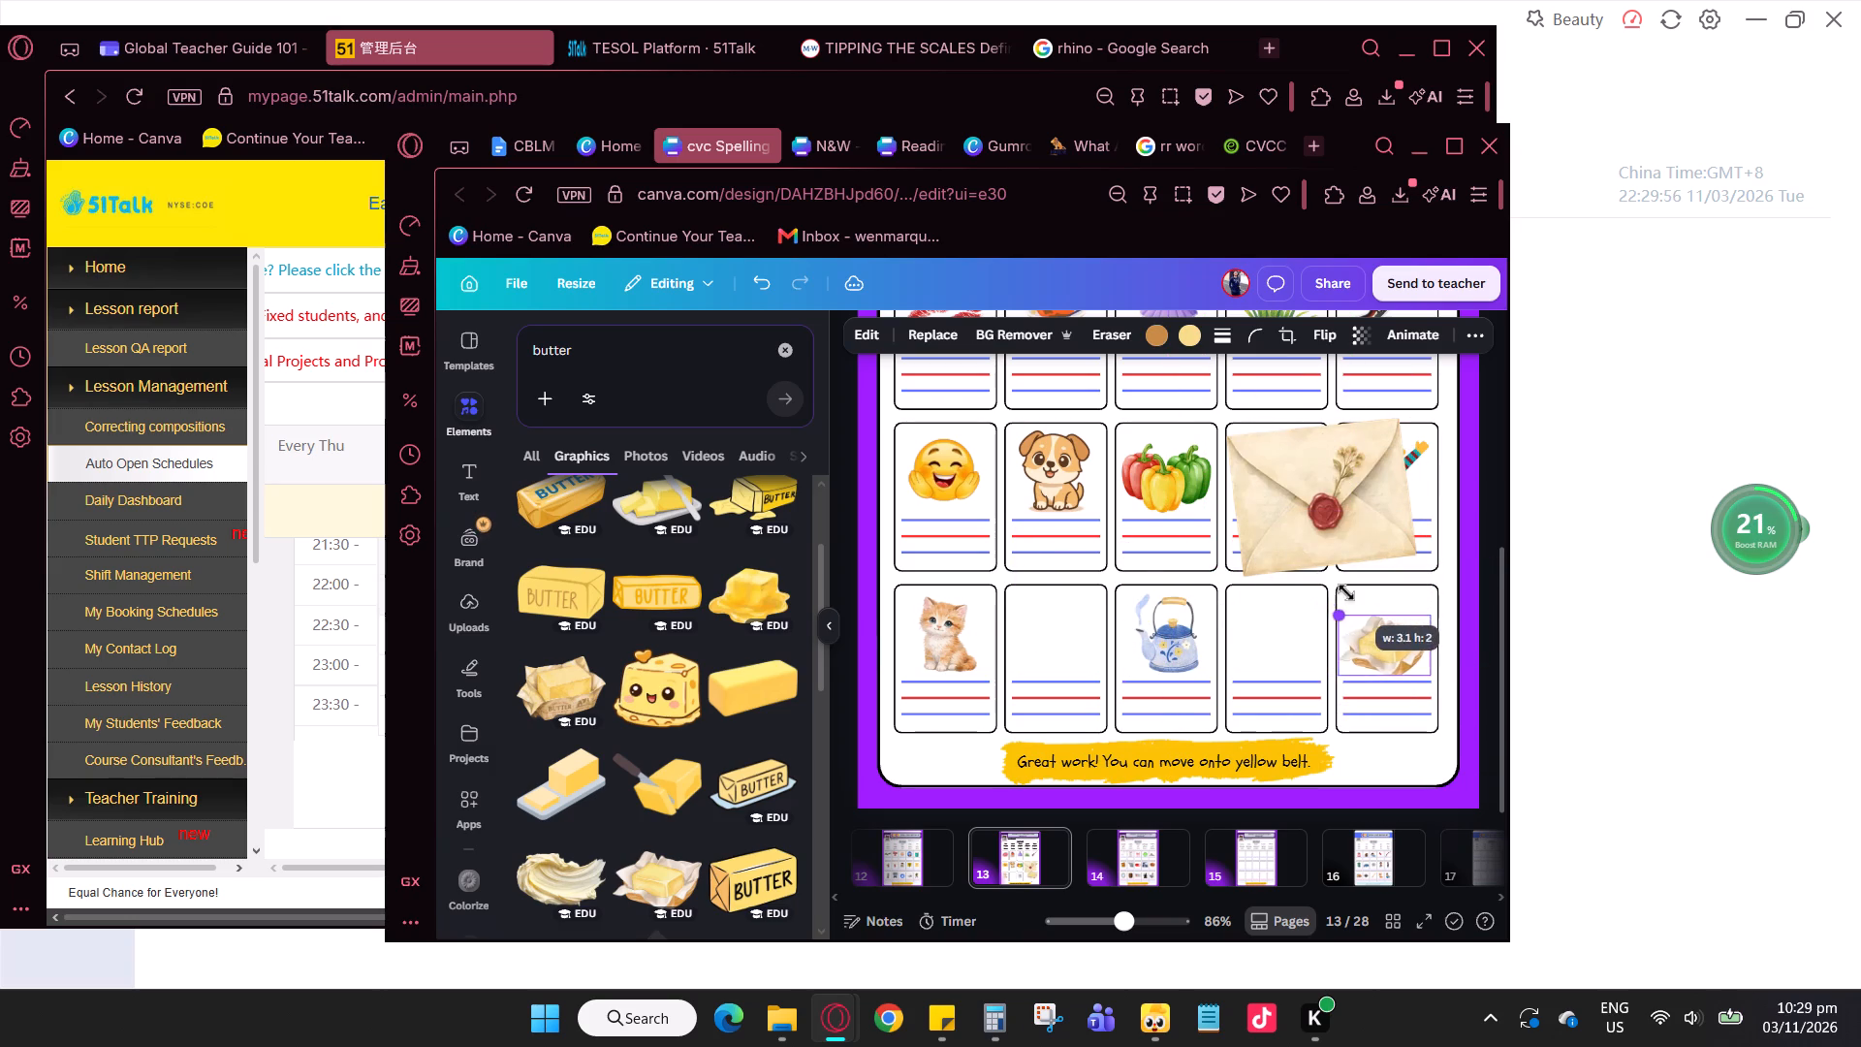
left_click_drag(1346, 592, 1357, 598)
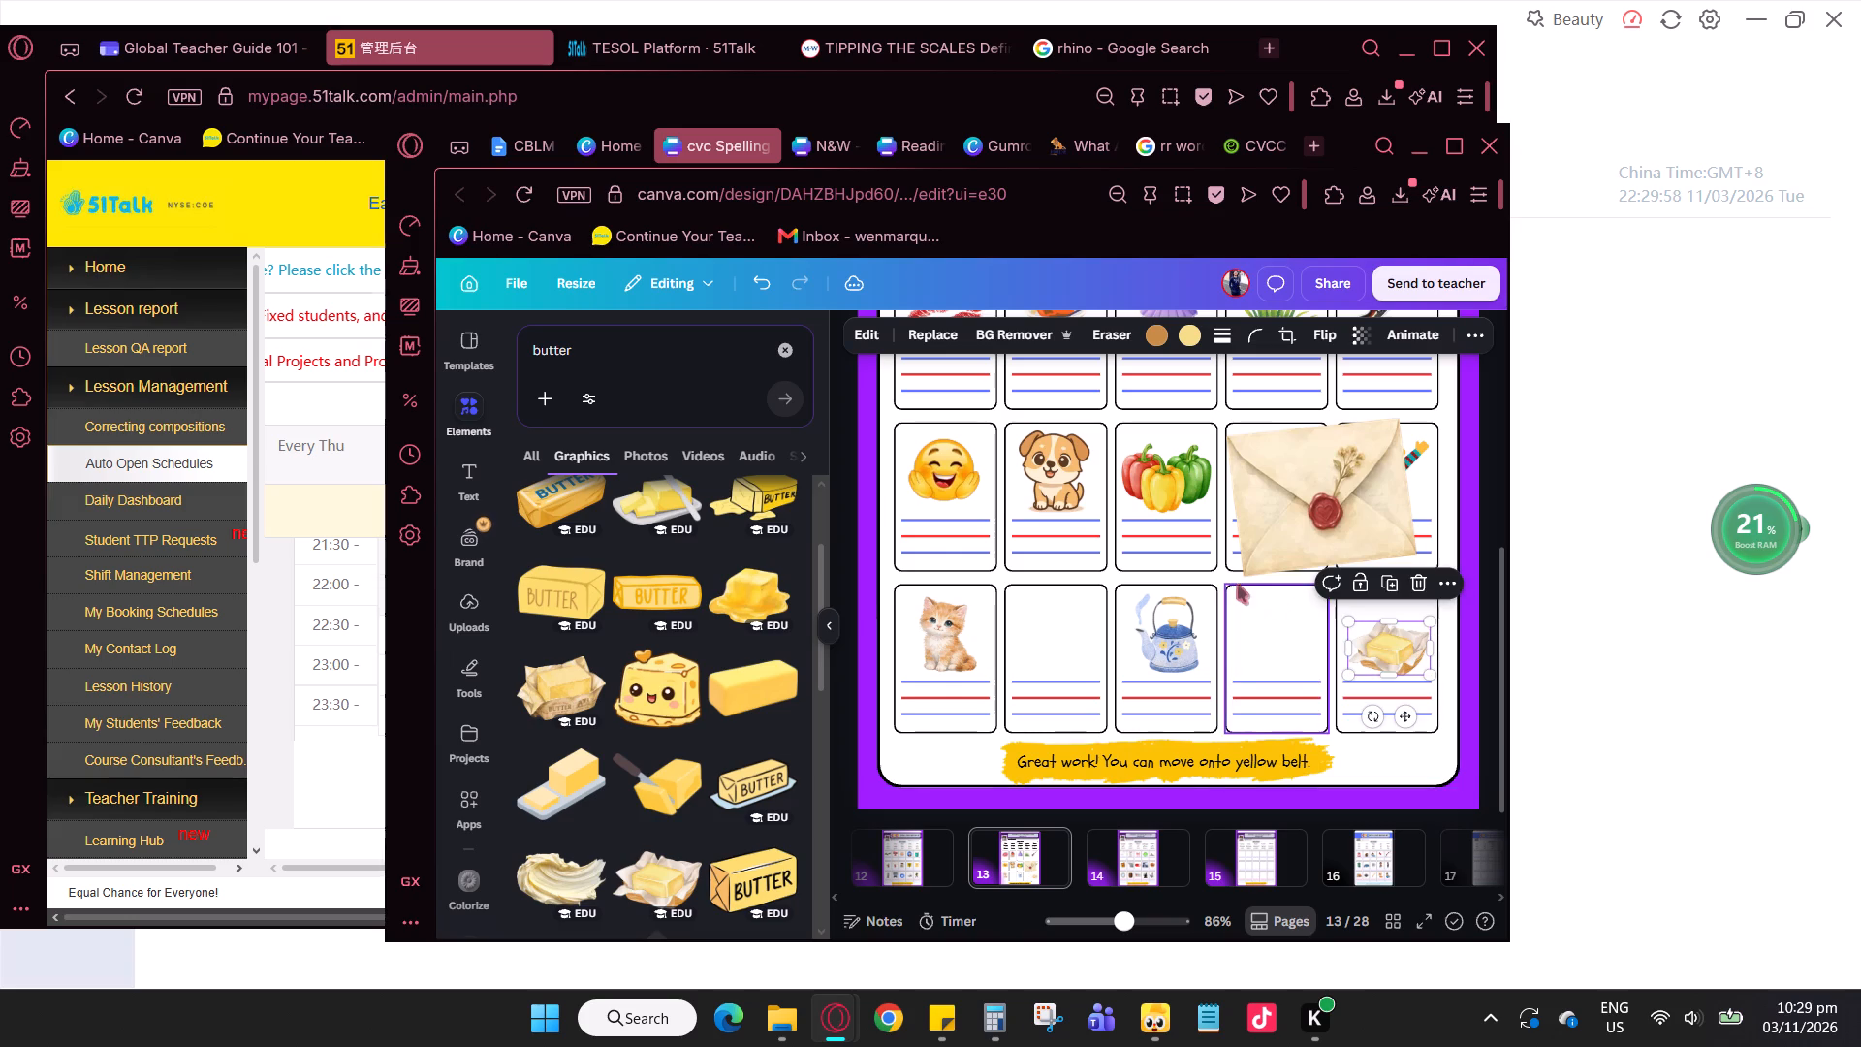
key("Up")
key("Up")
key("Up")
key("Left")
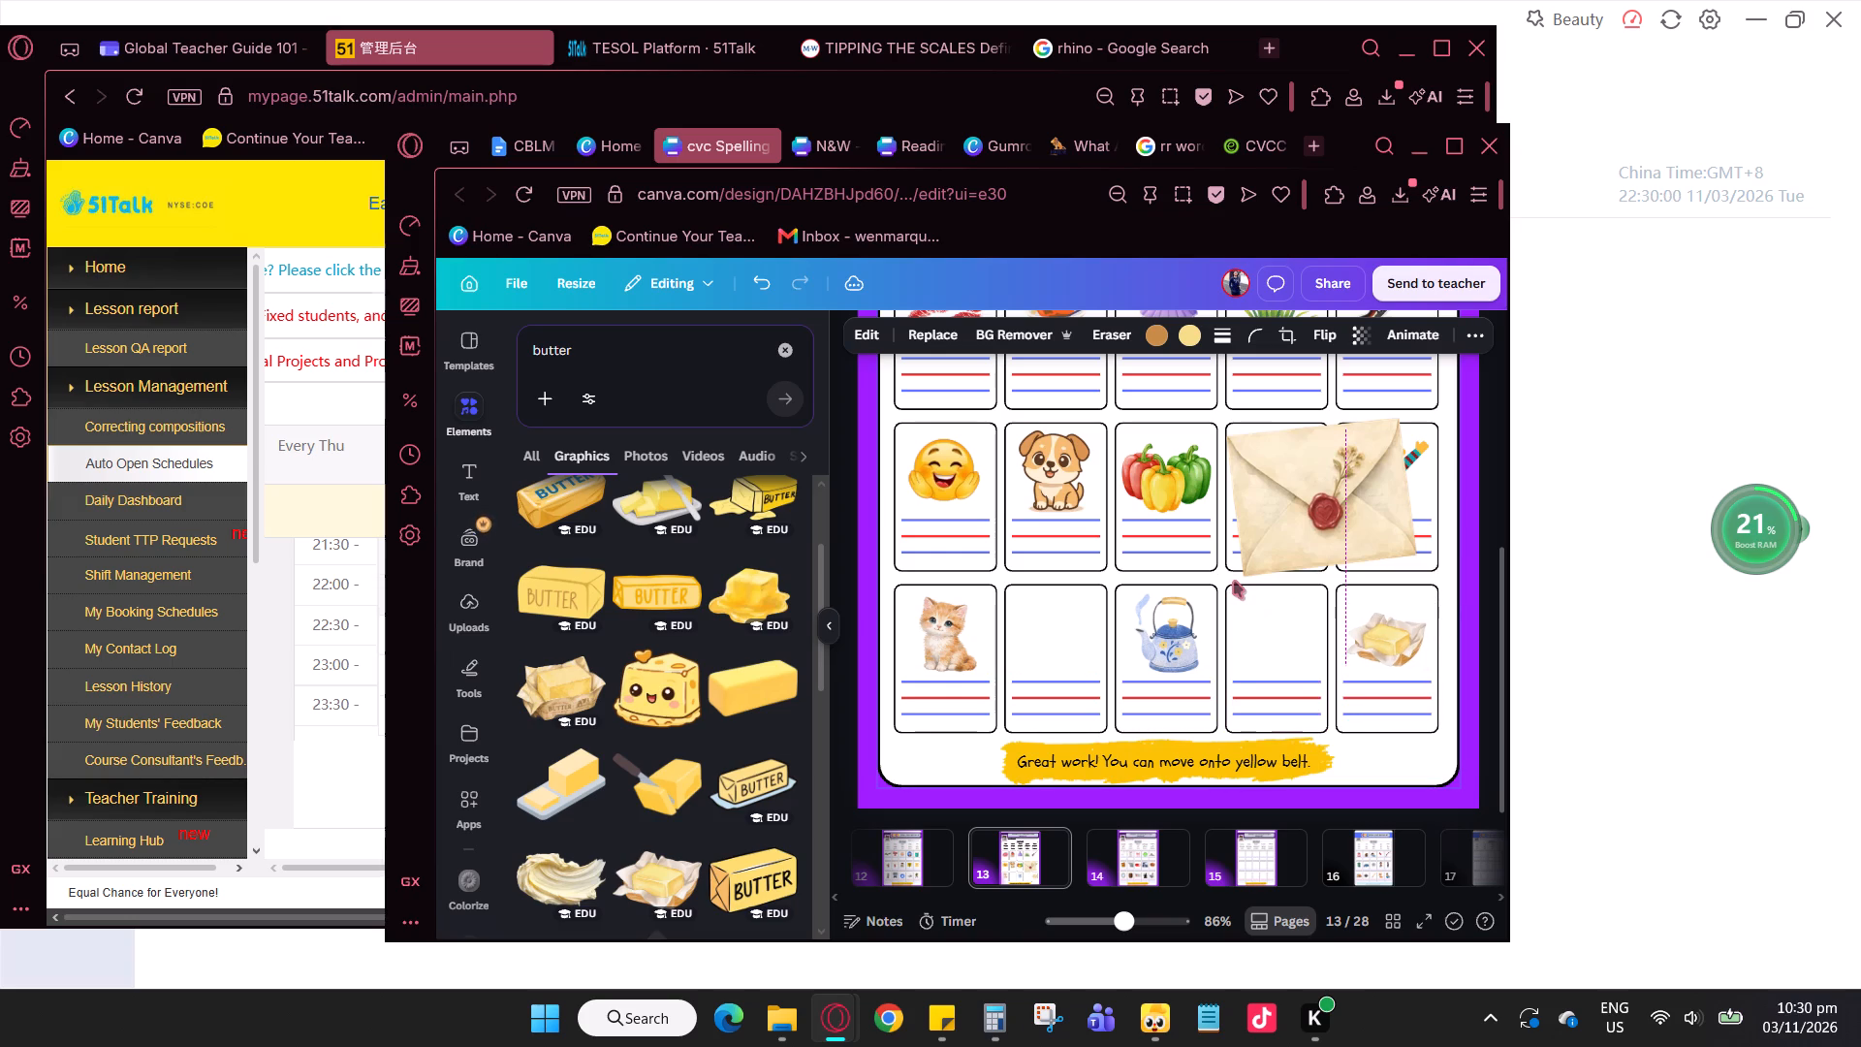
Place the envelope in the second box of the bottom row, scaled to about 3 by 2.5, and nudge it above the writing lines.
left_click(1309, 497)
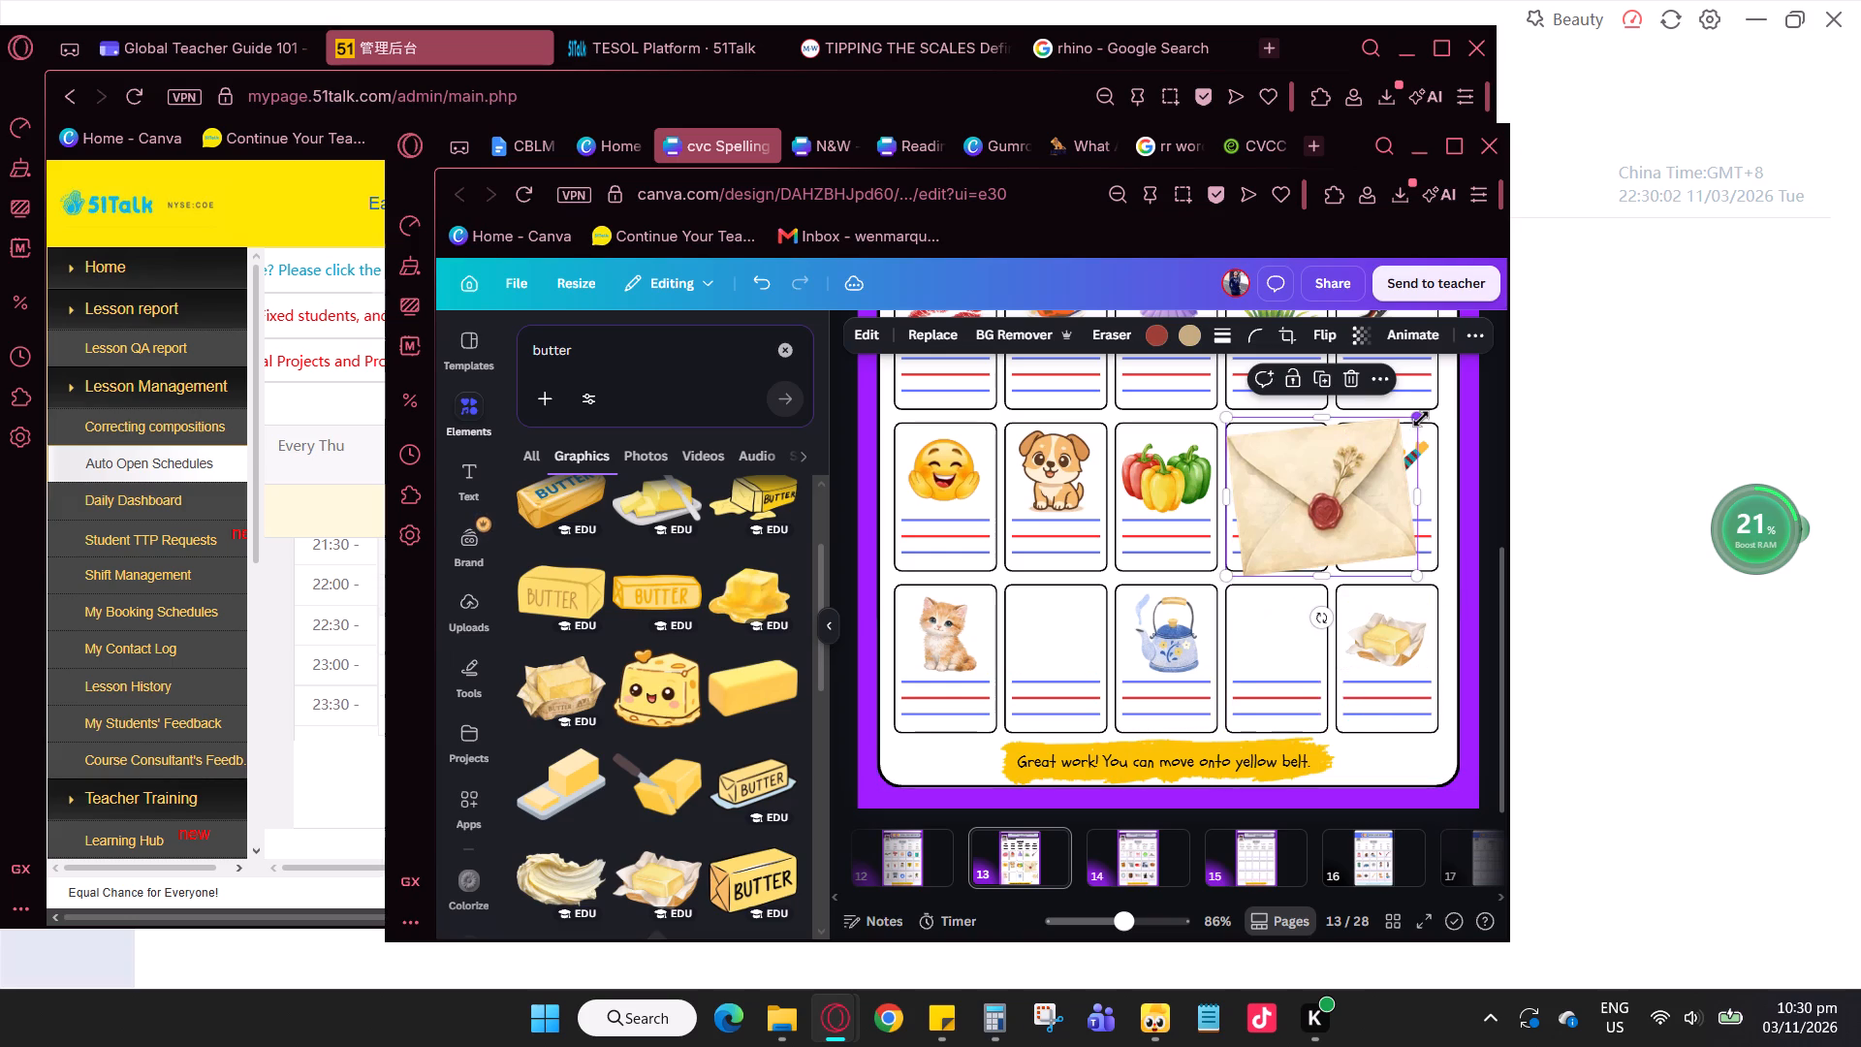
left_click(1421, 419)
left_click_drag(1348, 500, 1132, 603)
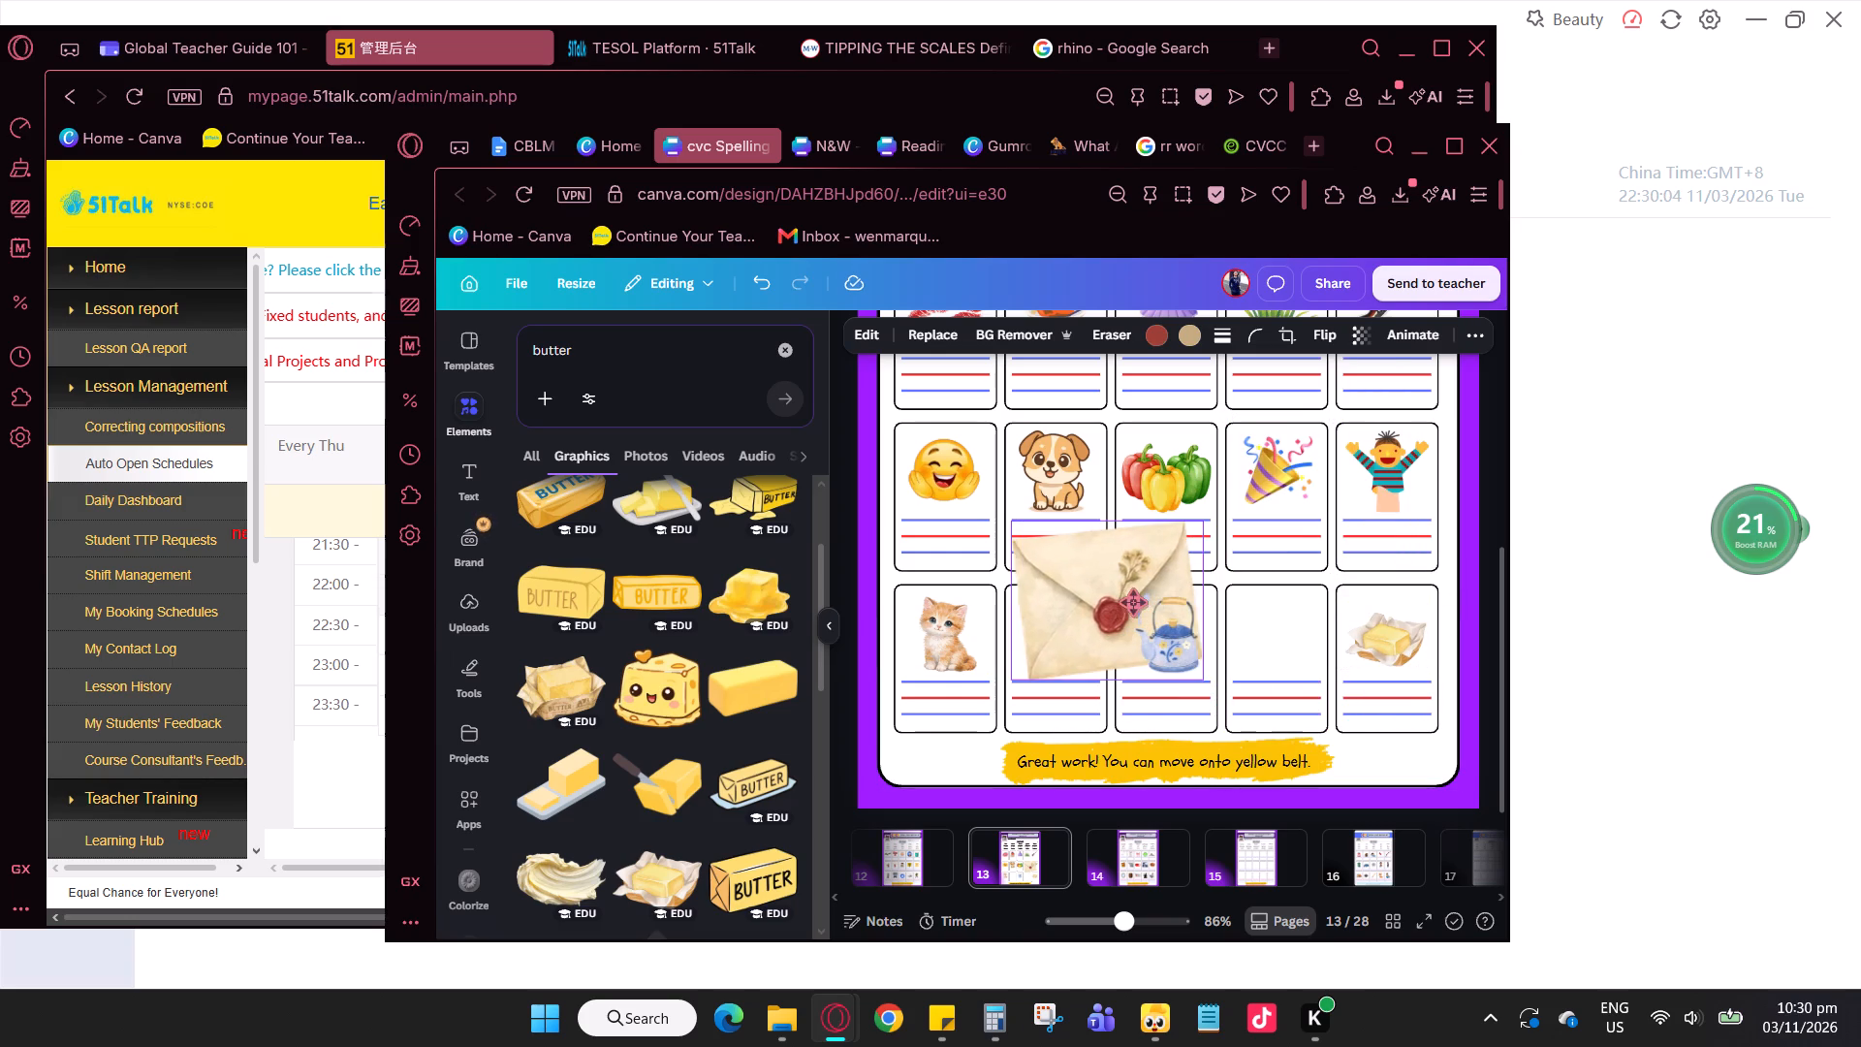
left_click_drag(1132, 603, 1130, 603)
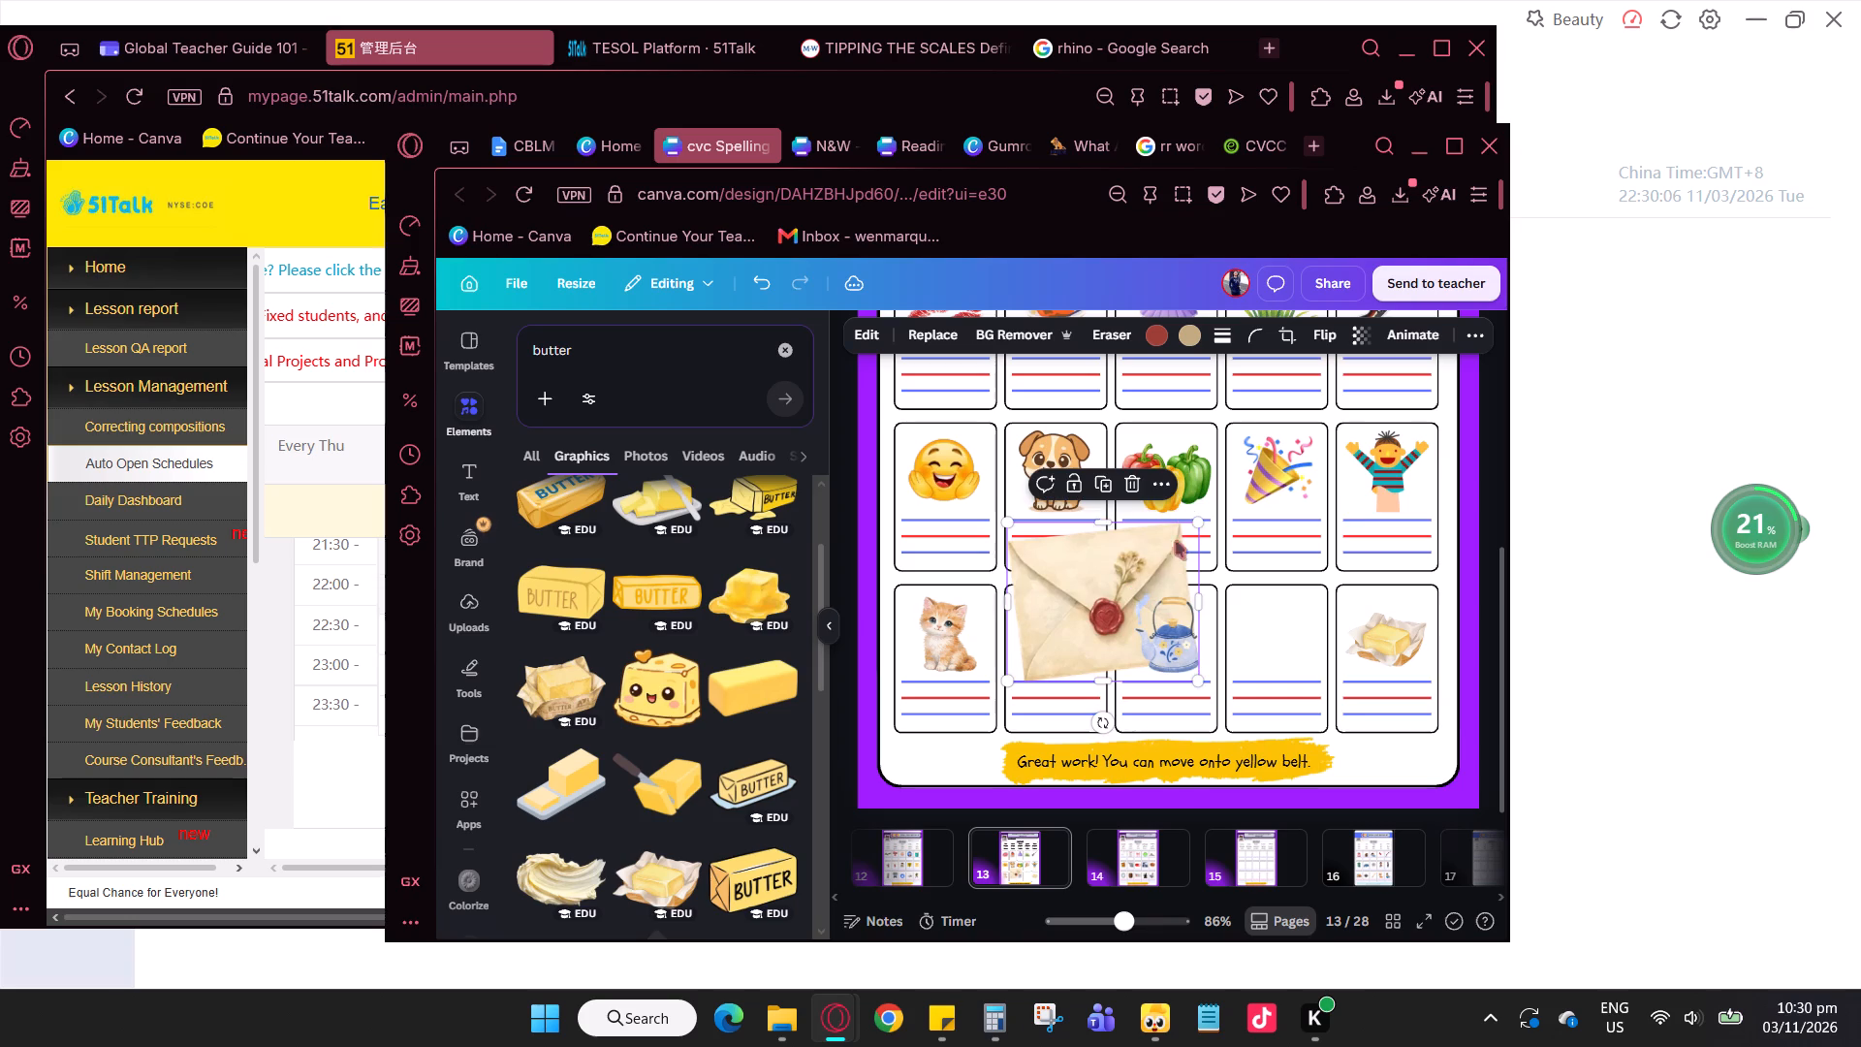
left_click_drag(1203, 522, 1098, 606)
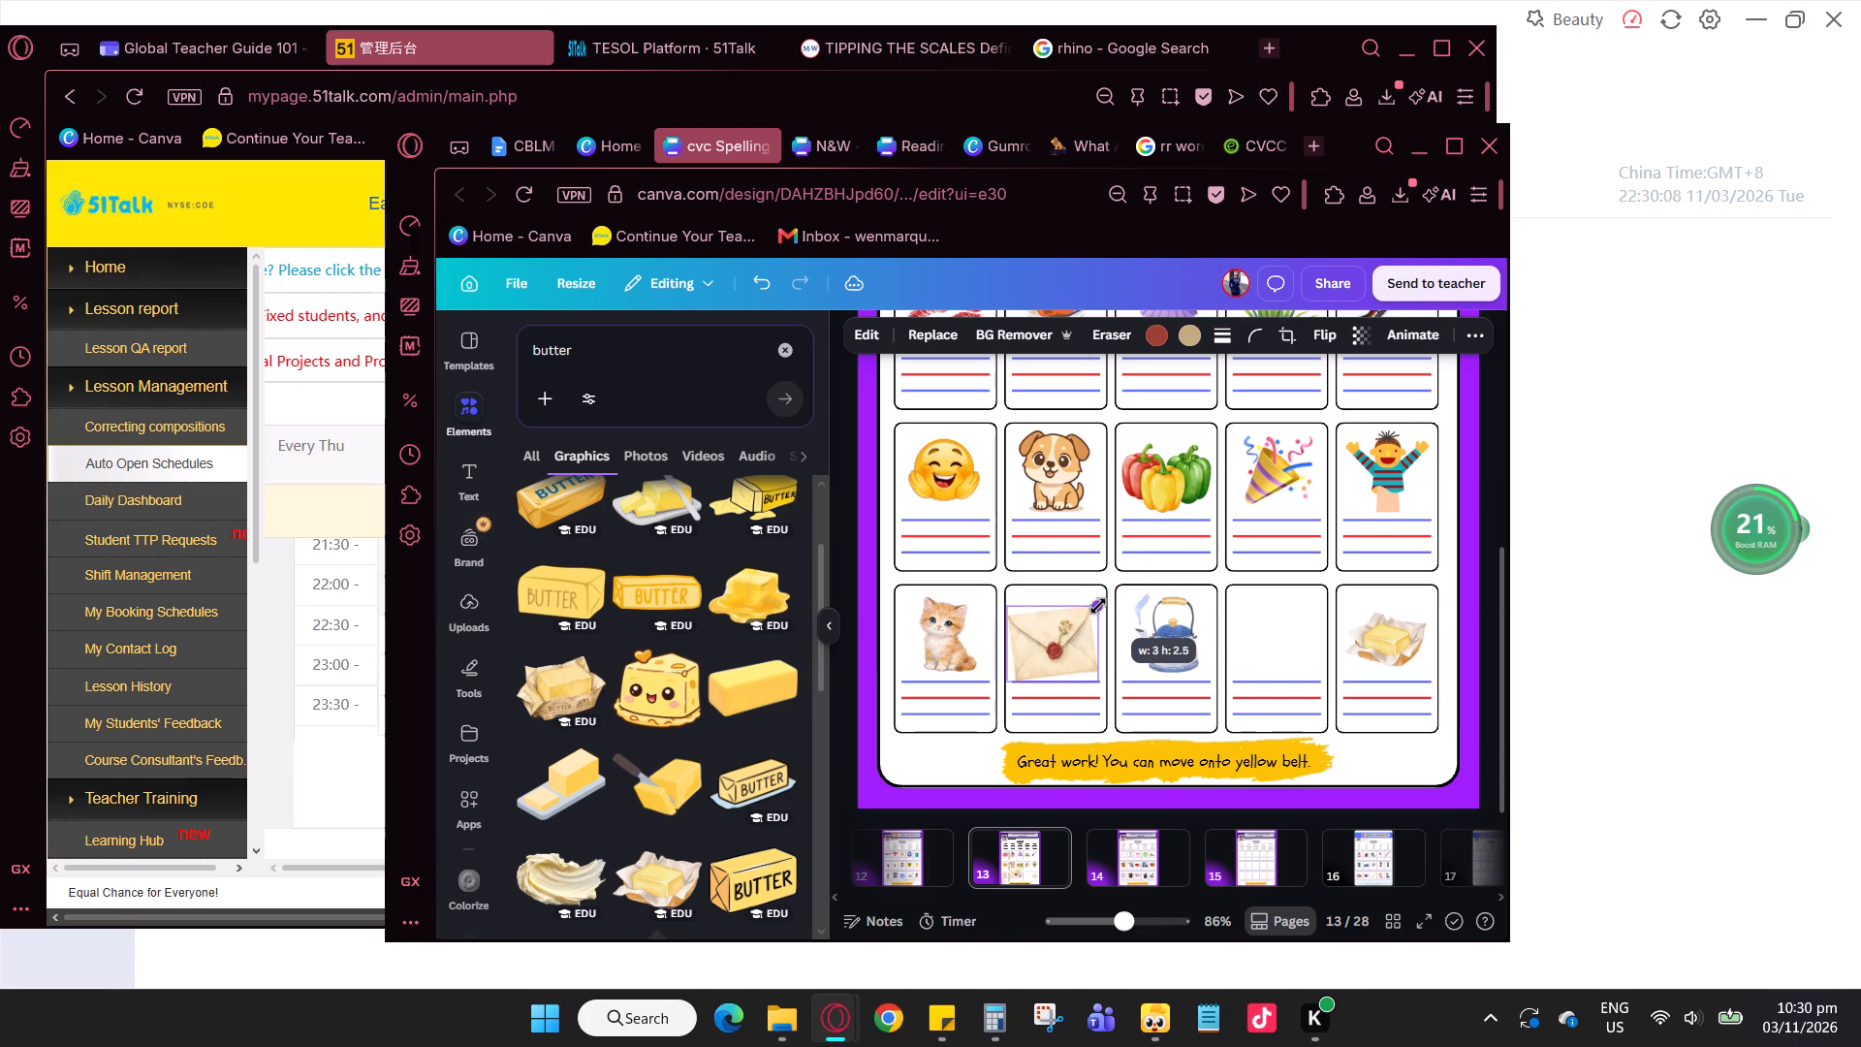
left_click_drag(1098, 606, 1097, 608)
key("Right")
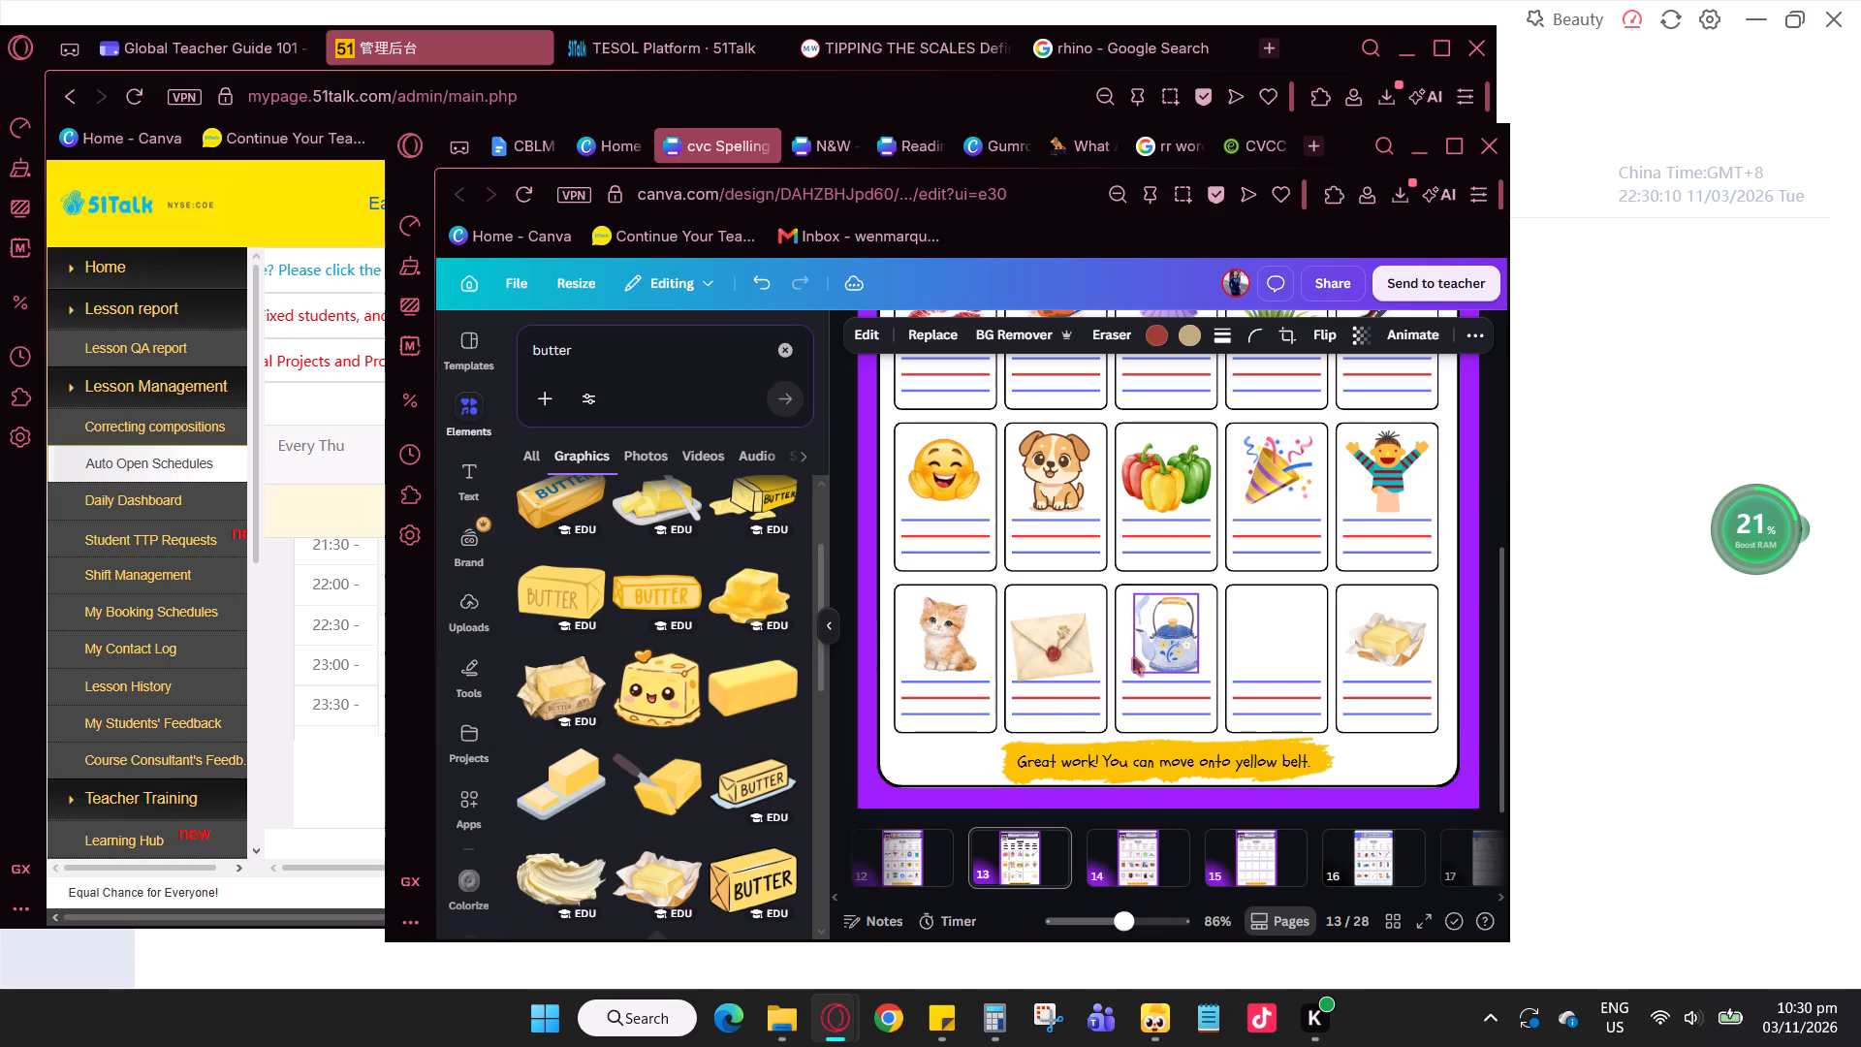
key("Right")
key("Up")
key("Up")
key("Up")
key("Up")
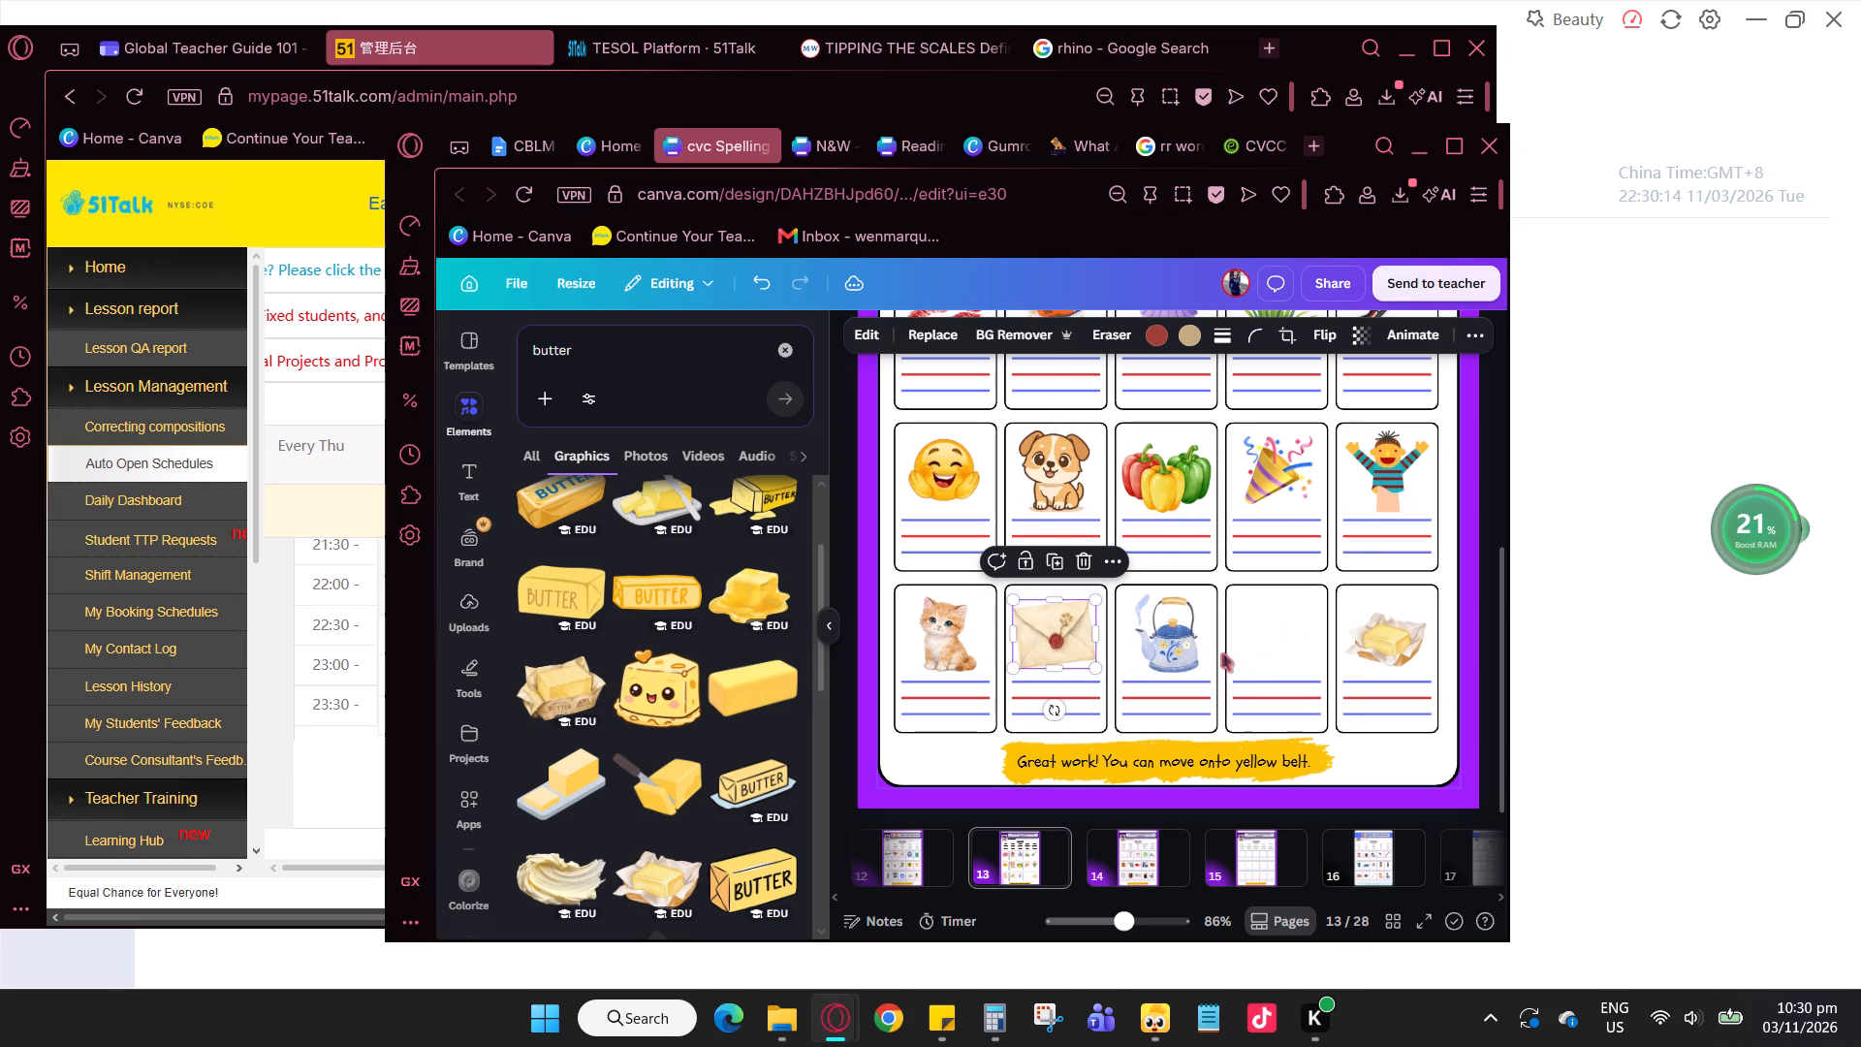
Nudge the butter graphic slightly higher in its box.
left_click(1368, 639)
key("Up")
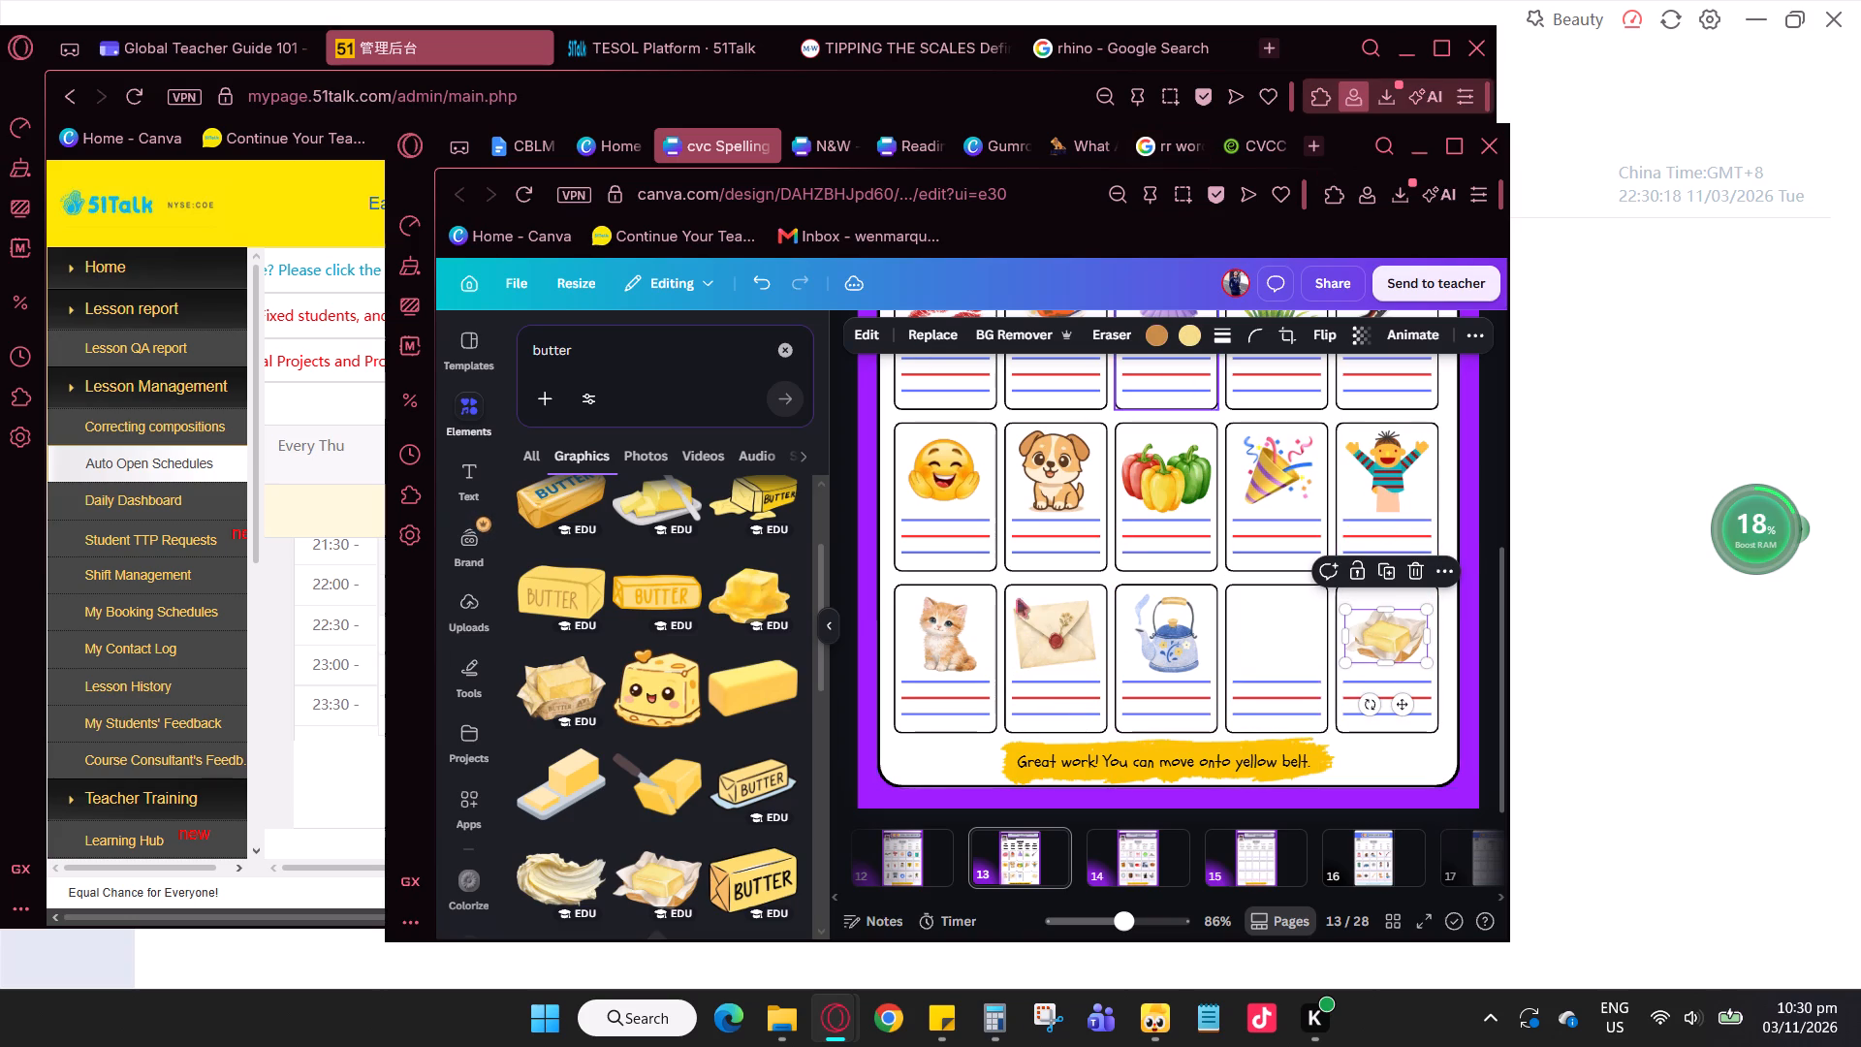
Go back through the booklet from page 13 to page 10.
left_click(906, 858)
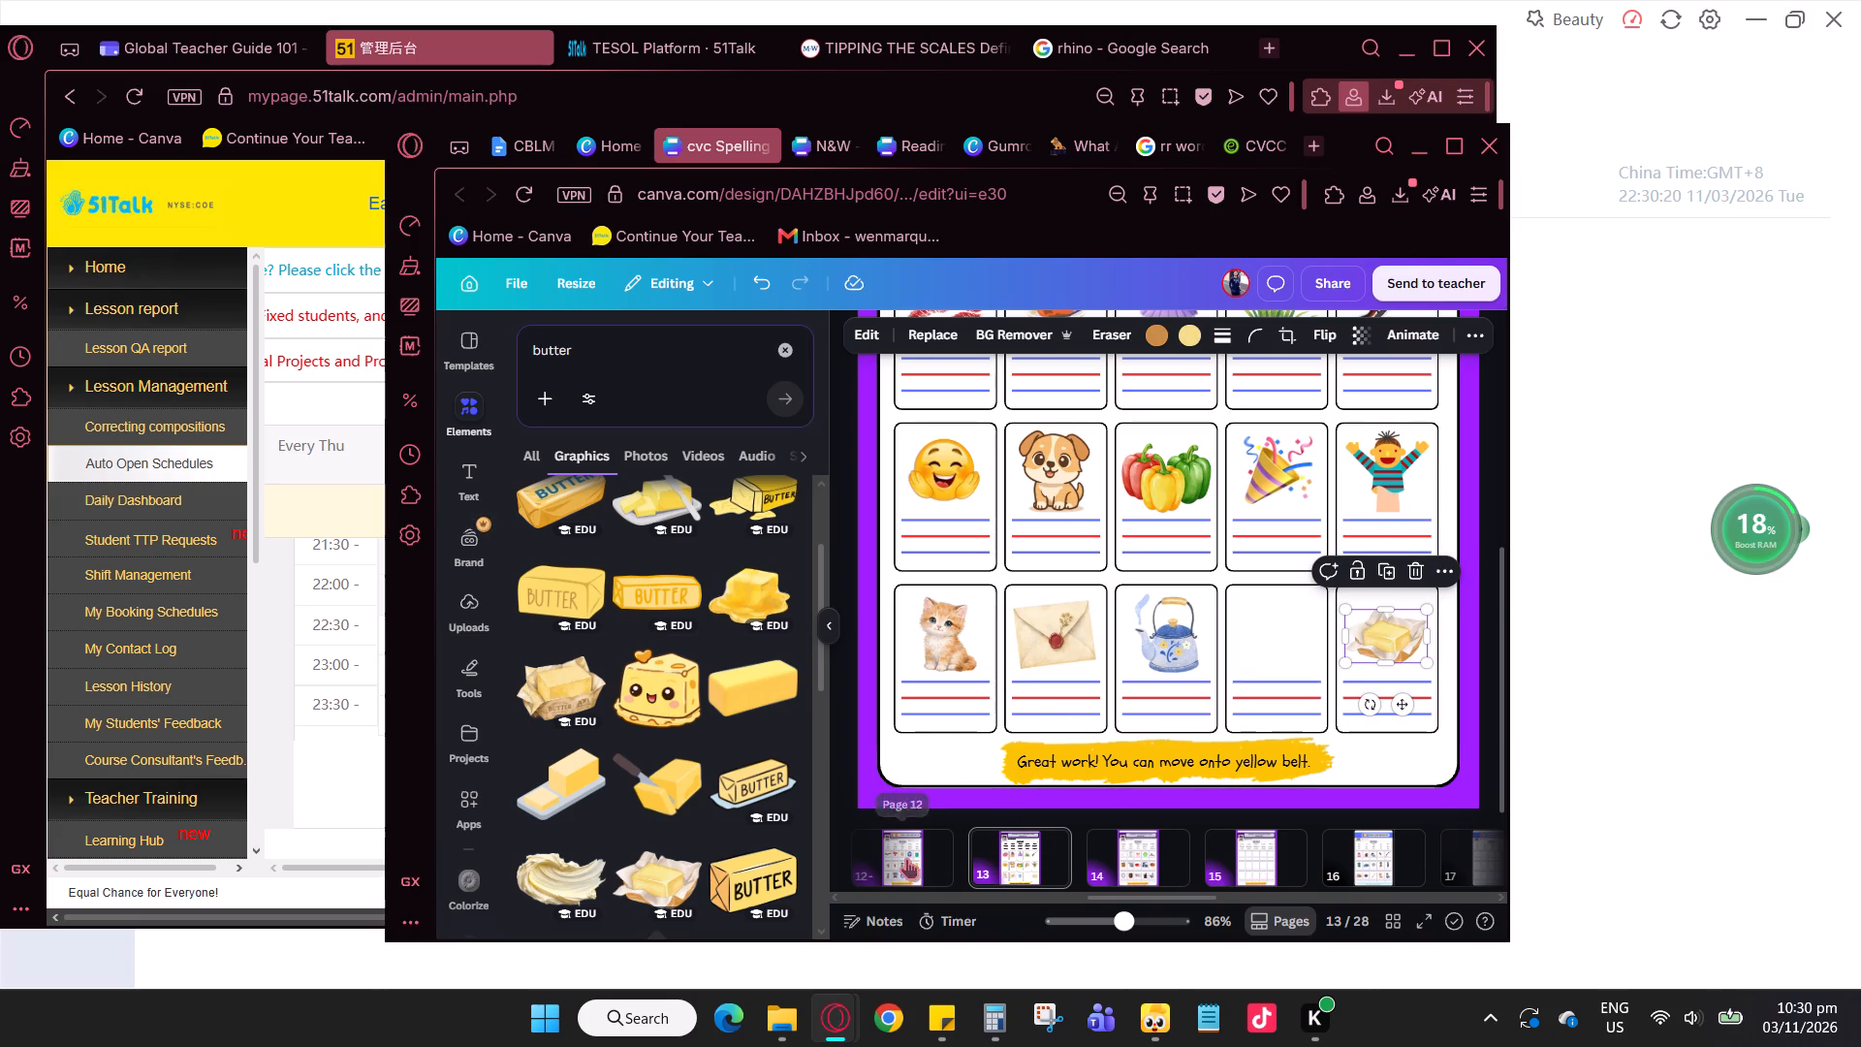
key("Left")
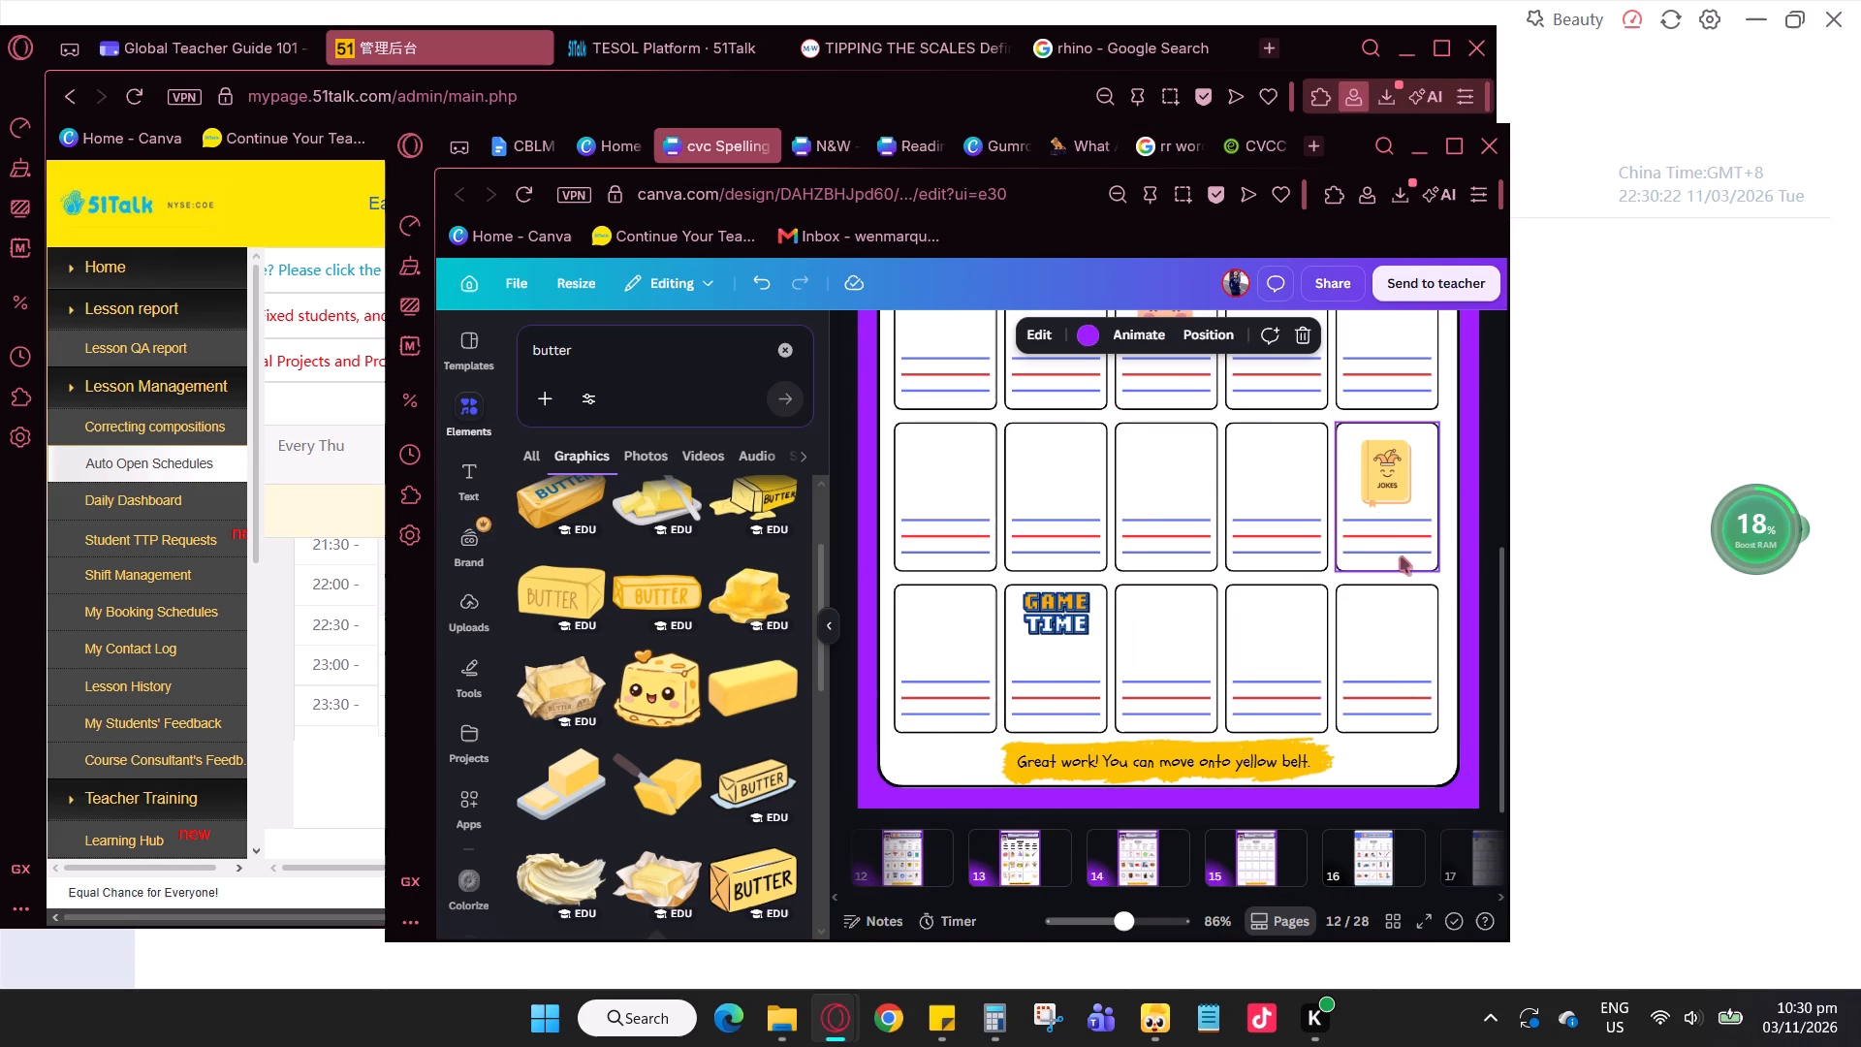
key("Left")
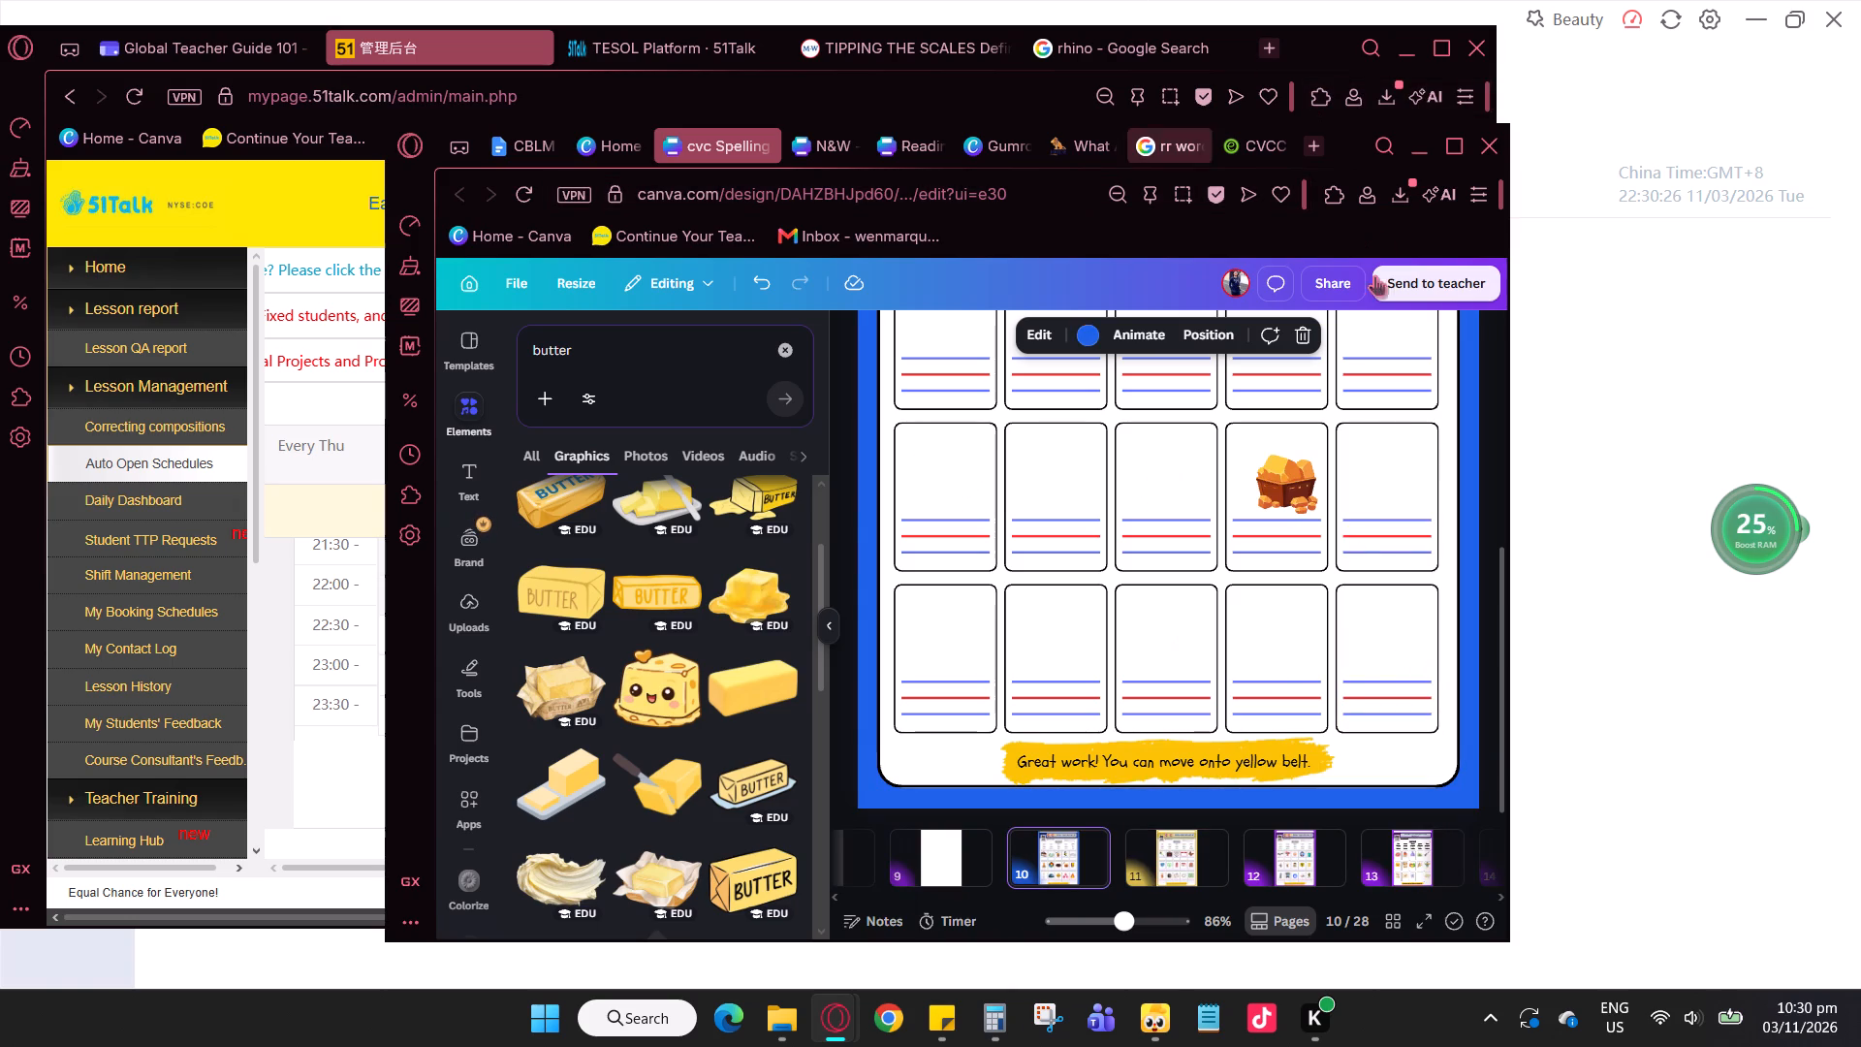
Go back through the booklet from page 10 to page 3, checking each page's word bank.
scroll(1408, 477, "up", 2)
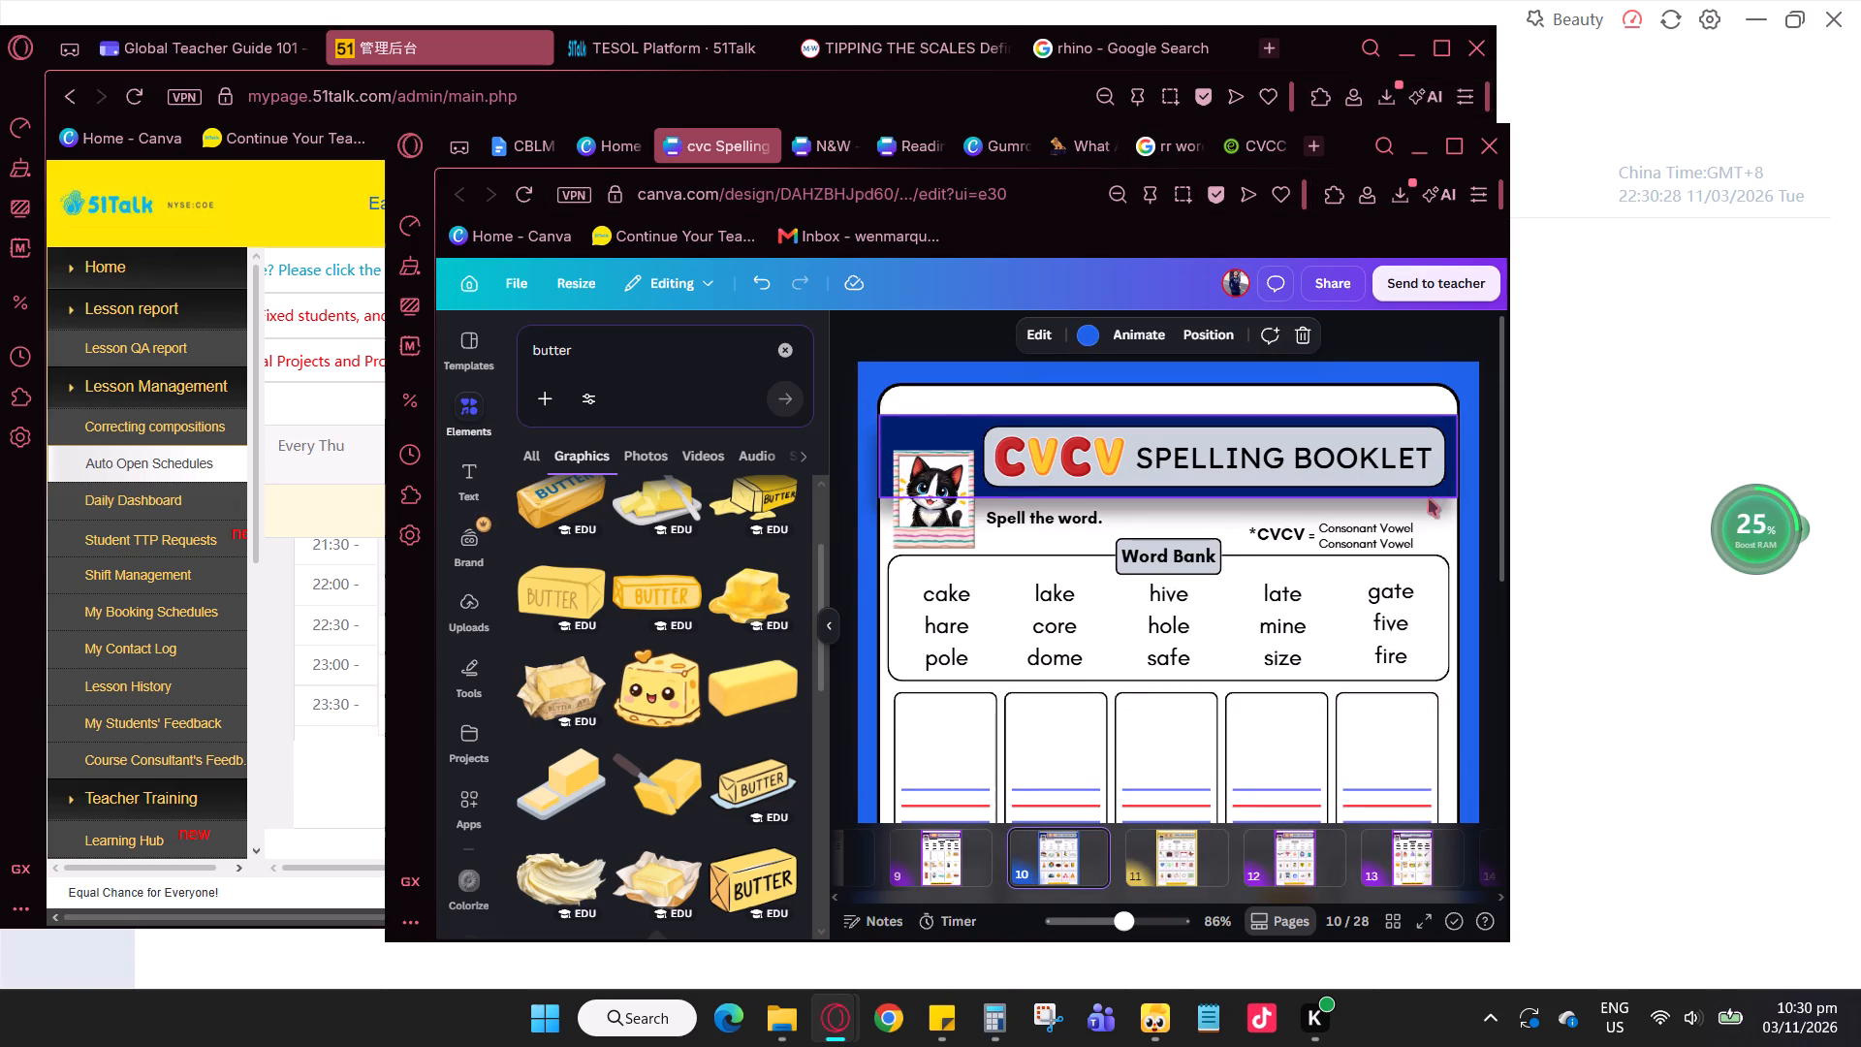
key("Left")
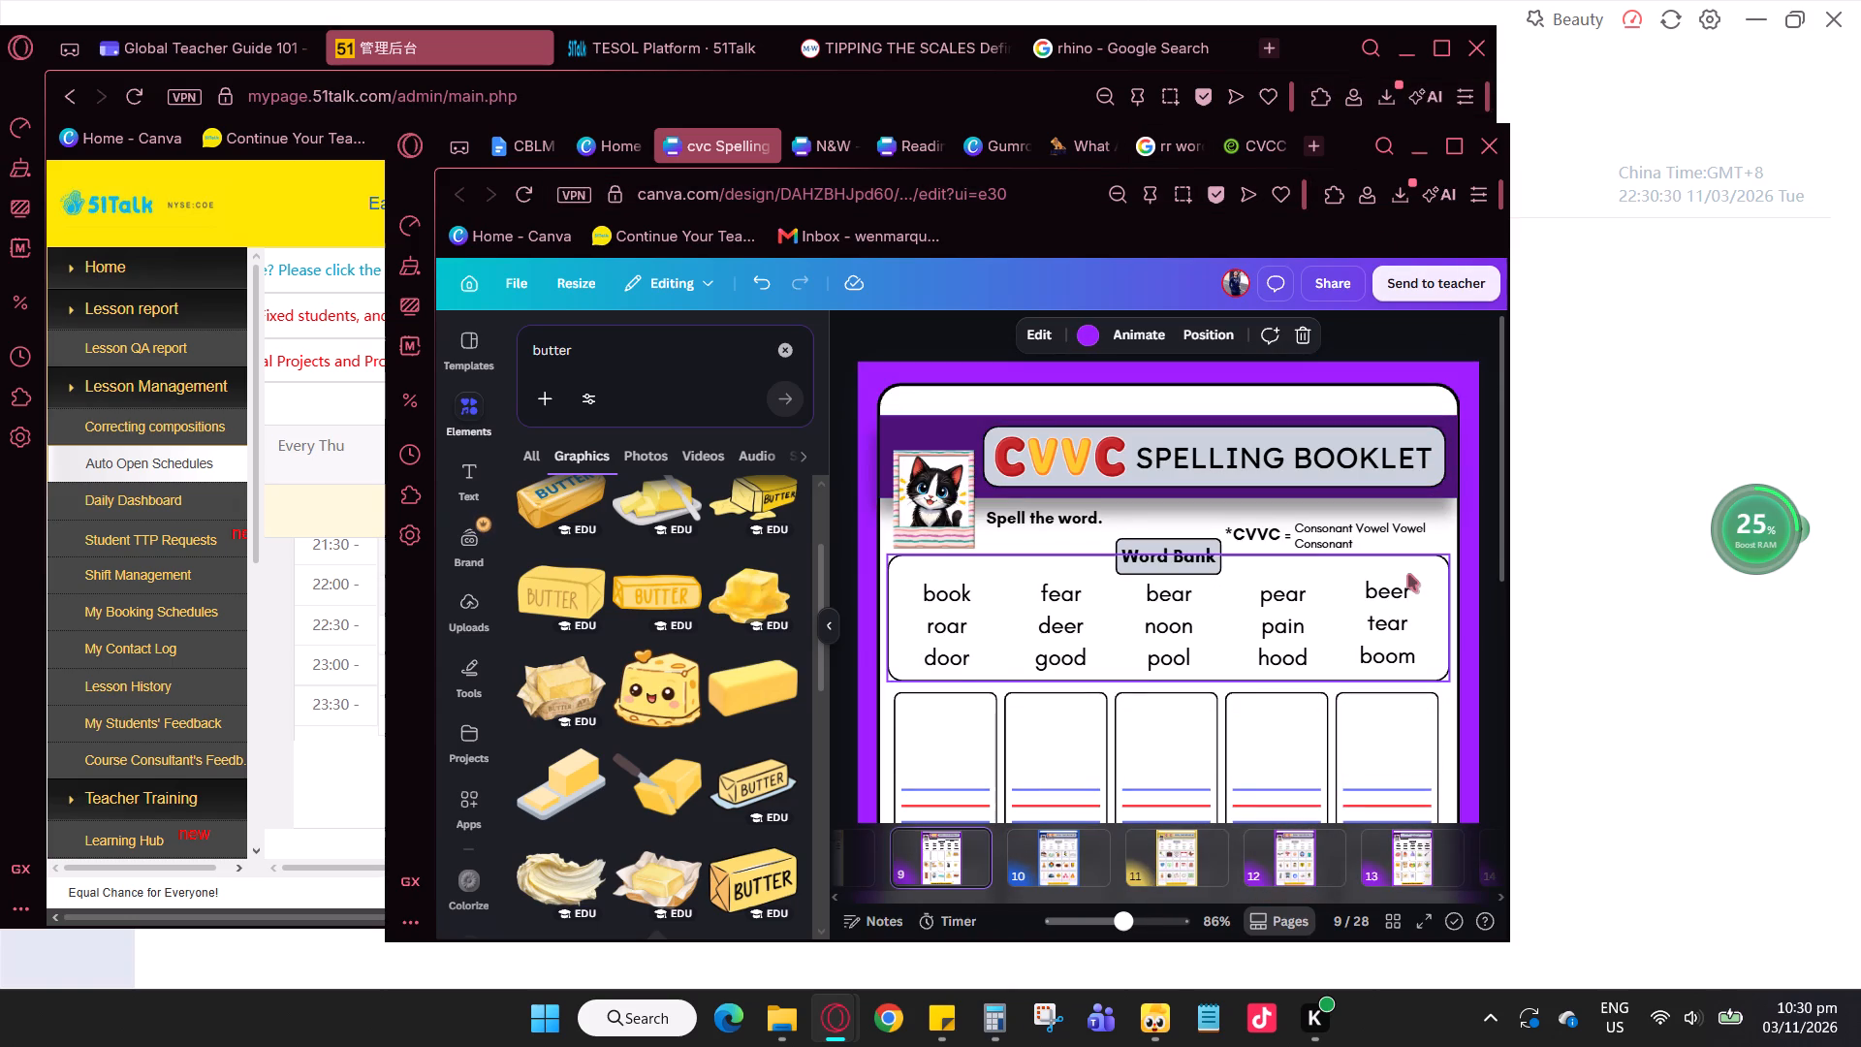
key("Left")
key("Left")
key("Left")
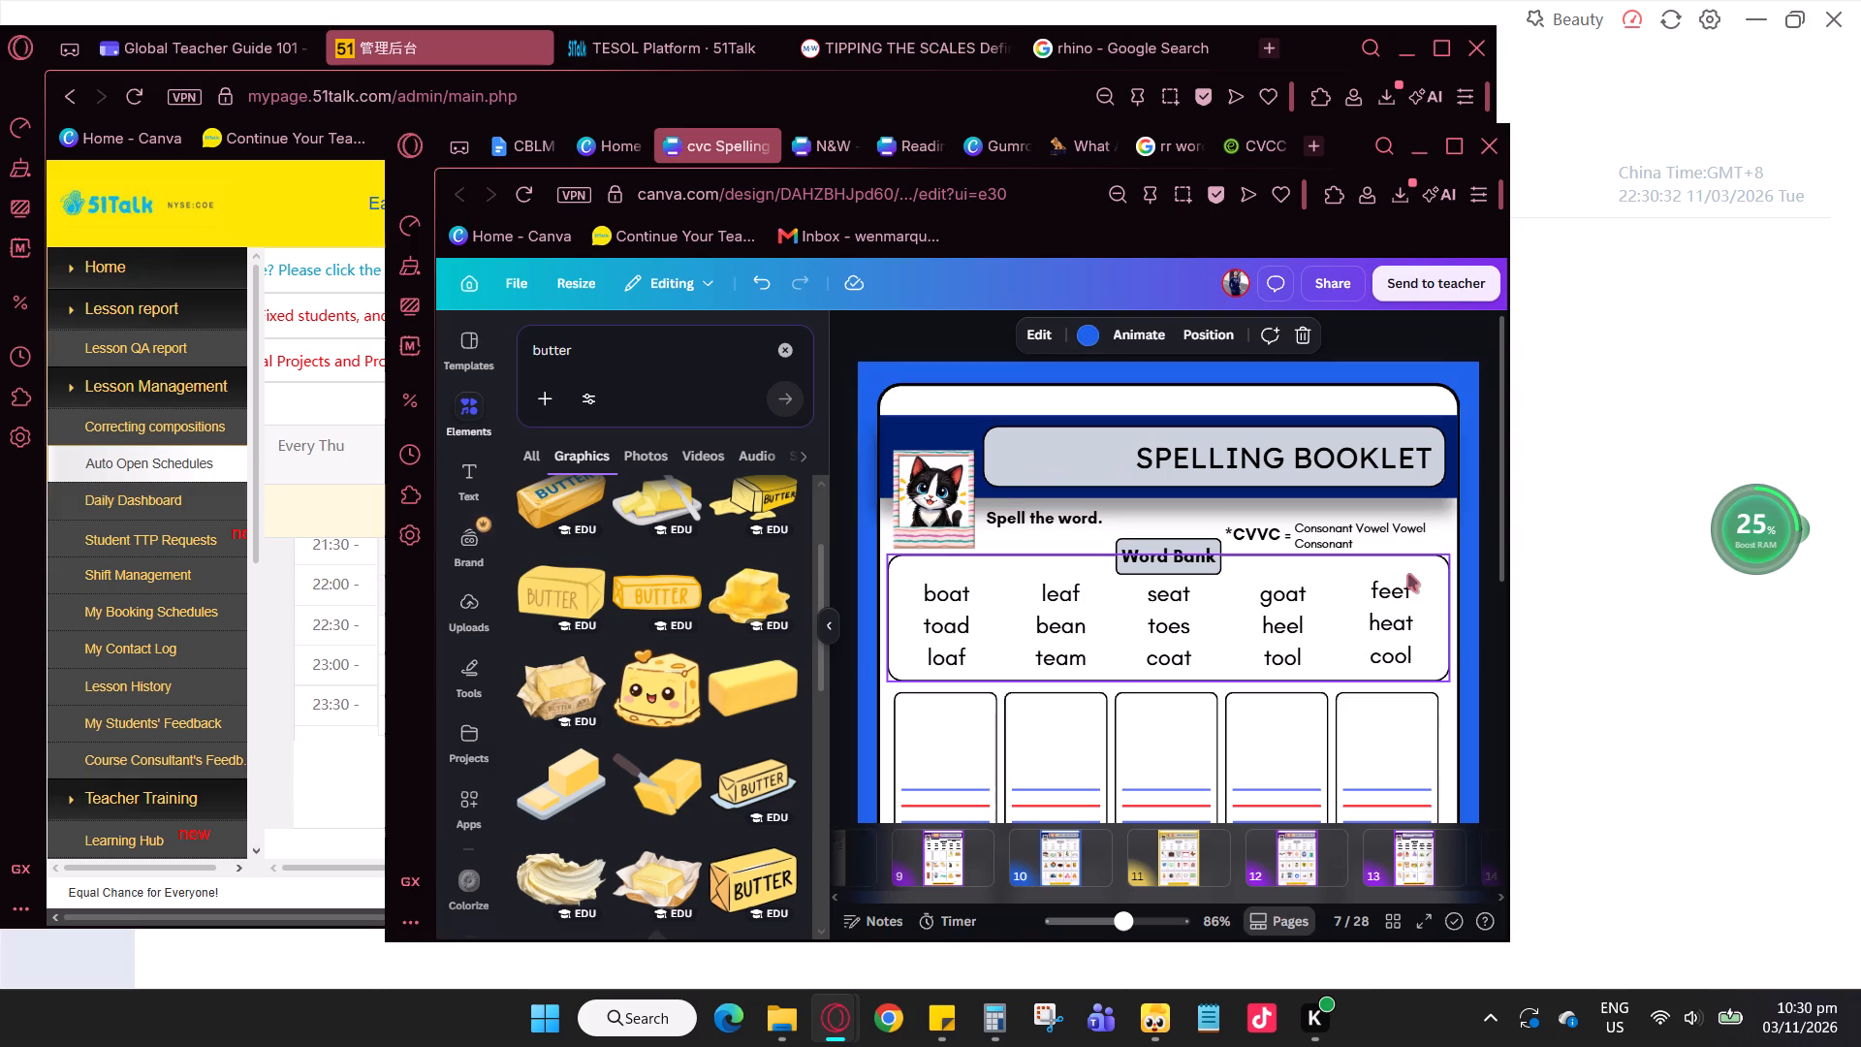
key("Left")
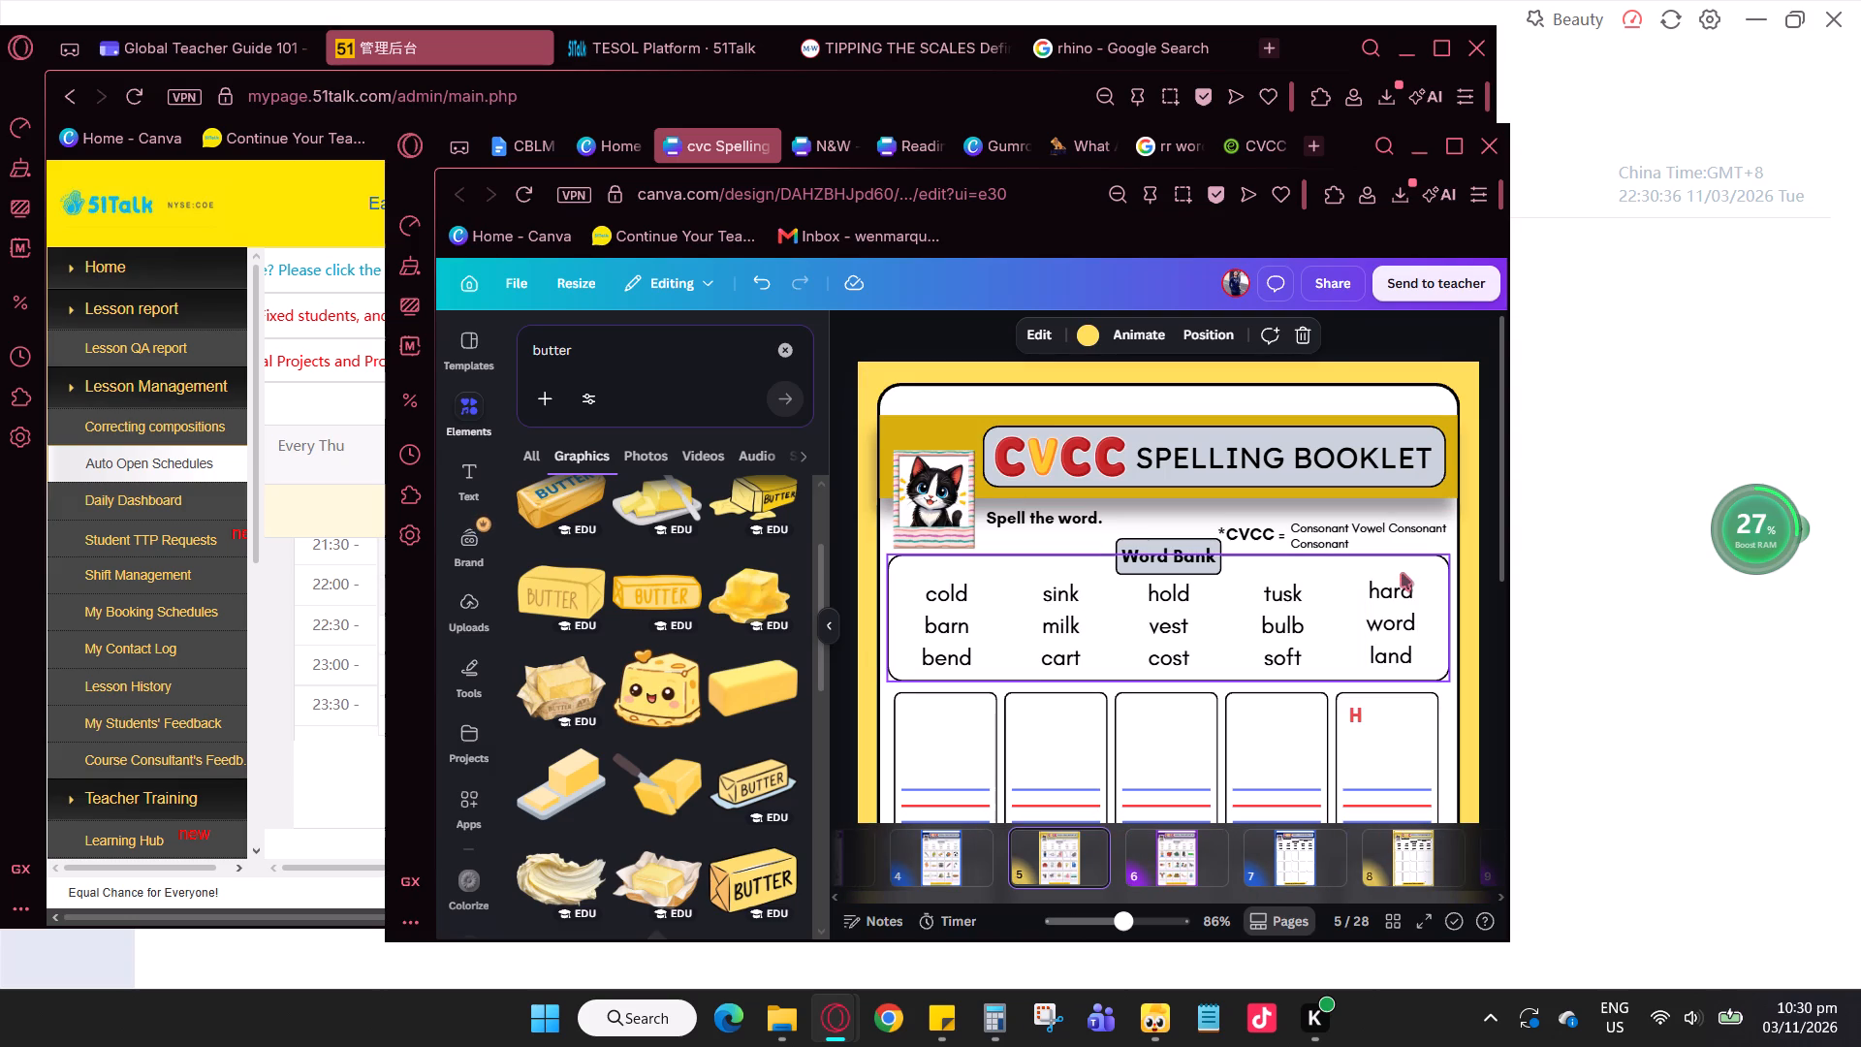
key("Right")
key("Left")
key("Left")
key("Left")
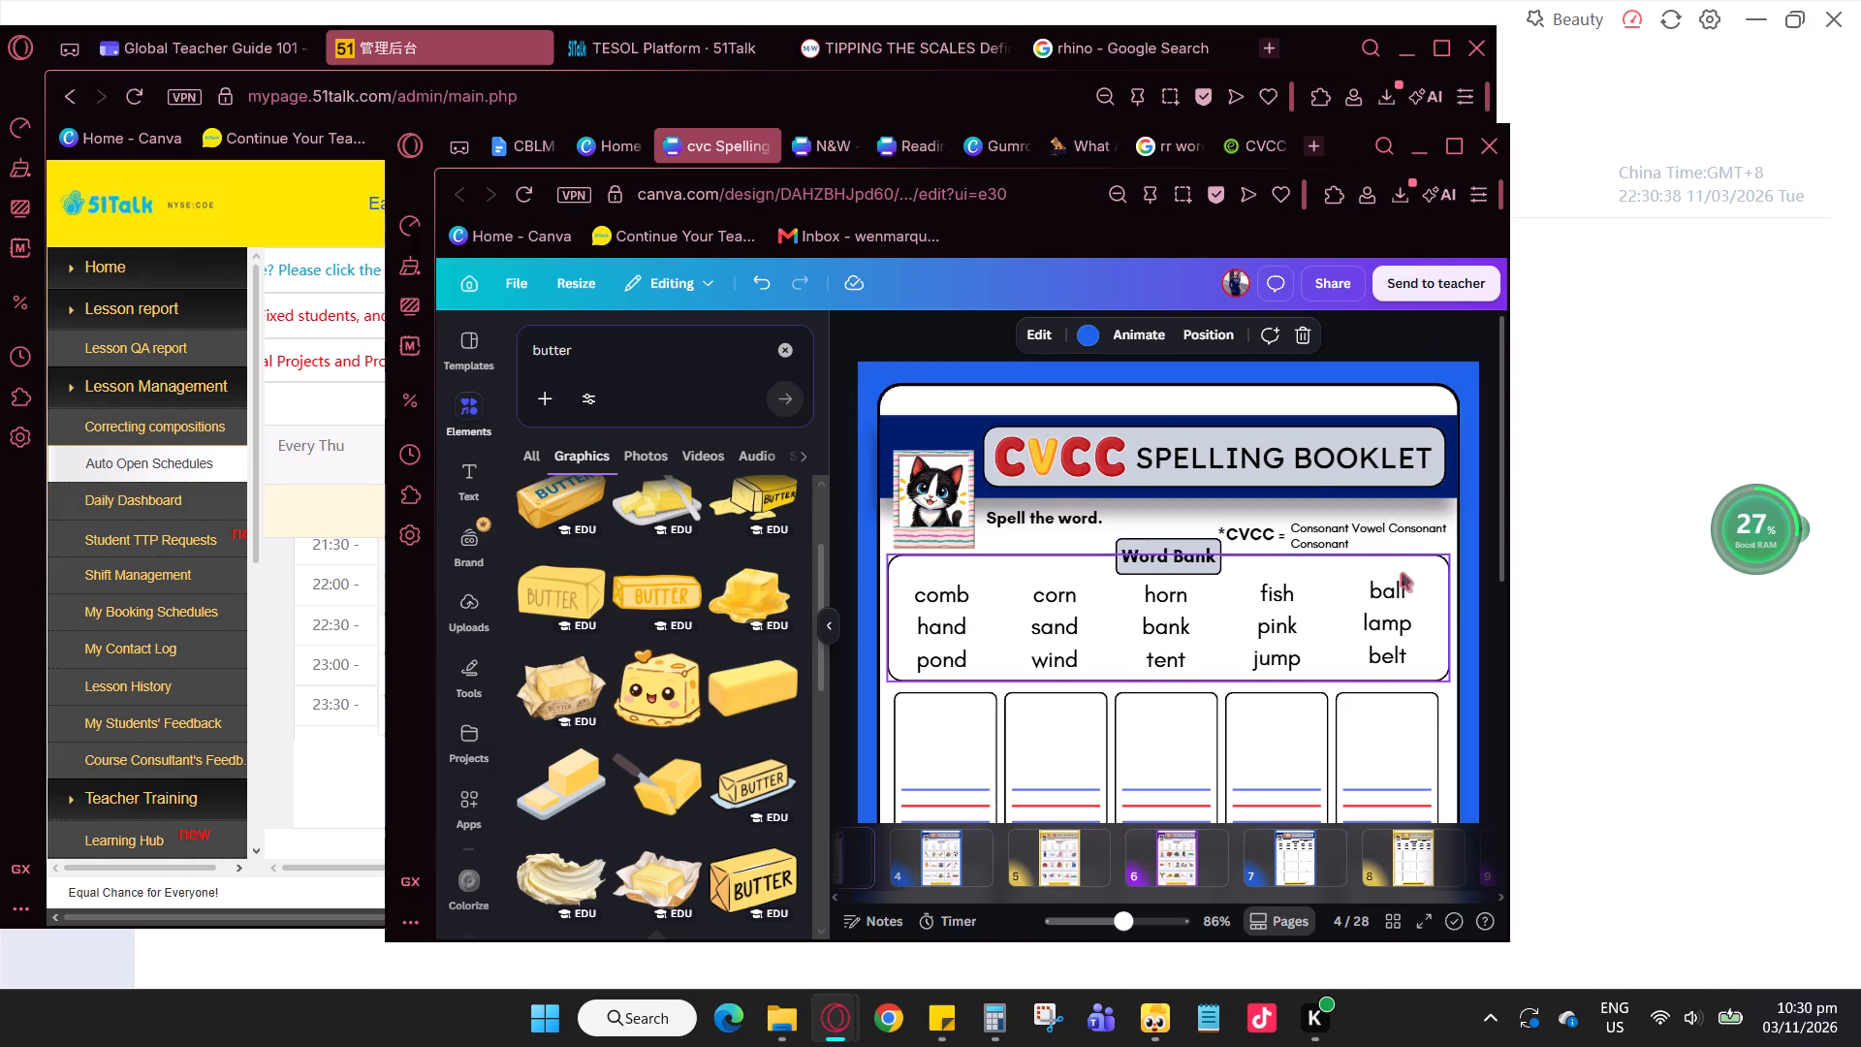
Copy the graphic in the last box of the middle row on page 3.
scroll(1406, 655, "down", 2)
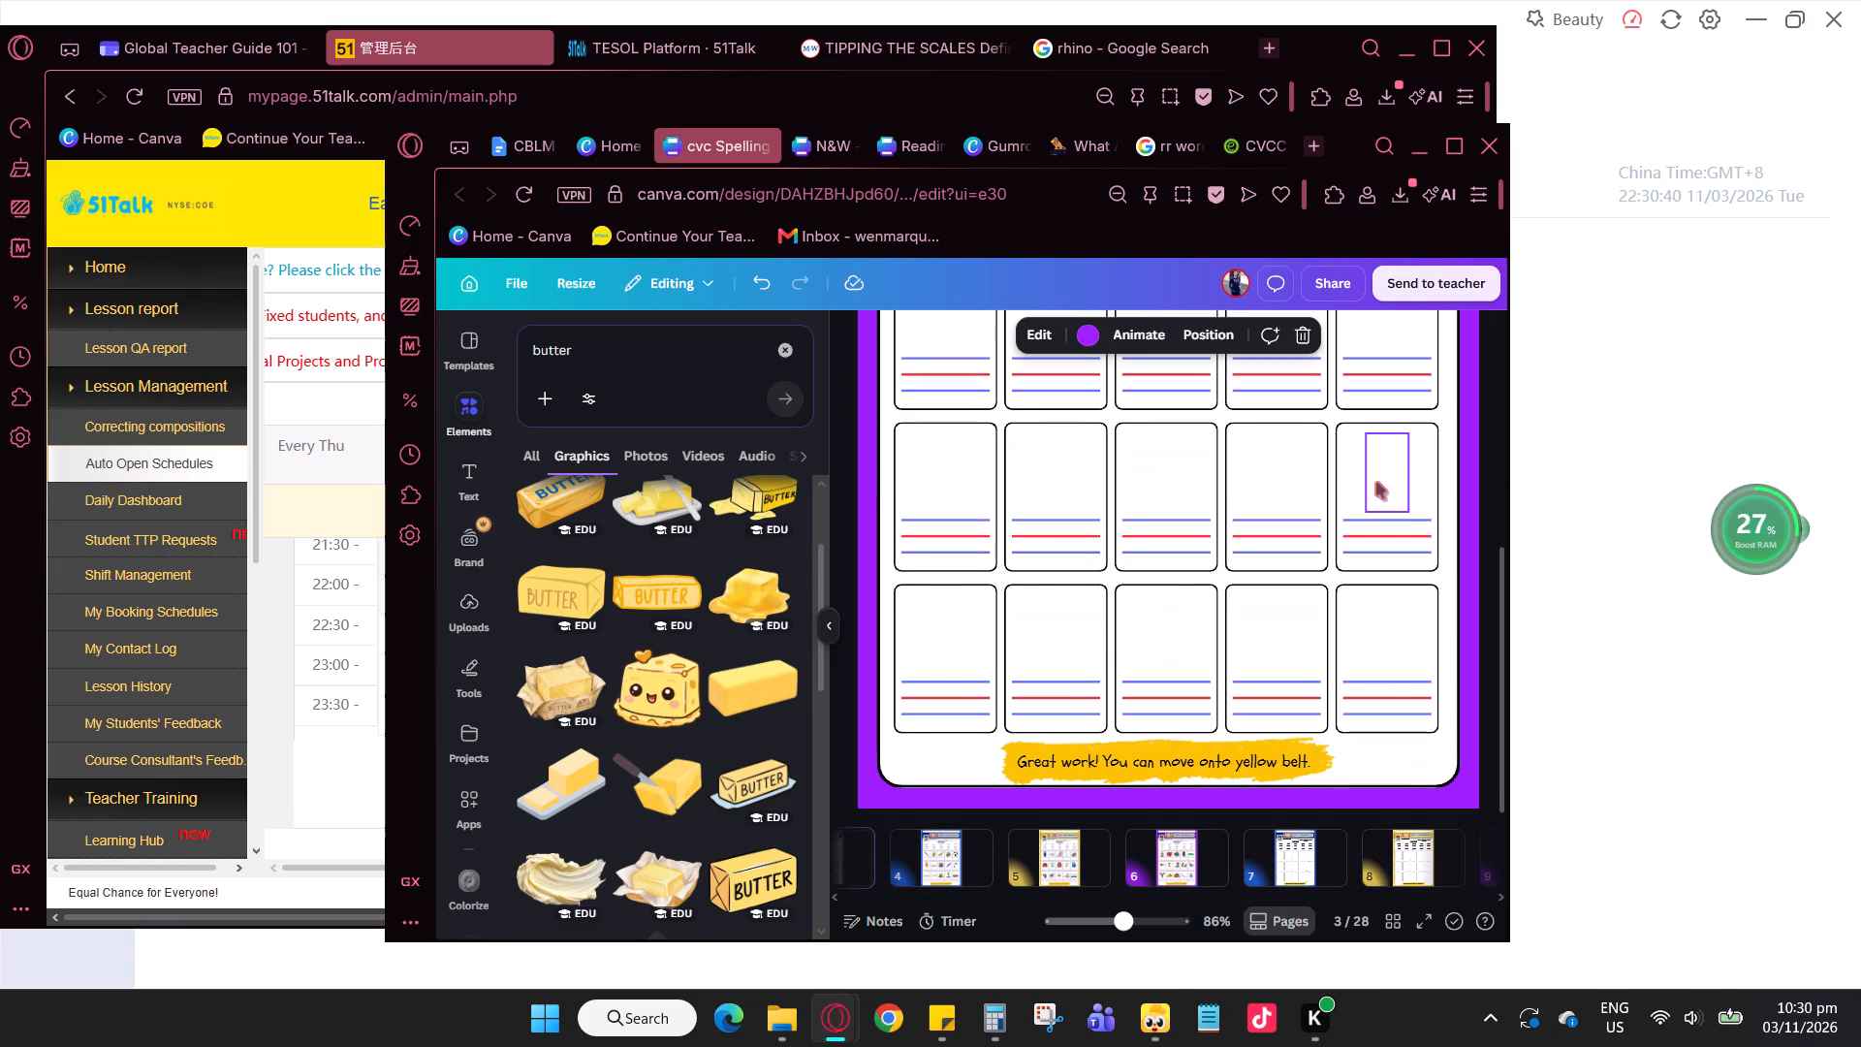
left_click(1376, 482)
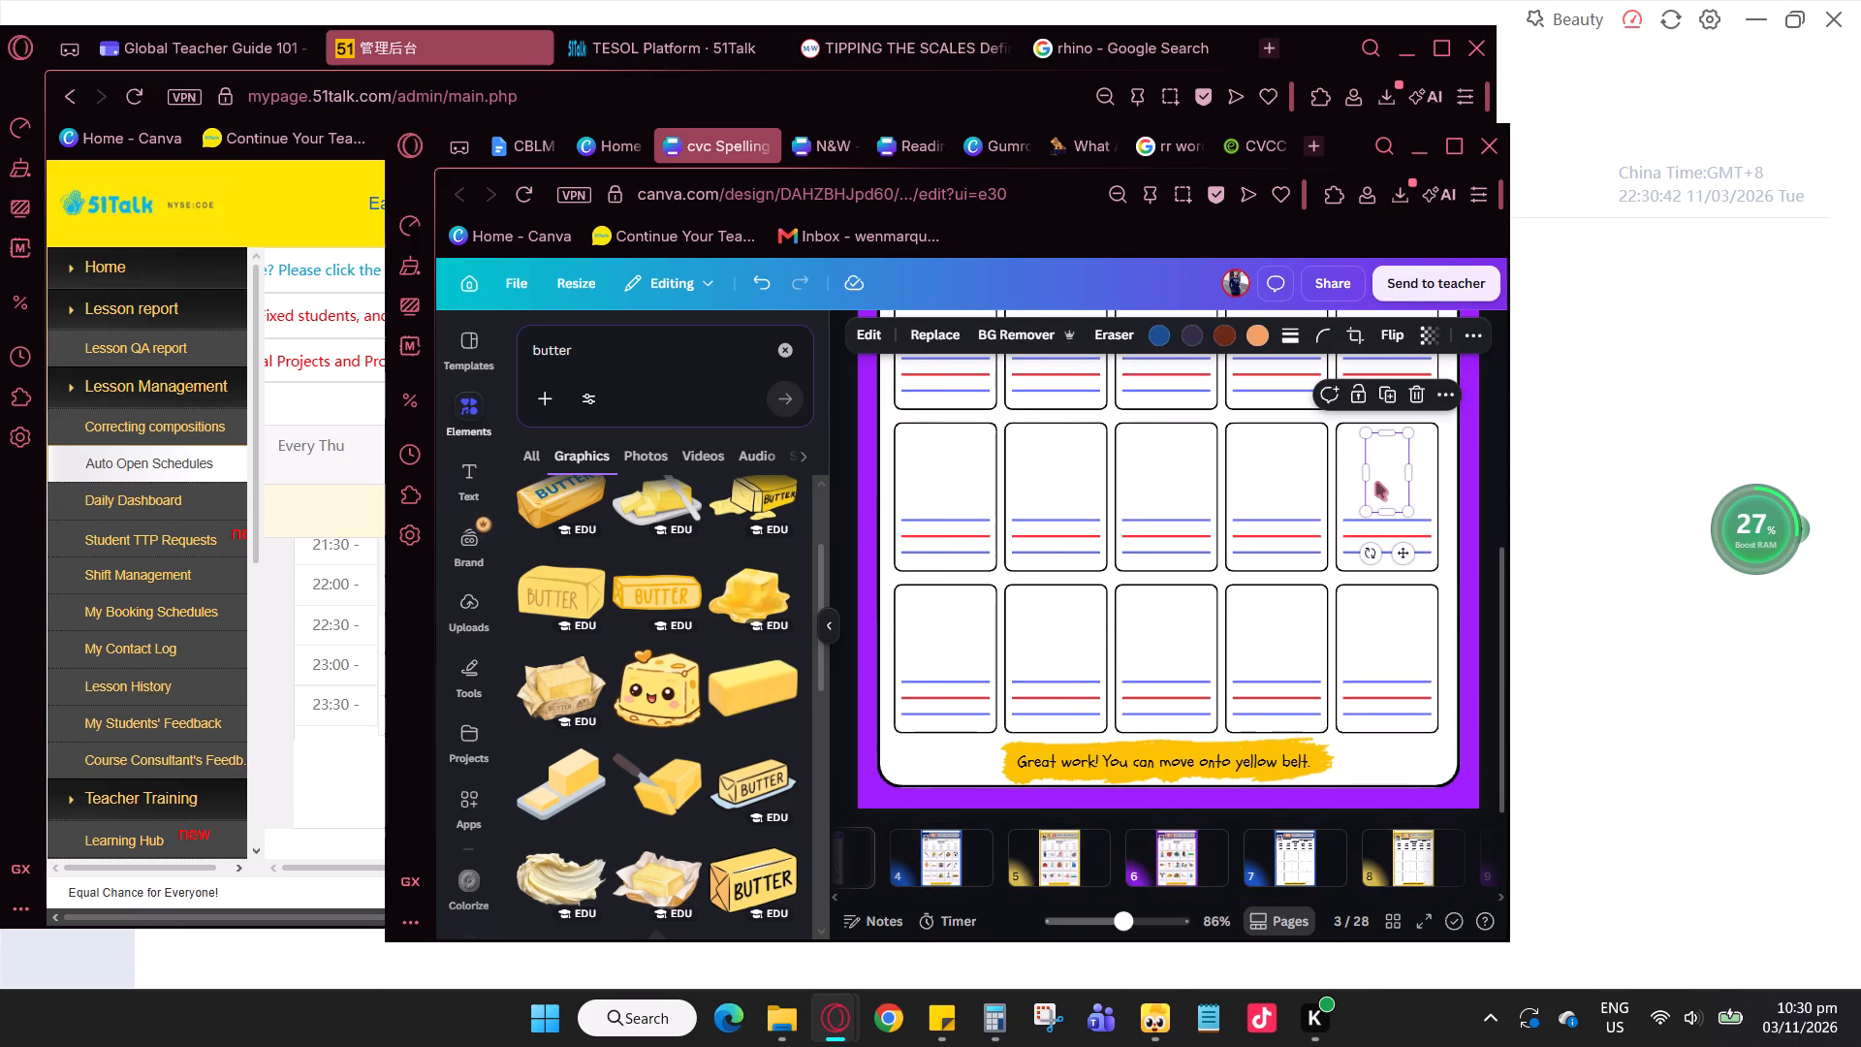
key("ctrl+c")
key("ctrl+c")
Check the word banks and answer boxes on pages 12 to 17 for where the copied graphic belongs, ending on page 13.
scroll(1196, 864, "down", 4)
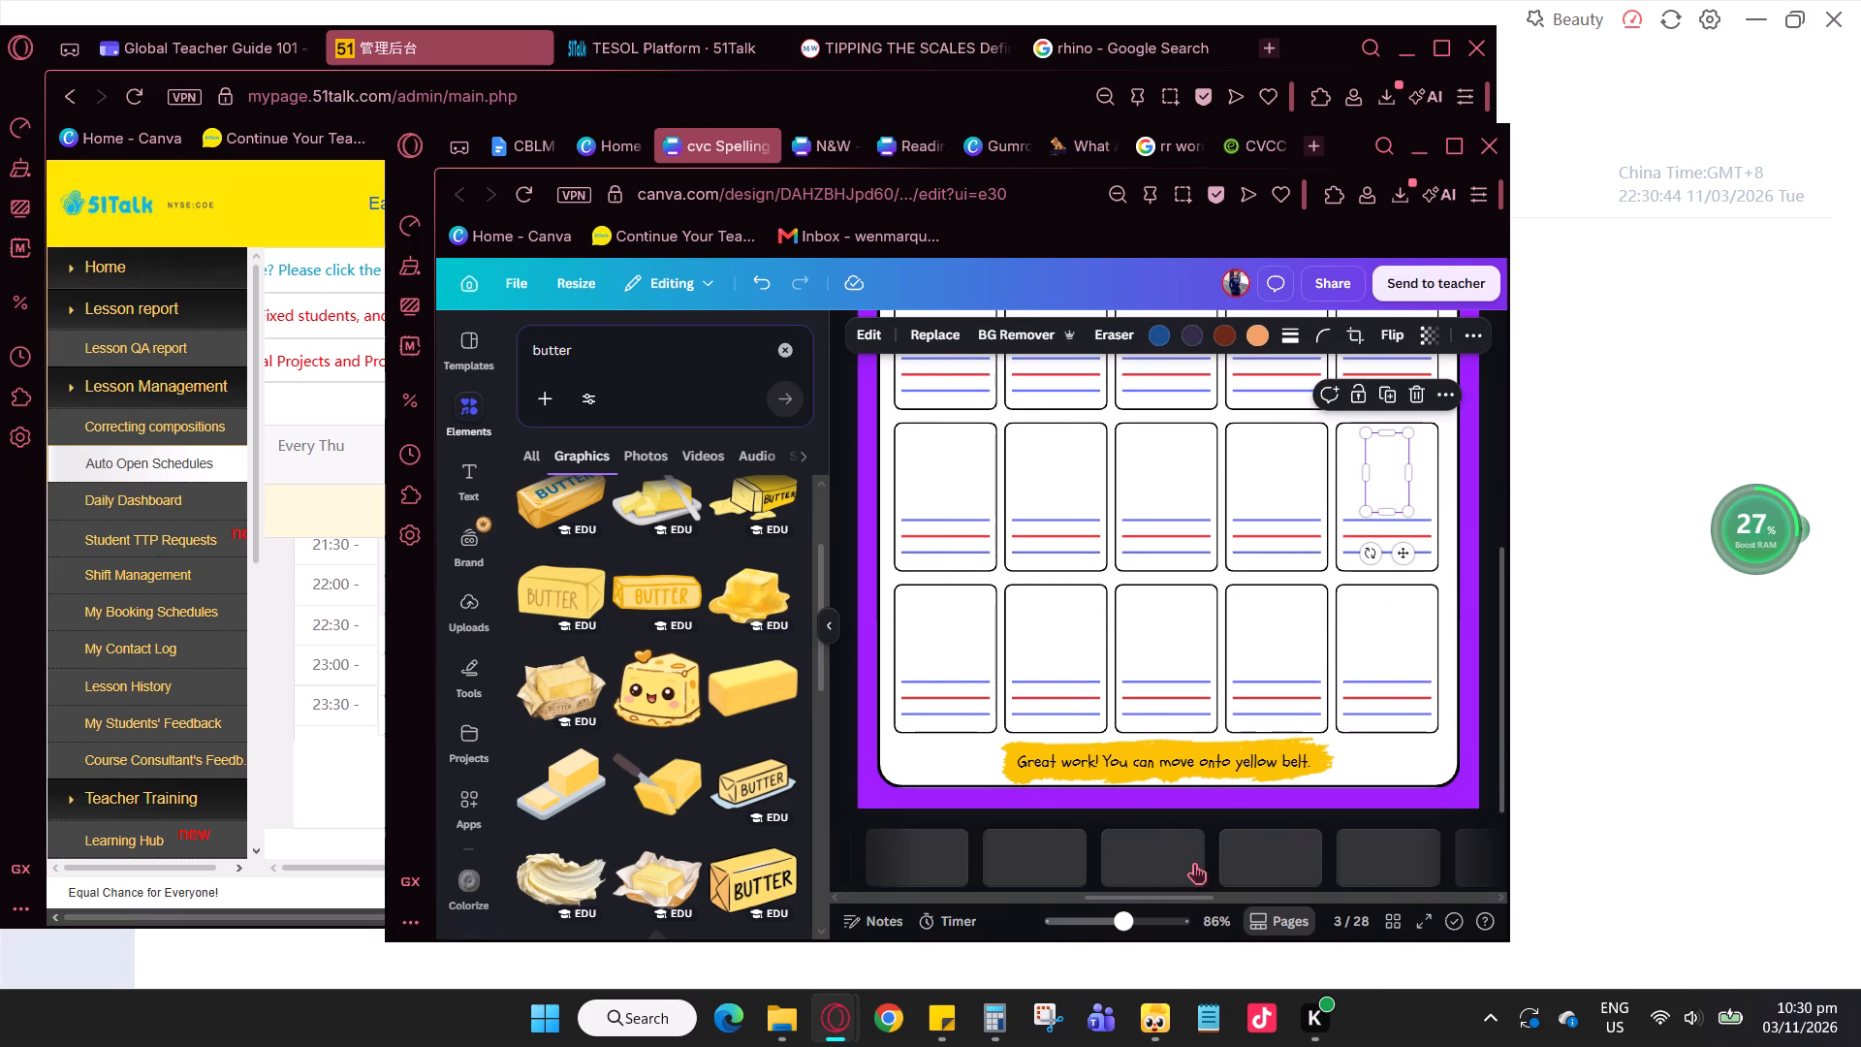
left_click(1185, 857)
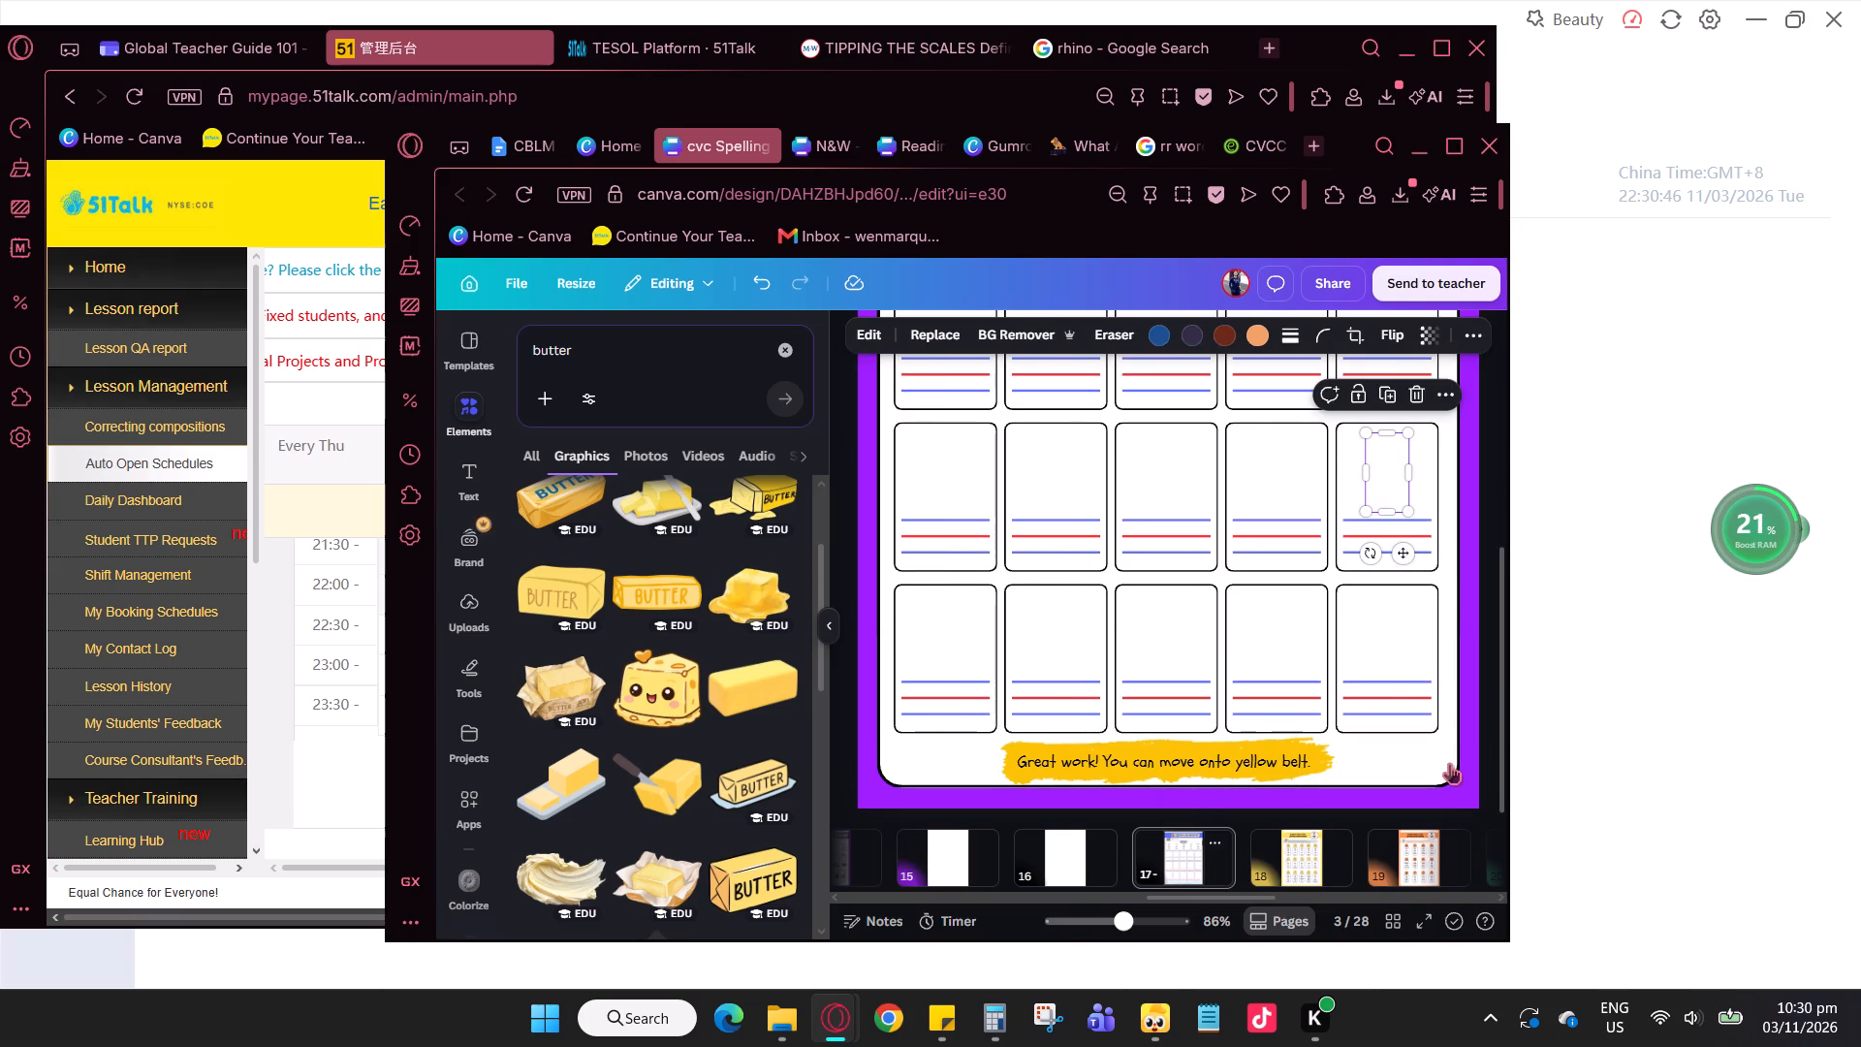
scroll(1472, 692, "up", 2)
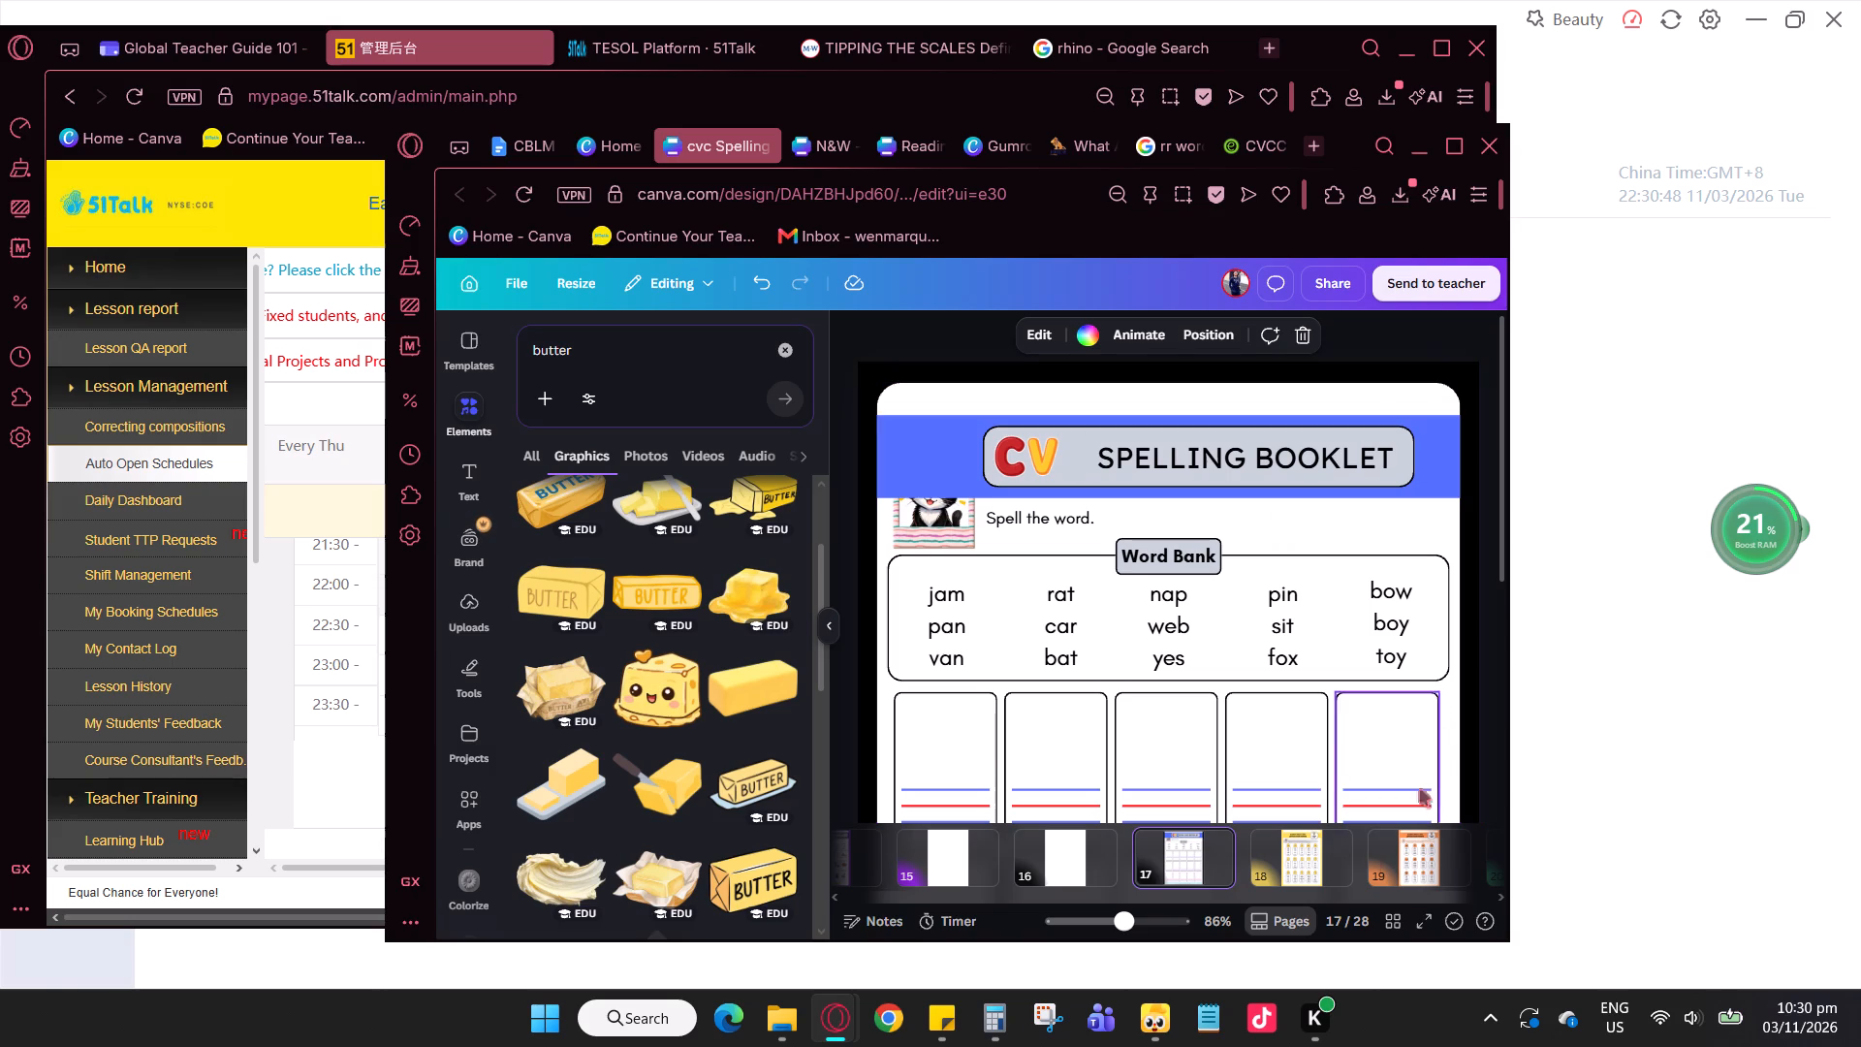
scroll(1338, 859, "down", 3)
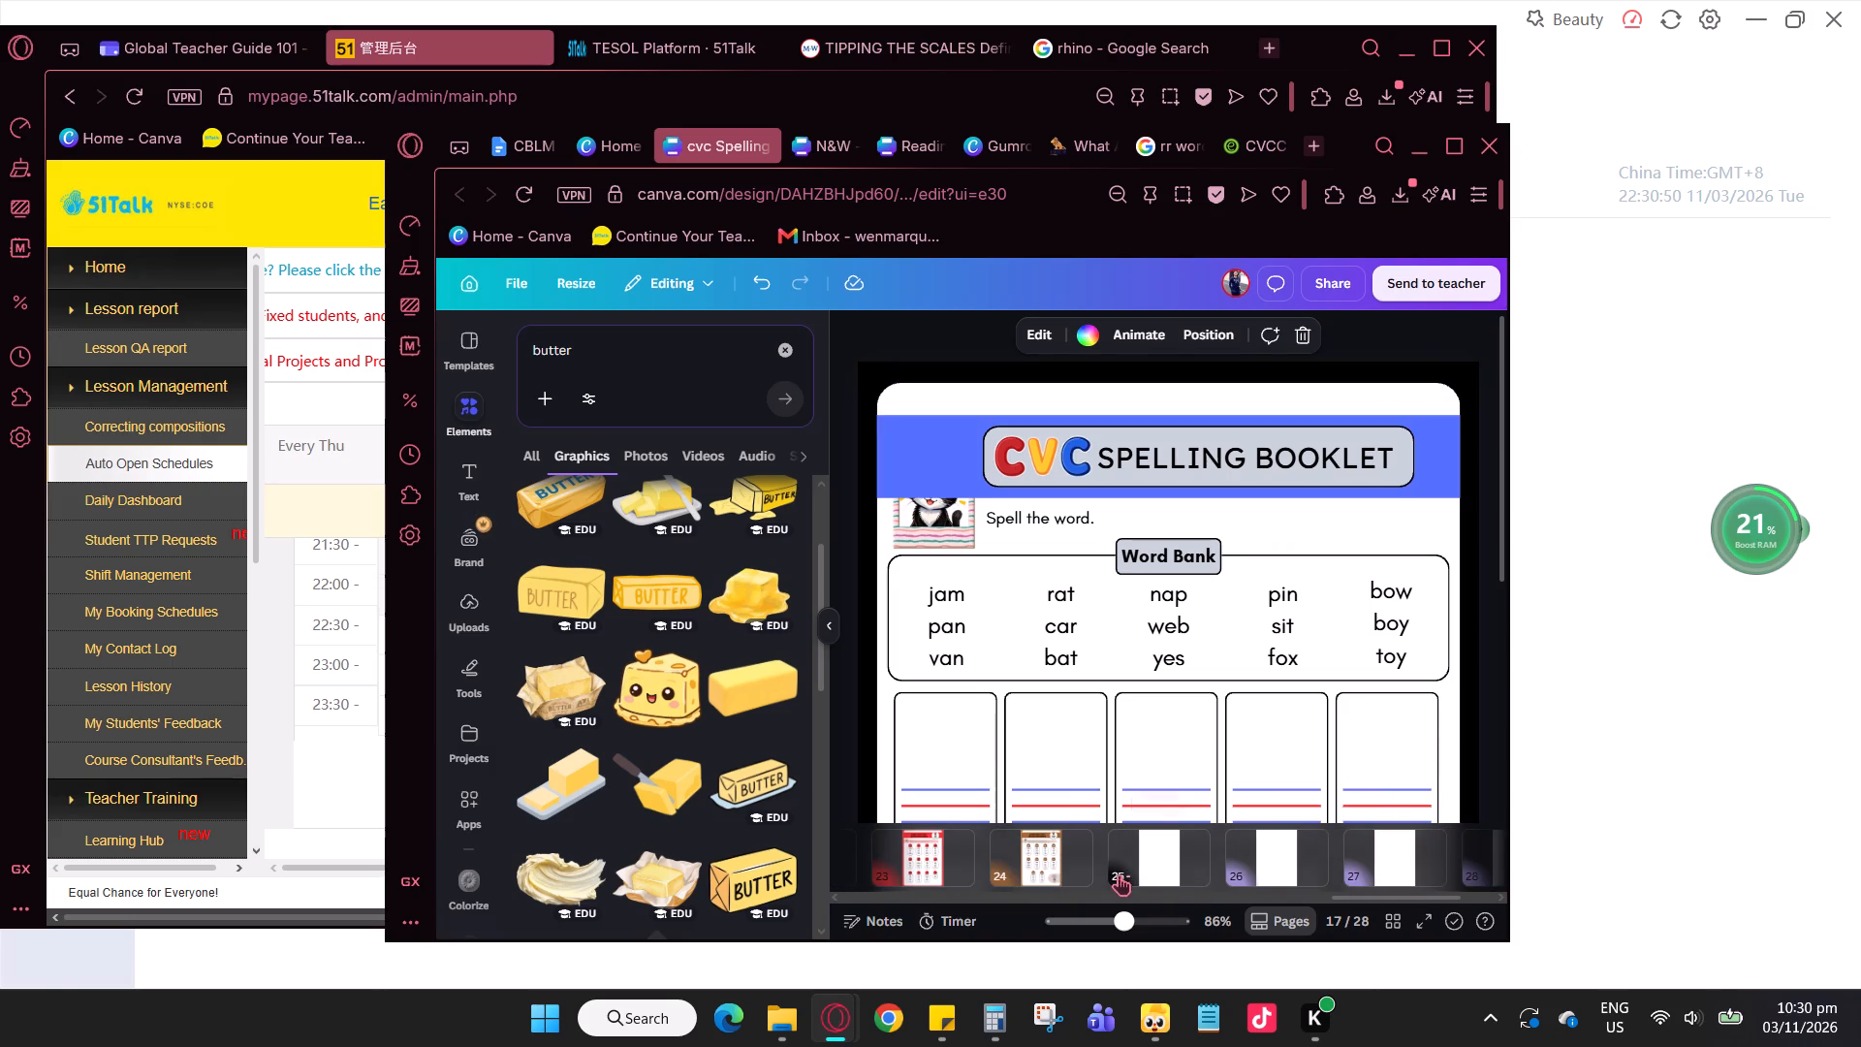
scroll(1034, 860, "up", 3)
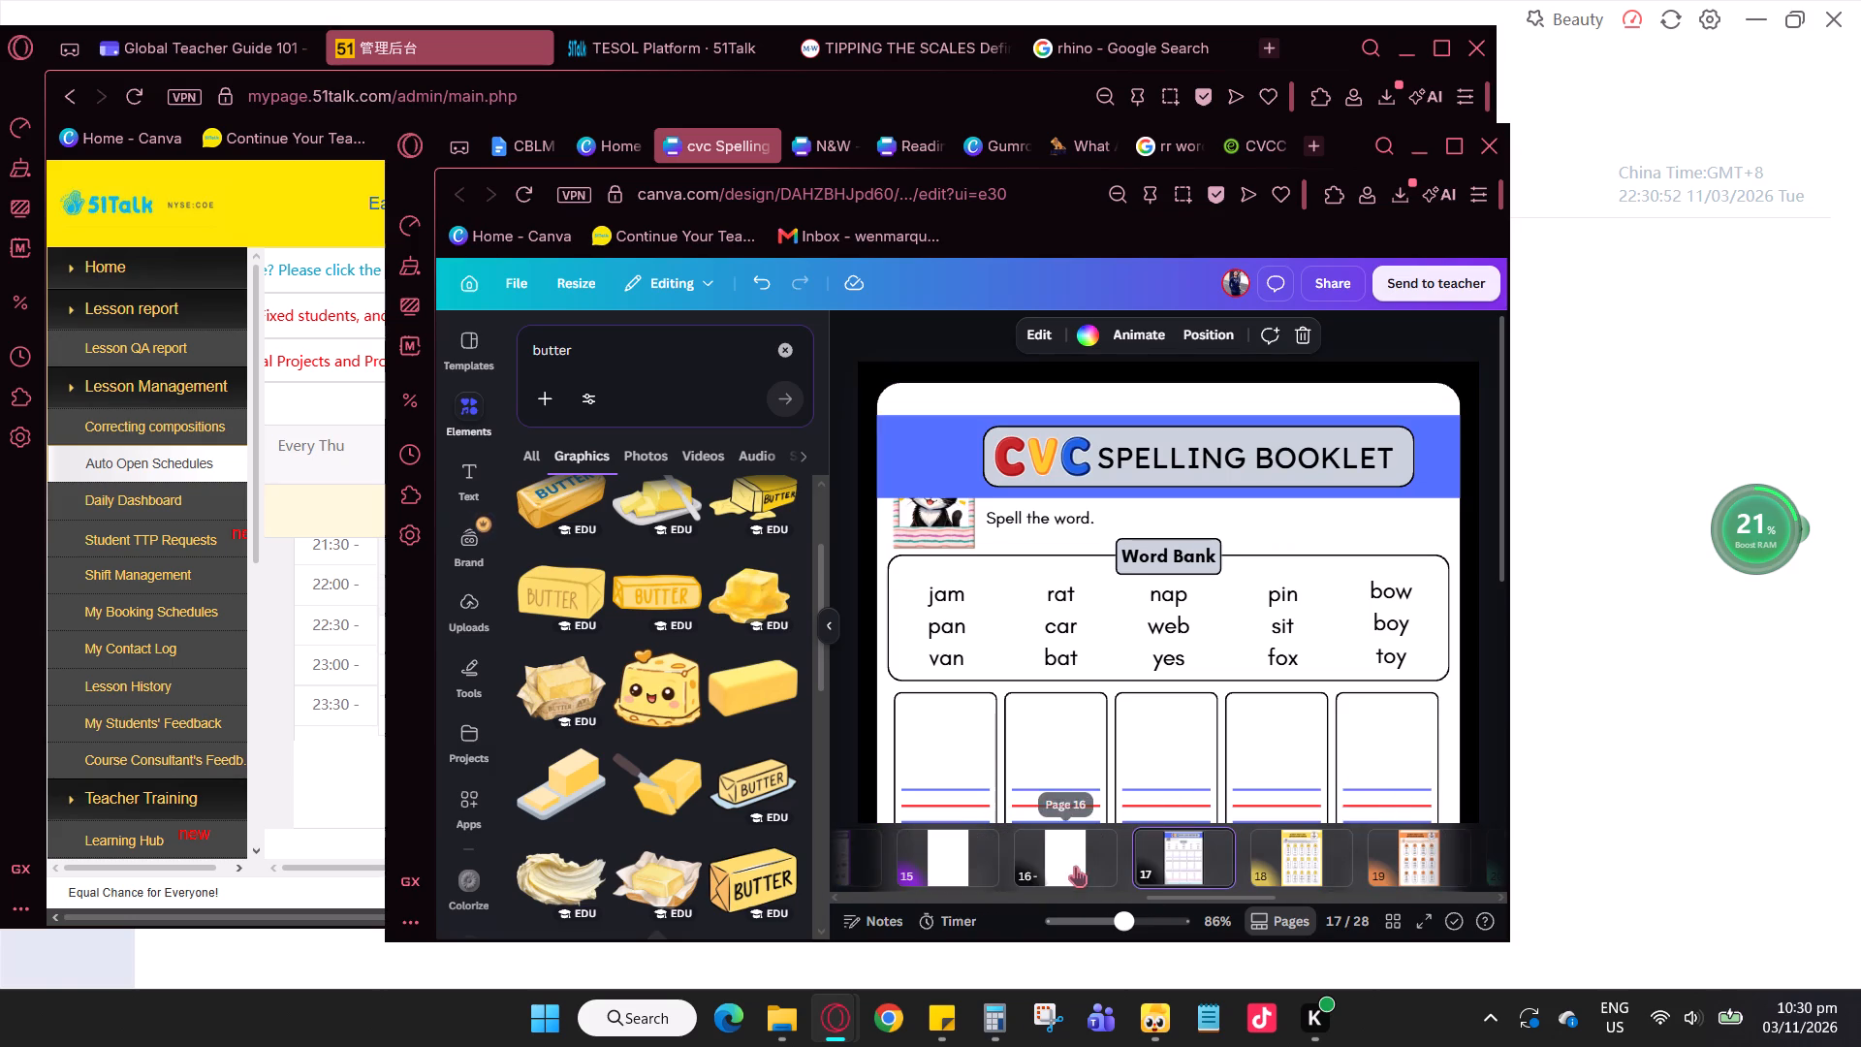
scroll(935, 857, "up", 1)
left_click(1155, 853)
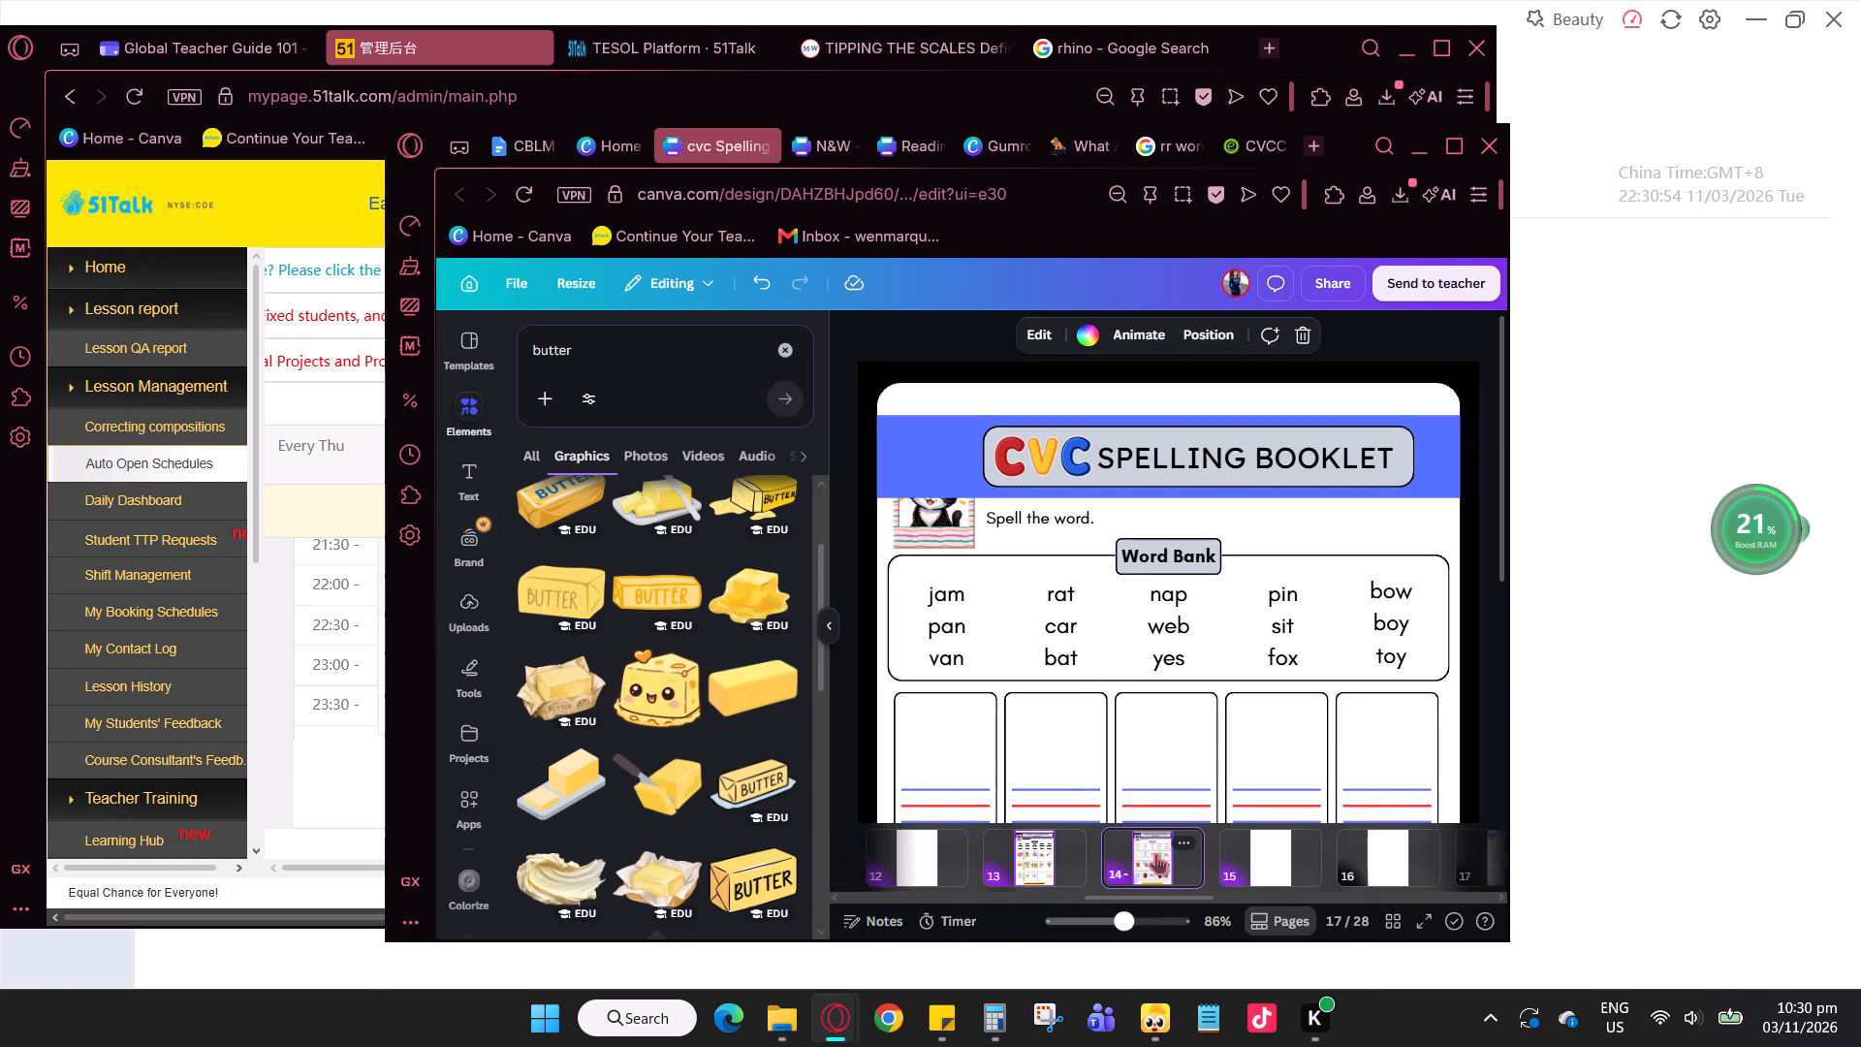
scroll(1394, 550, "down", 3)
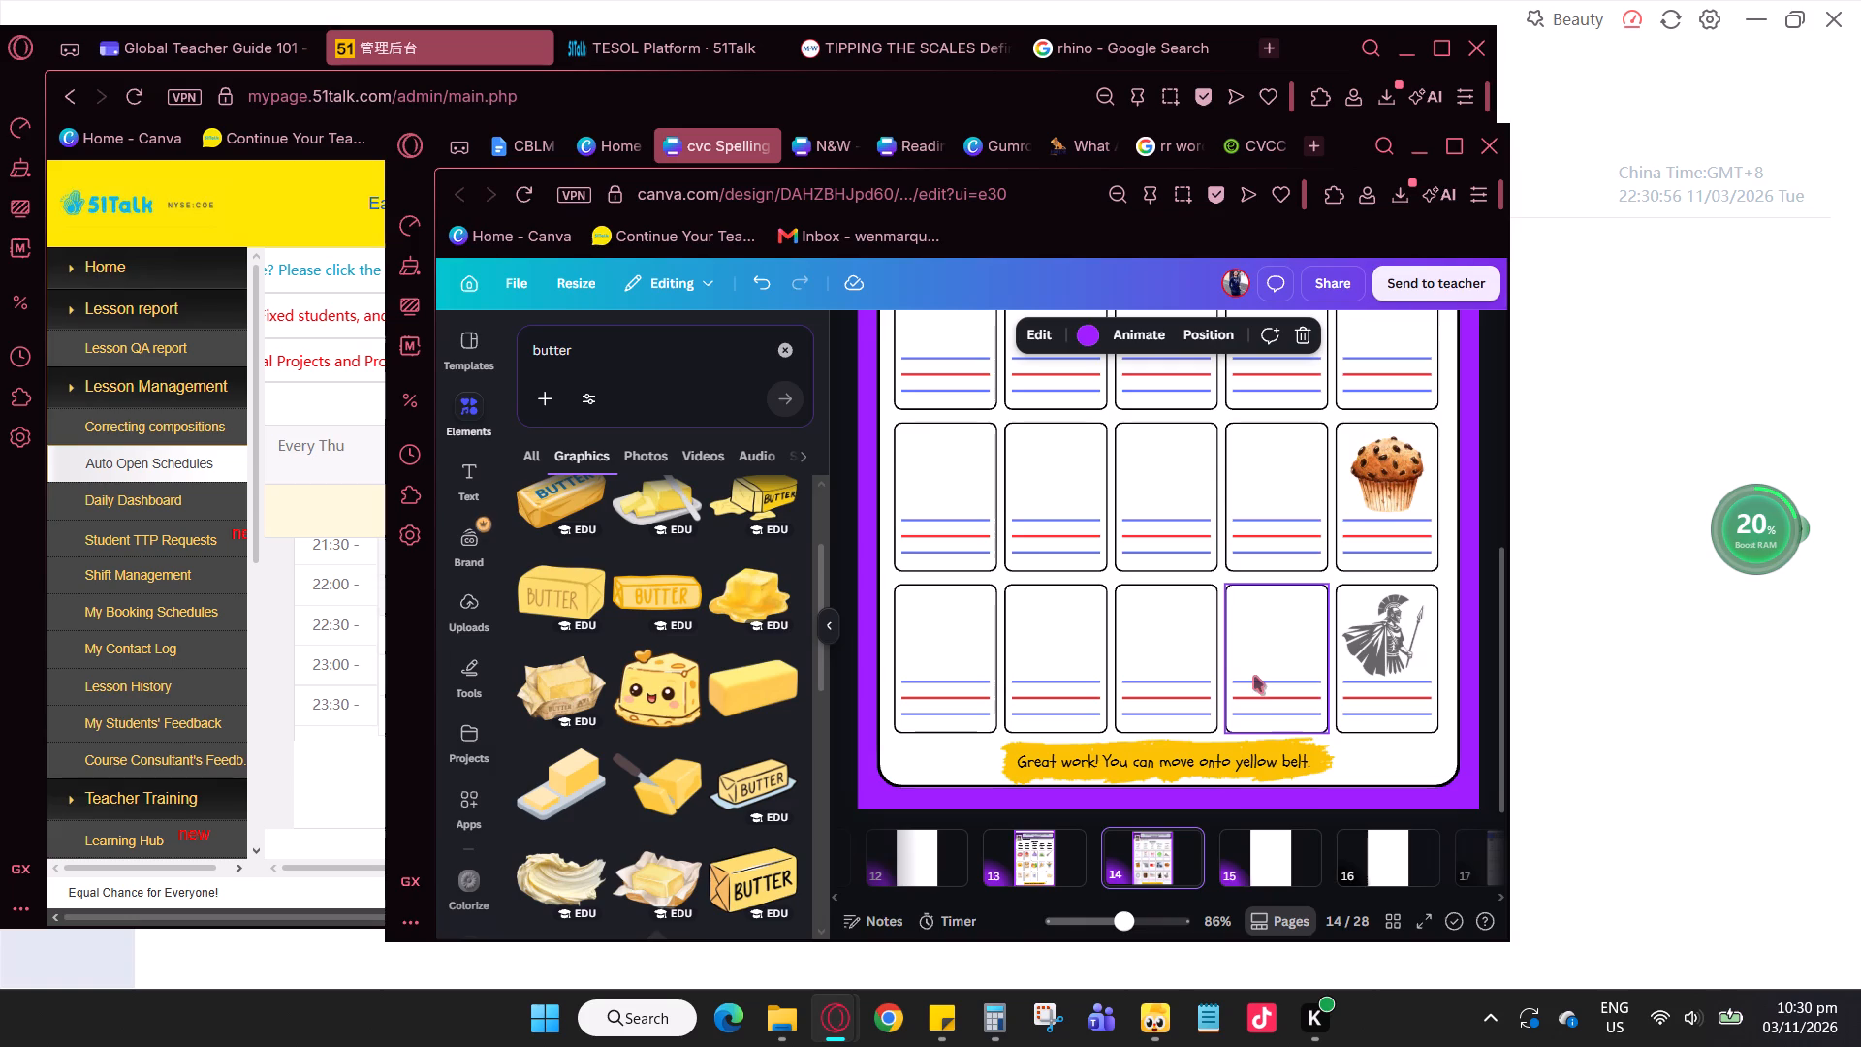
scroll(1254, 676, "up", 1)
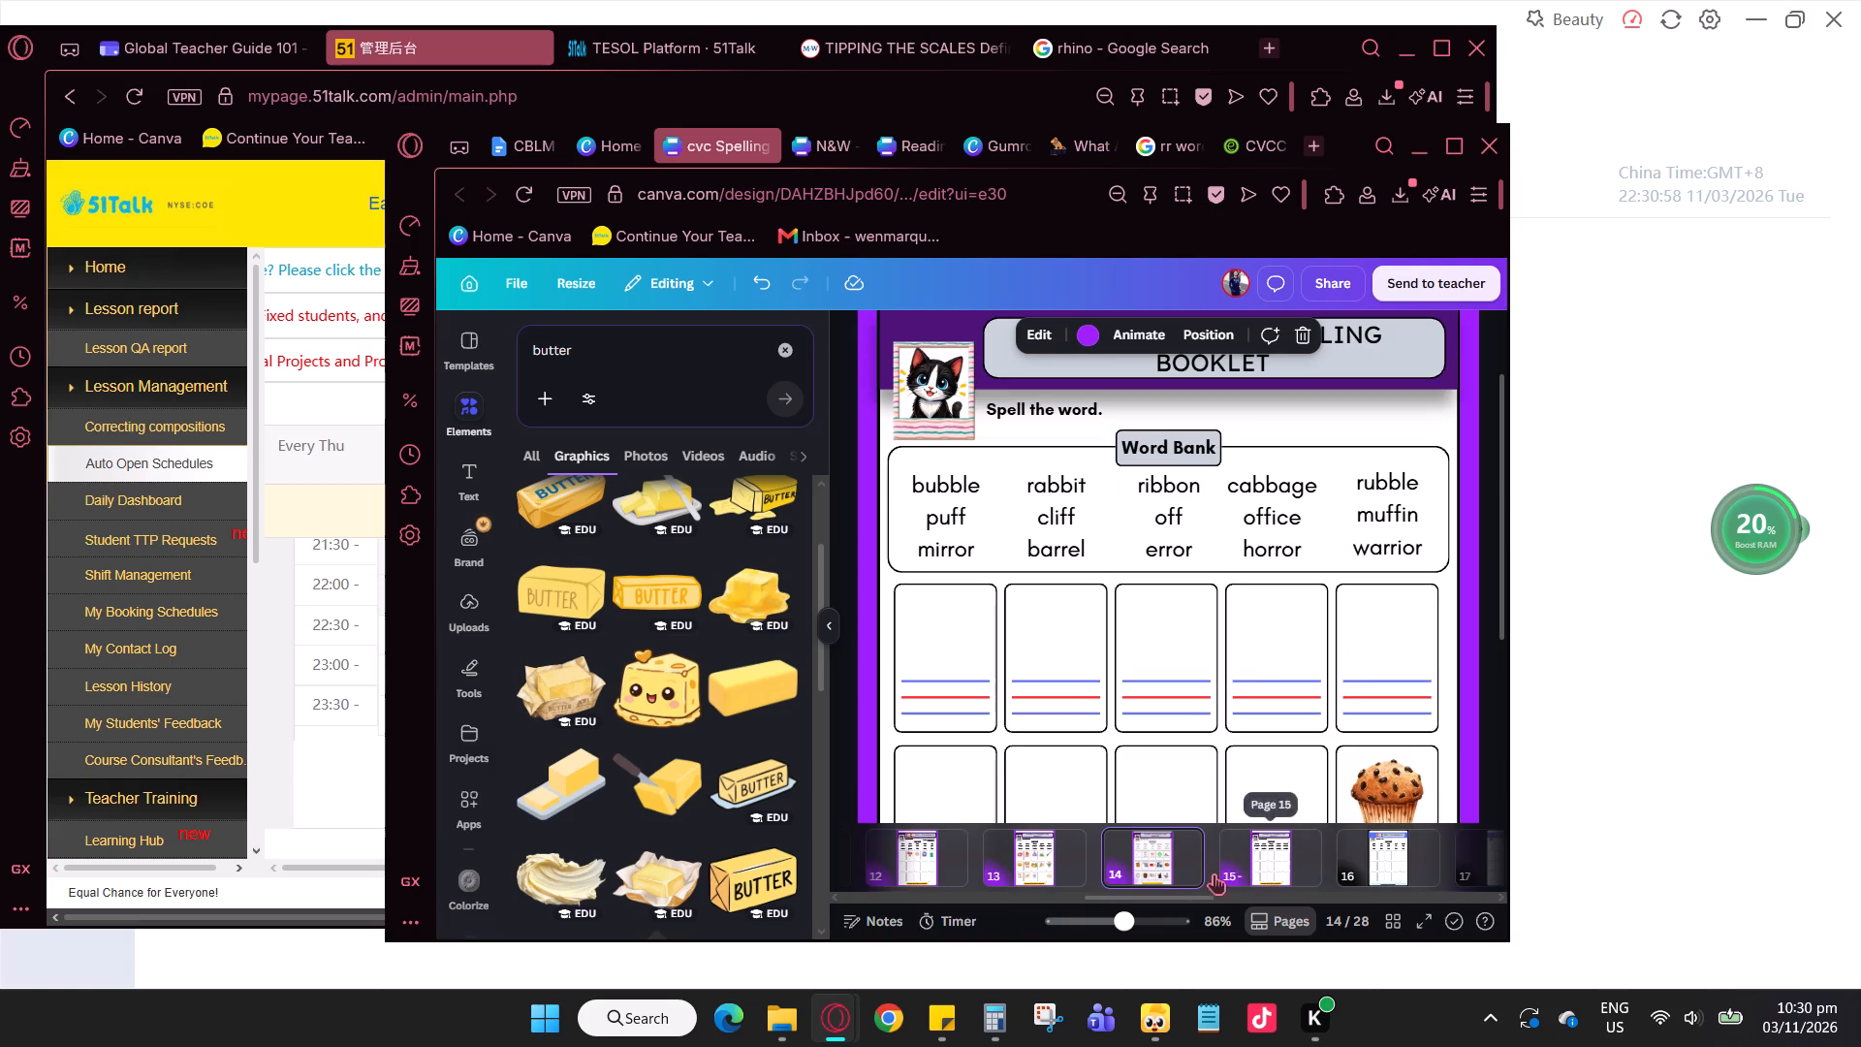
left_click(926, 867)
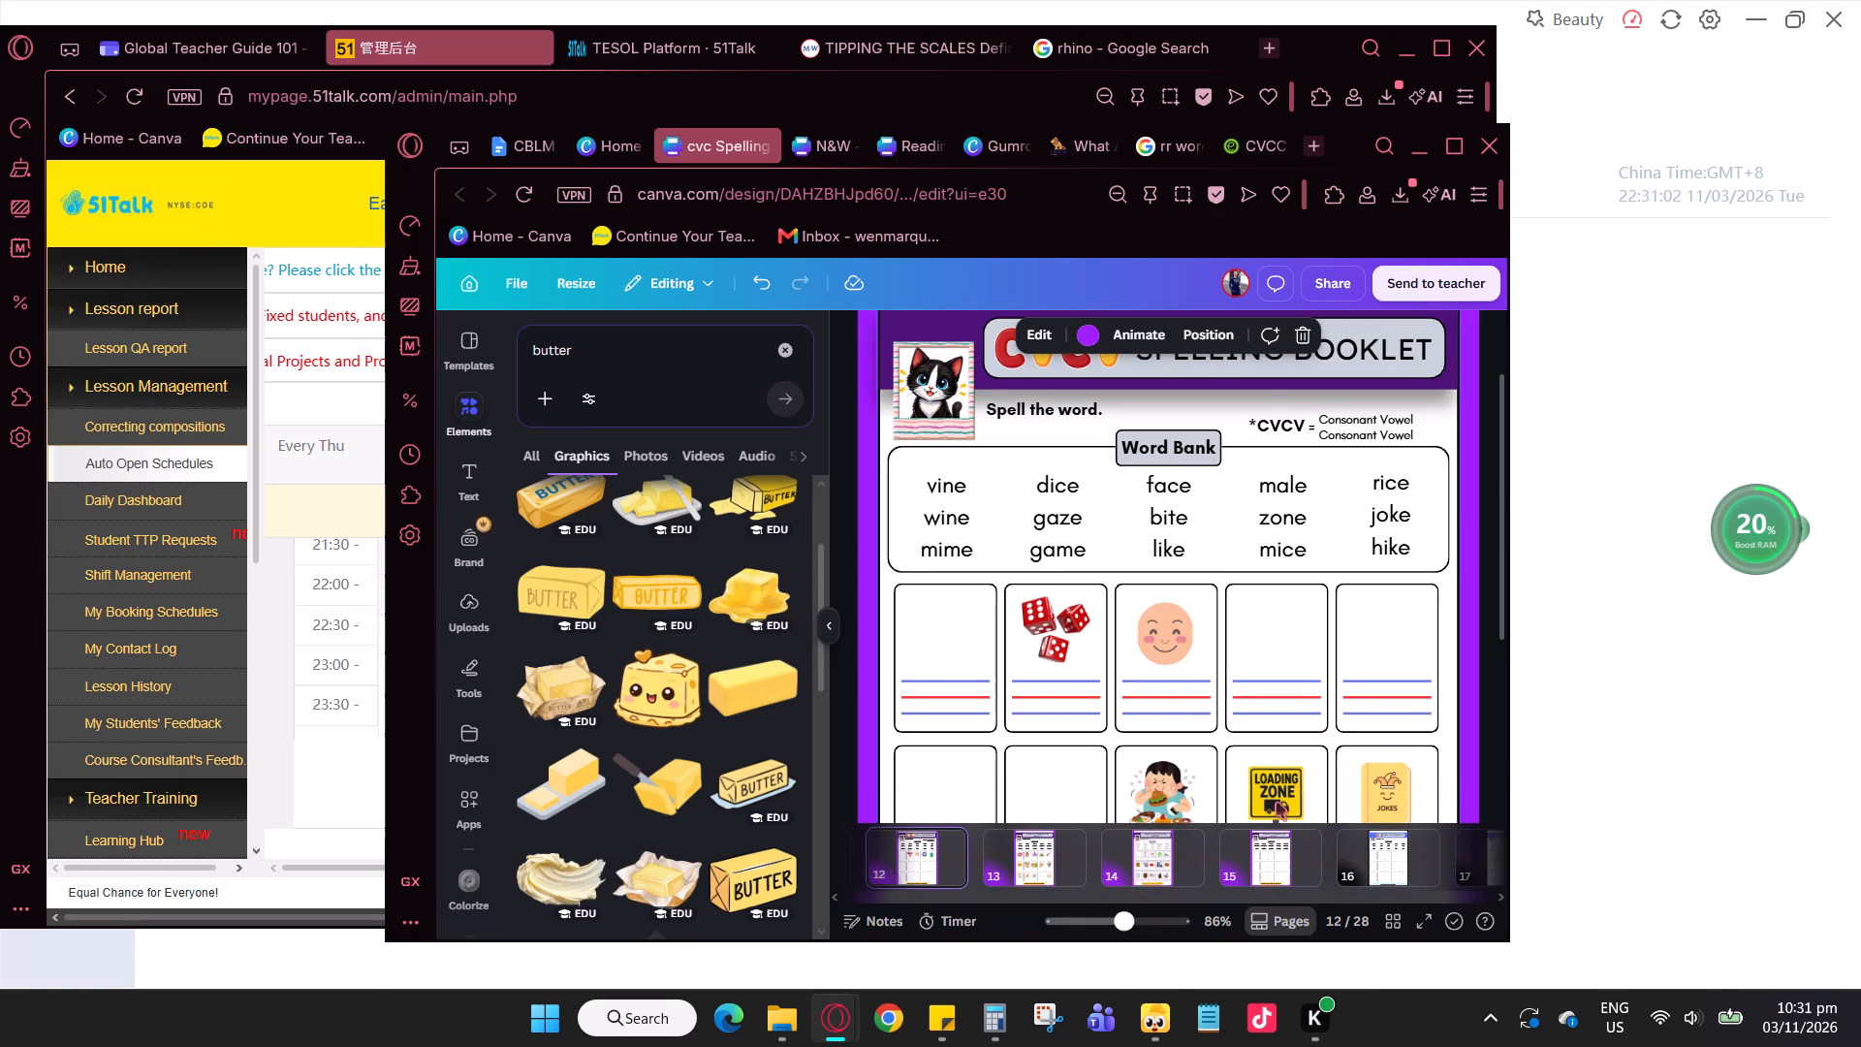
left_click(1274, 869)
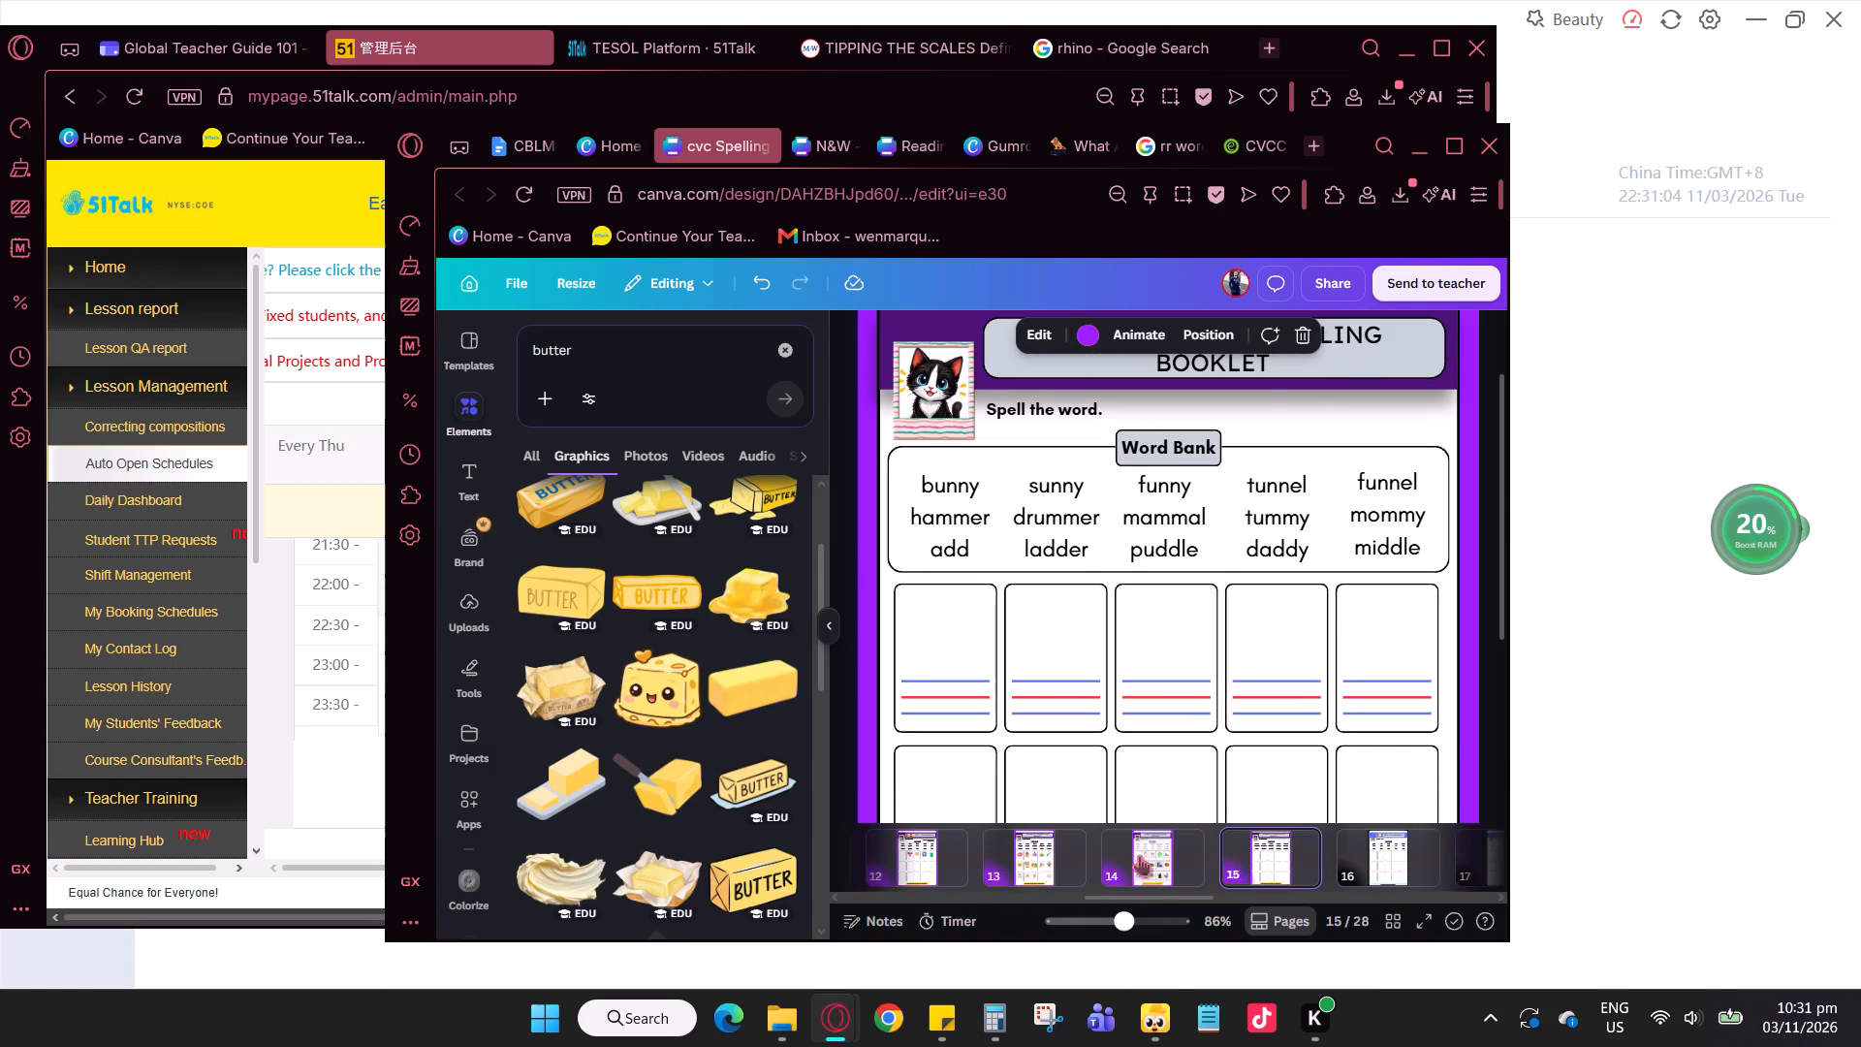
scroll(1165, 682, "down", 1)
scroll(1168, 688, "up", 1)
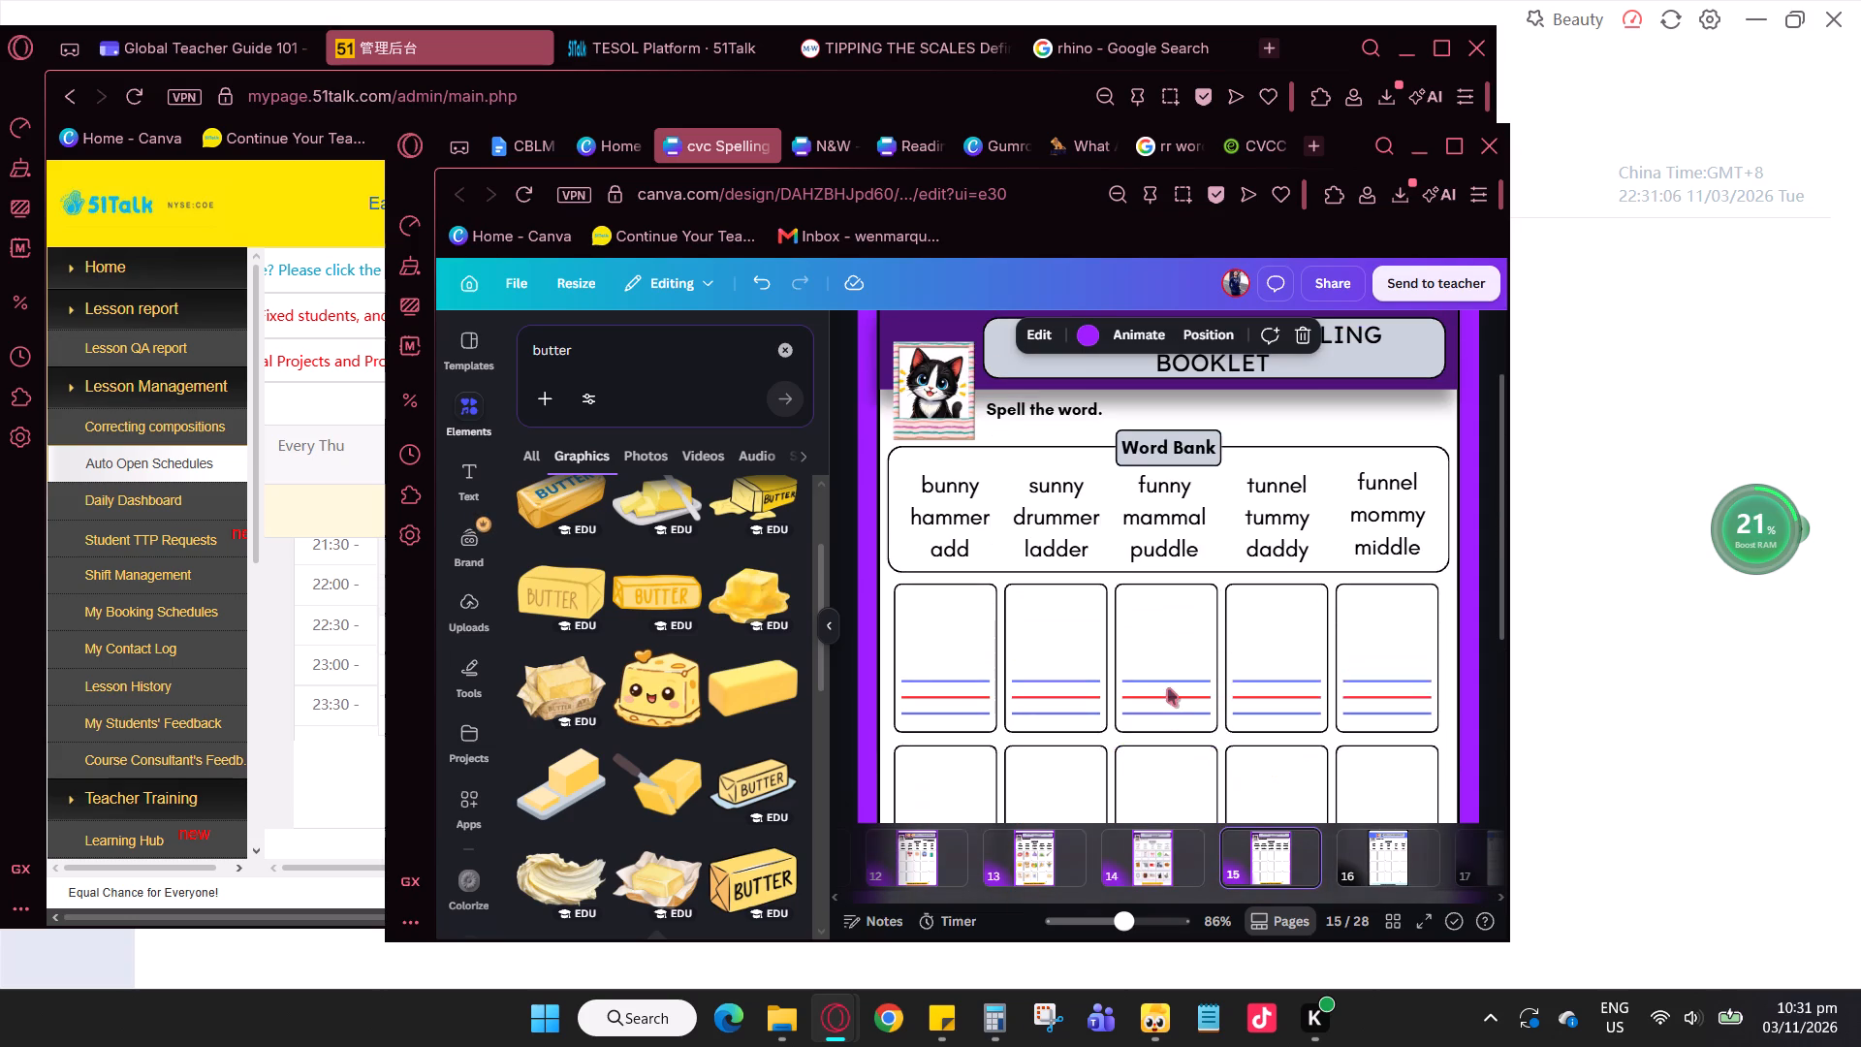
left_click(1150, 866)
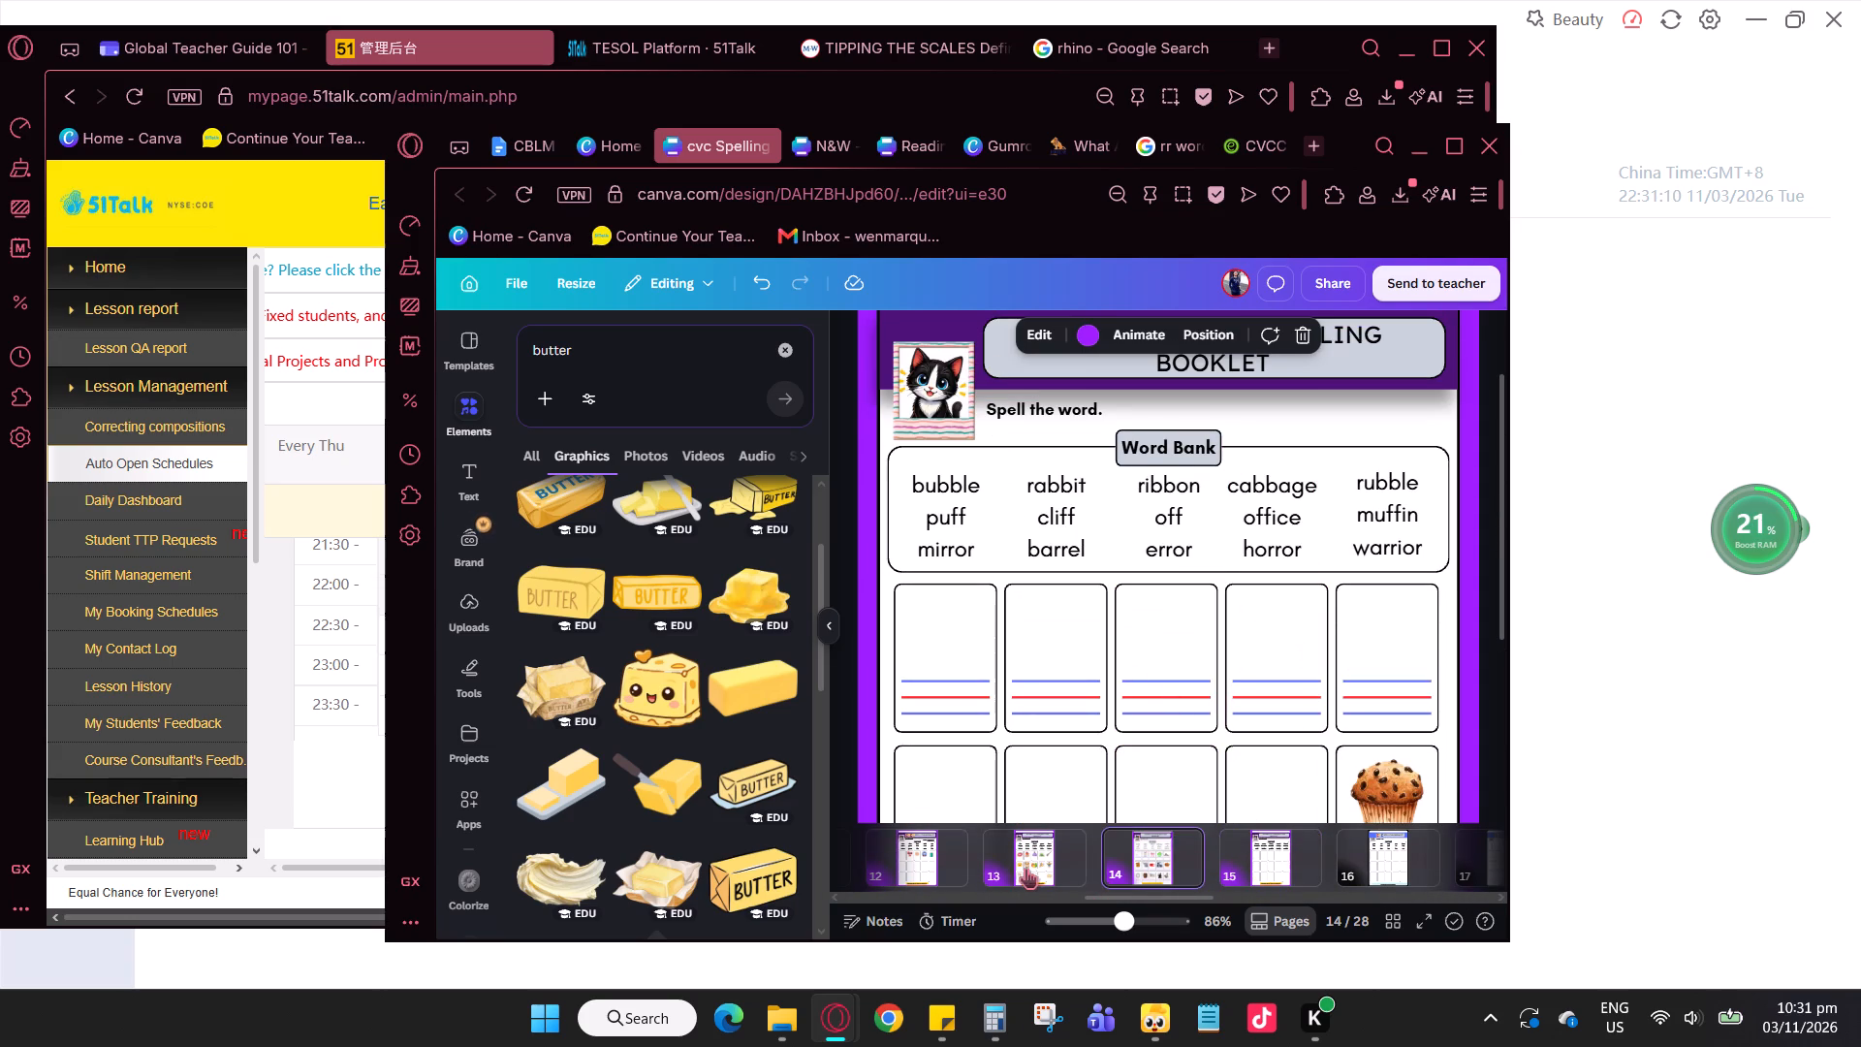
left_click(933, 871)
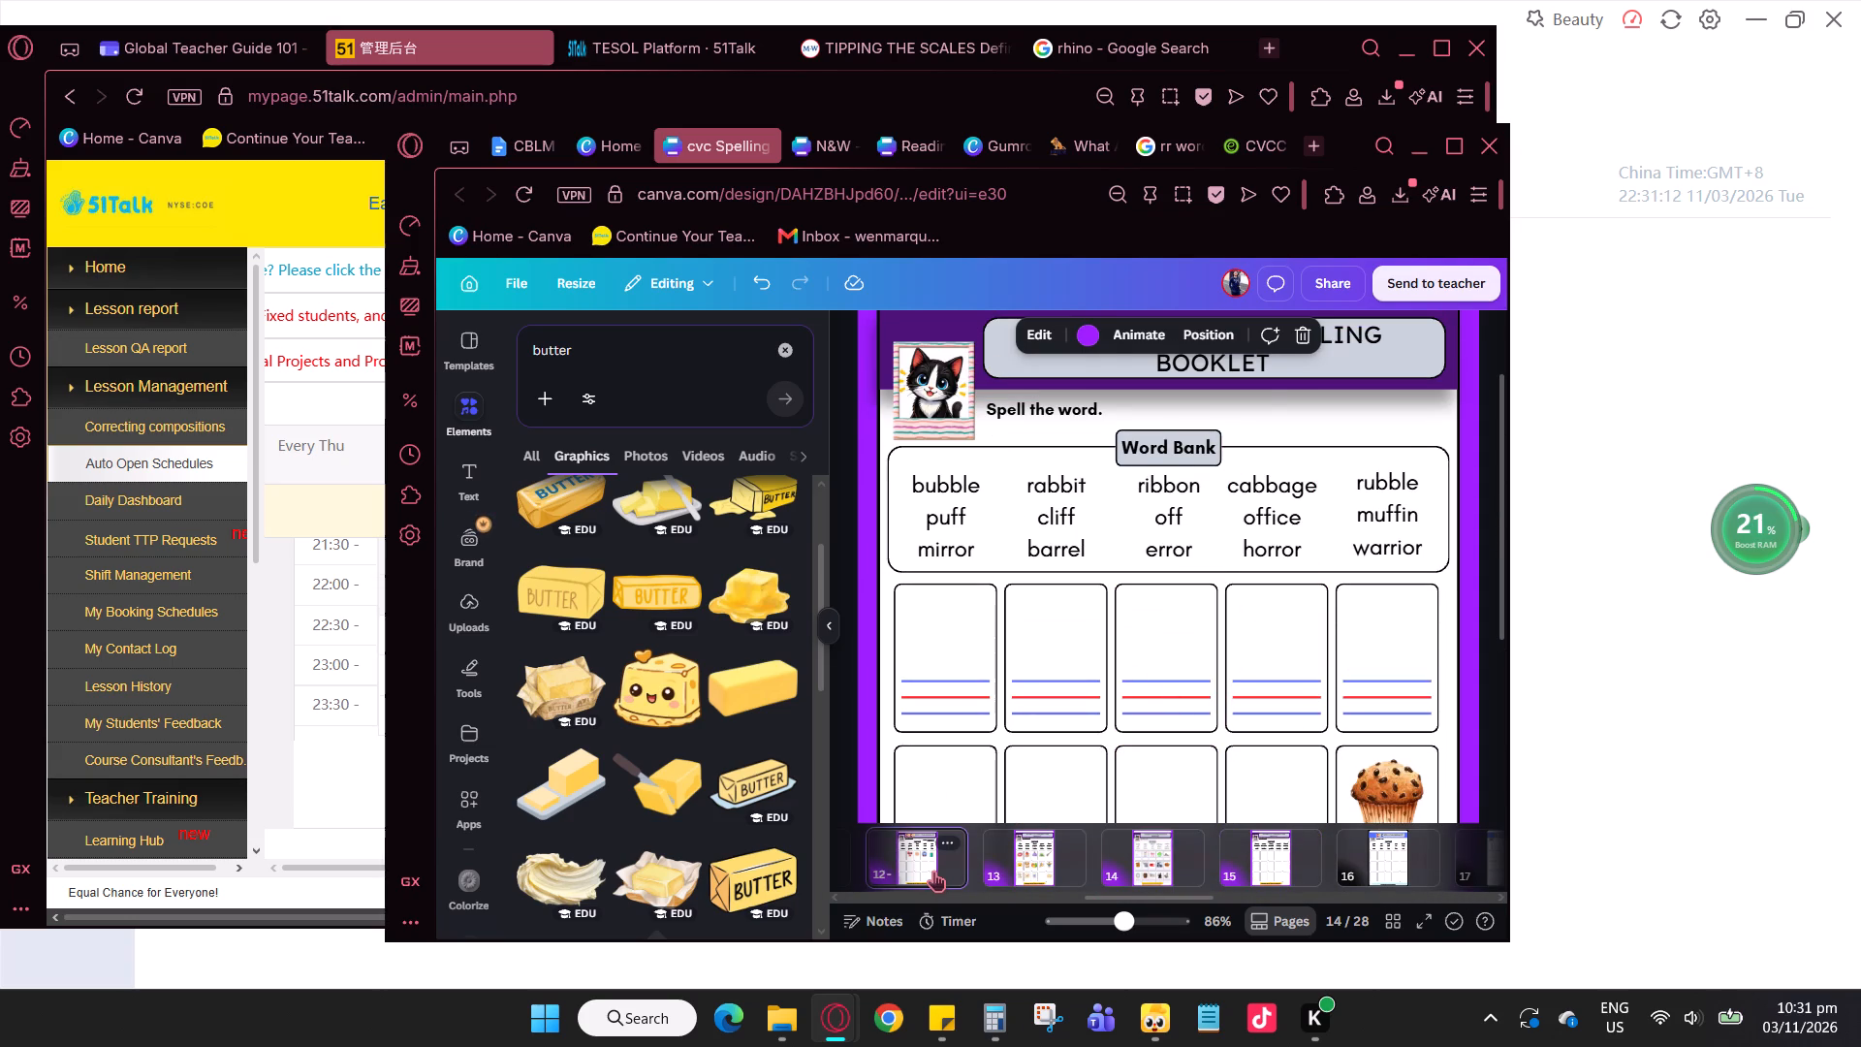
left_click(1404, 866)
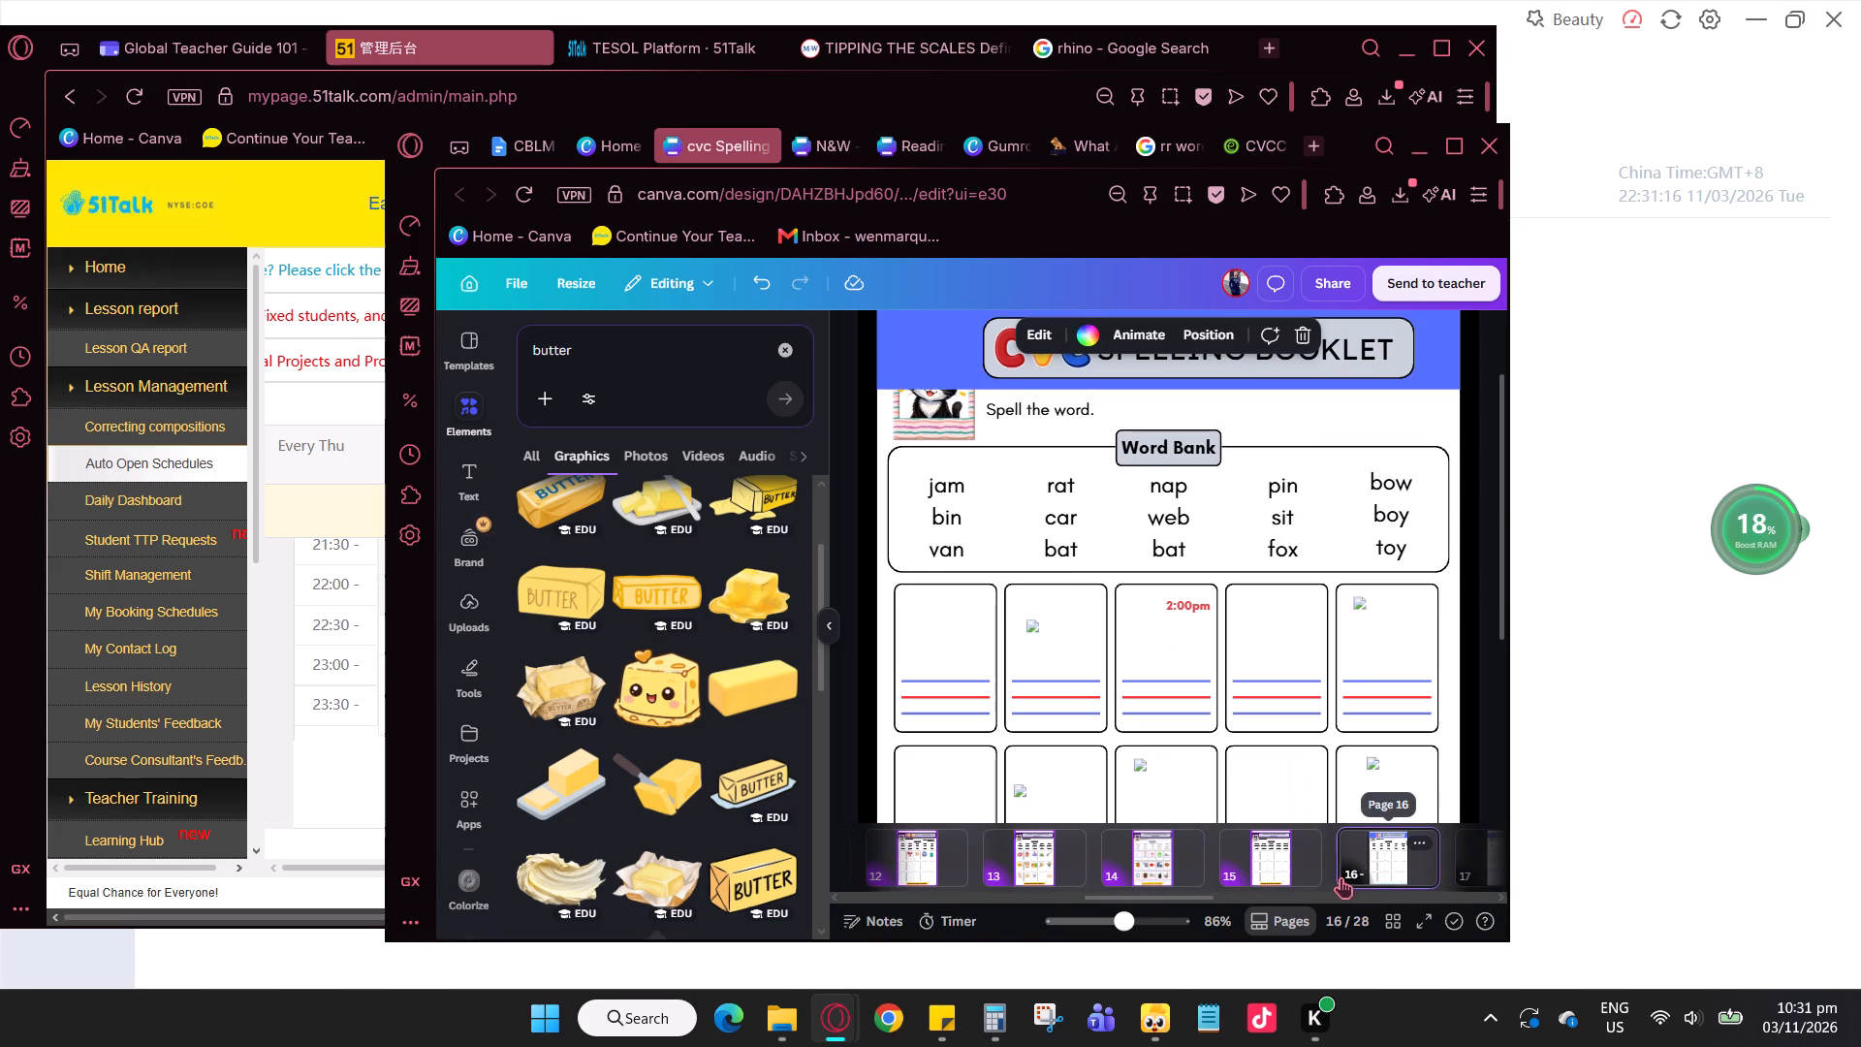
left_click(1267, 860)
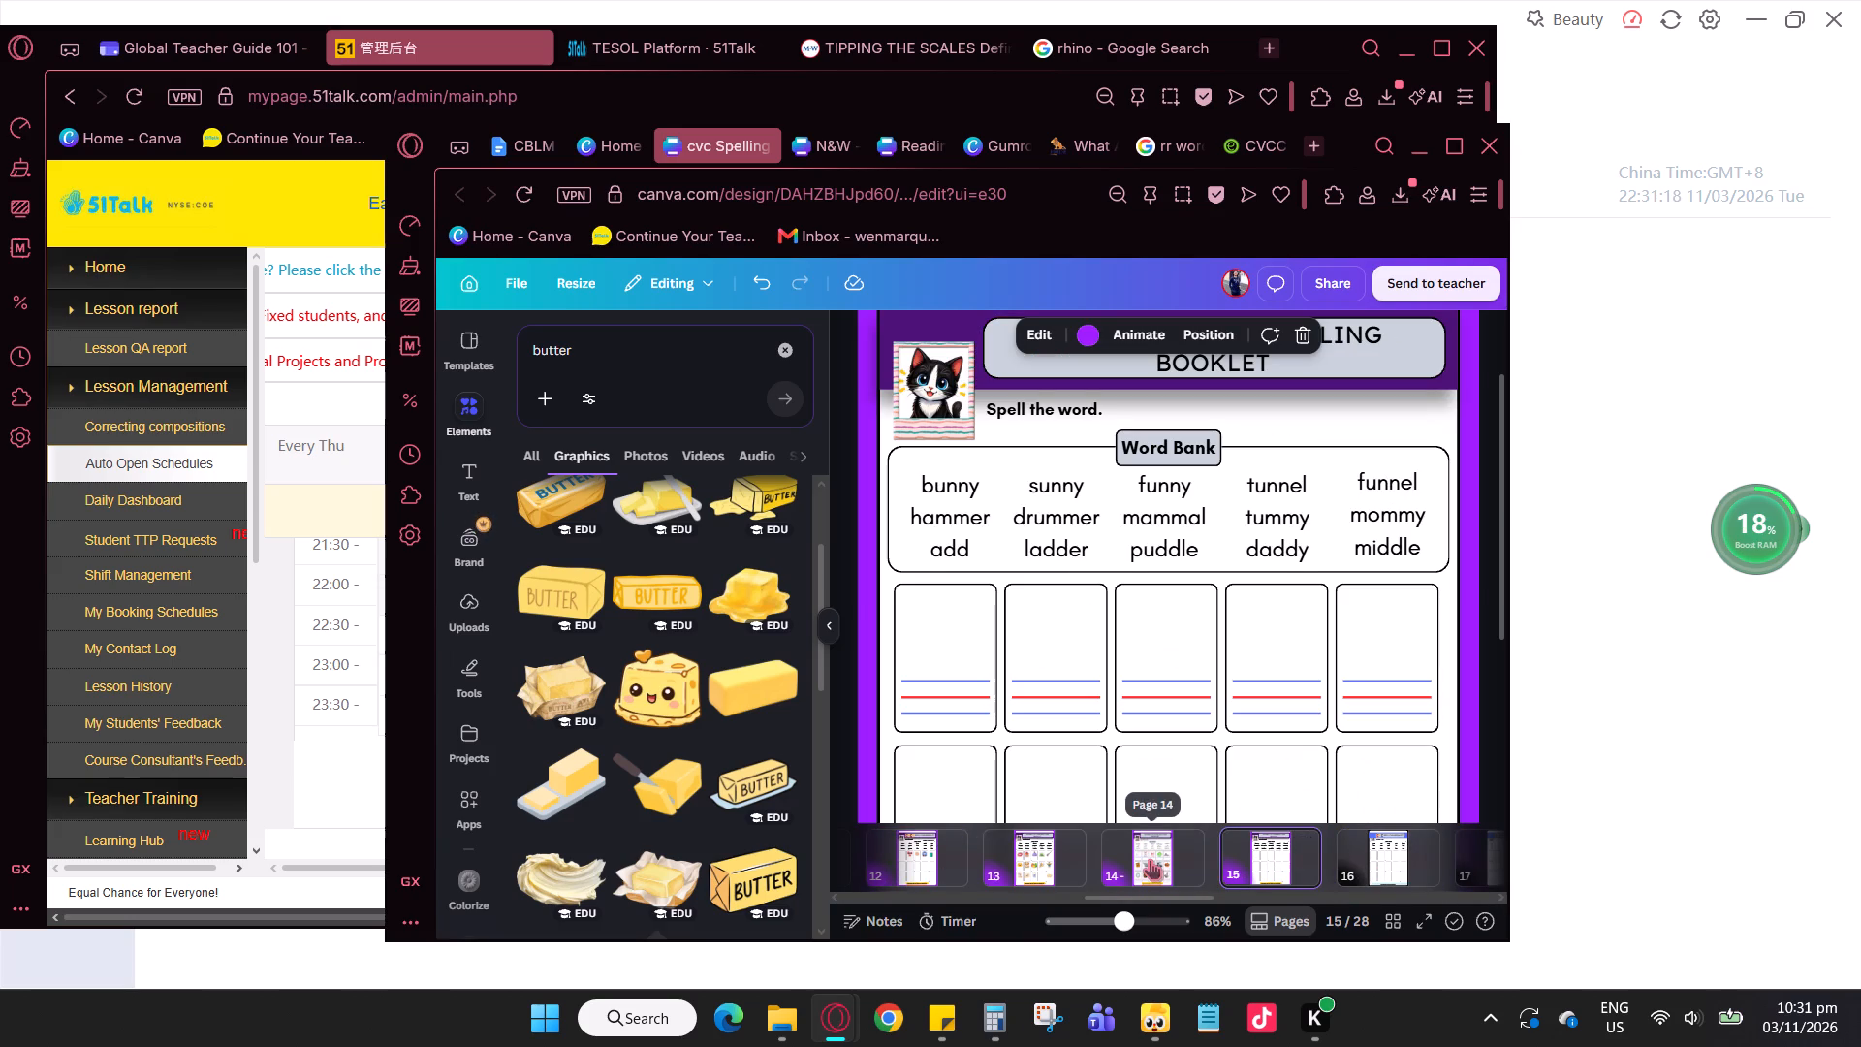
left_click(1150, 859)
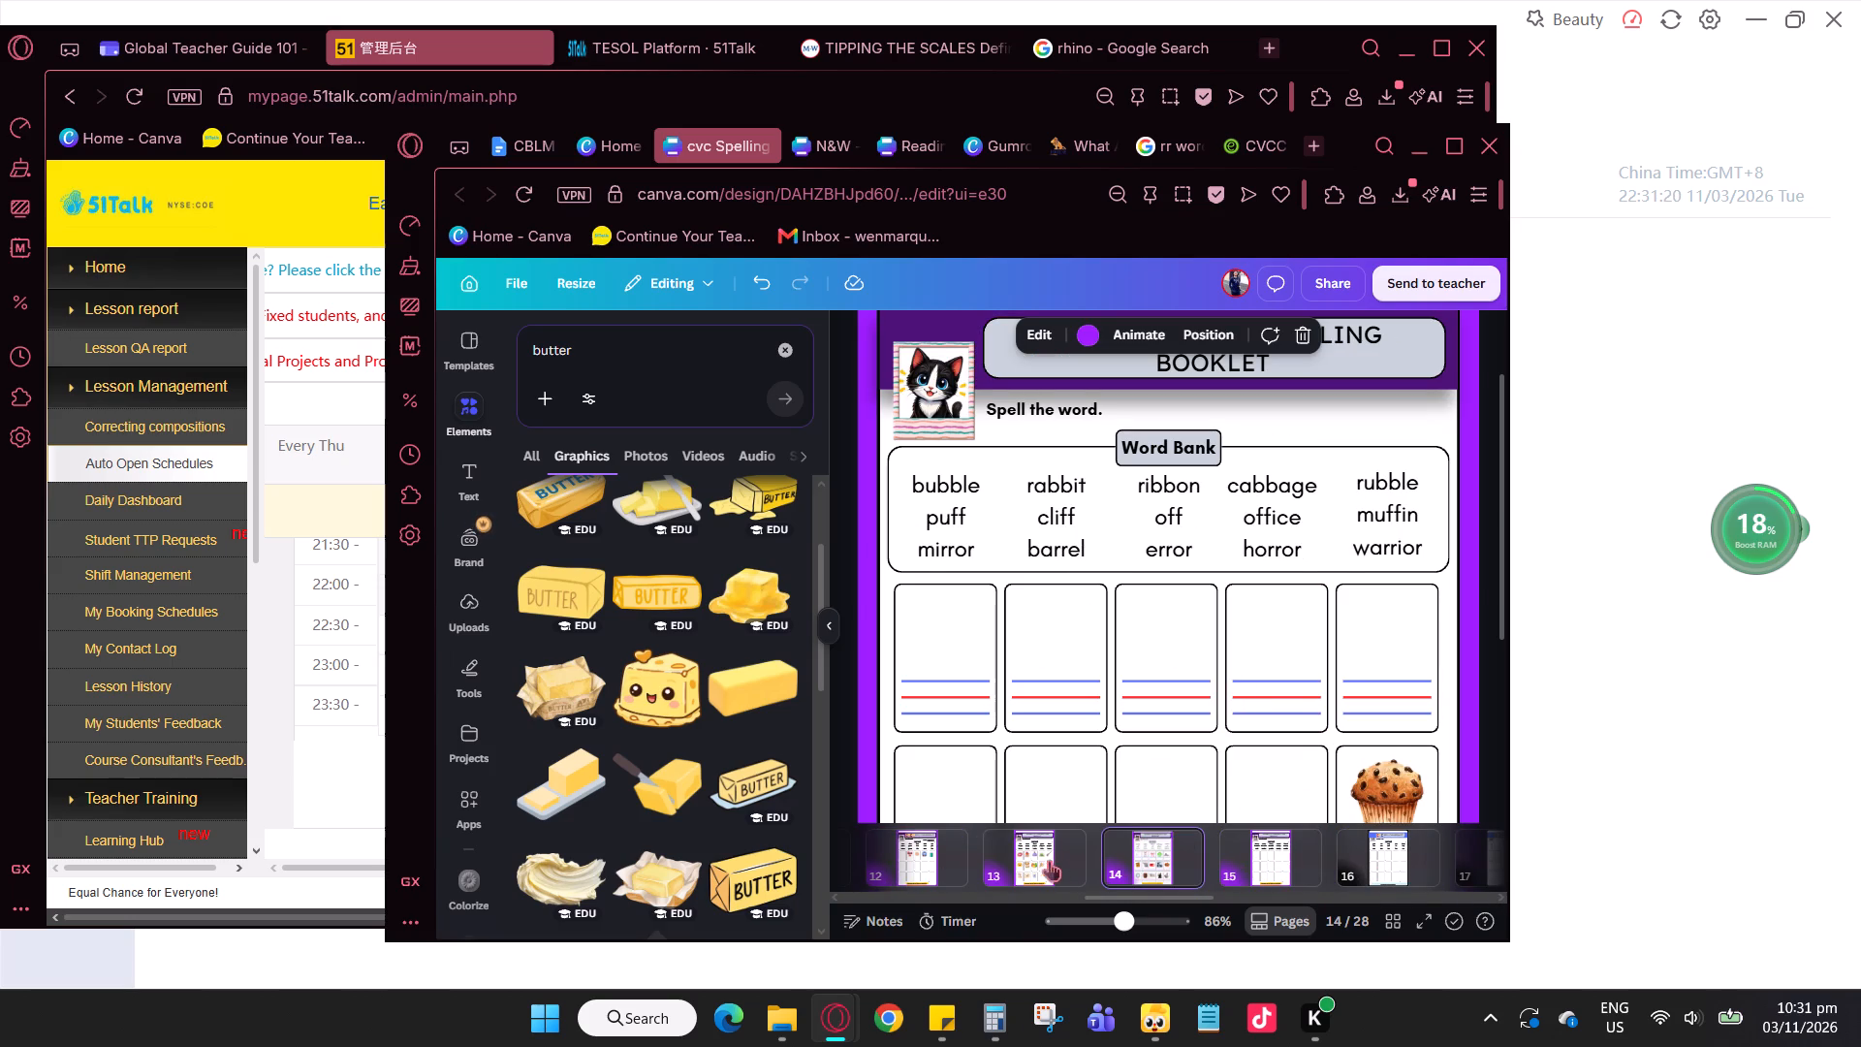
left_click(1041, 866)
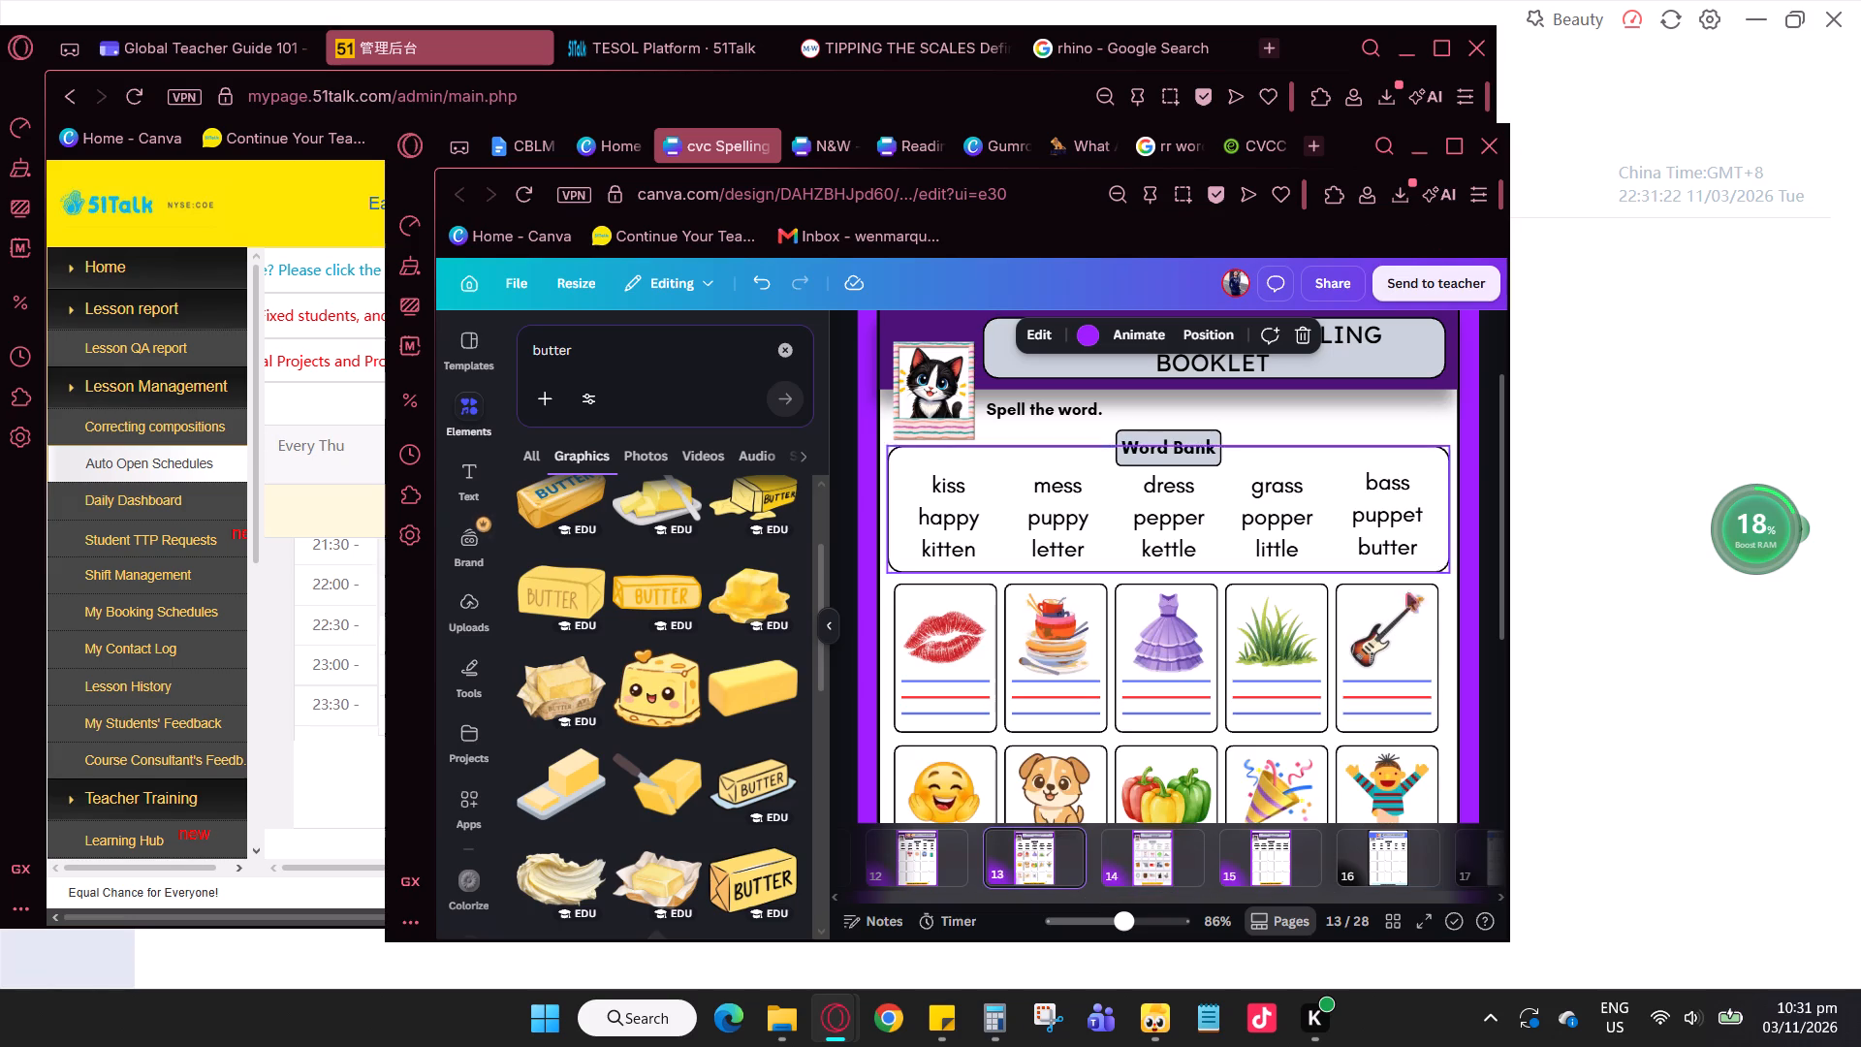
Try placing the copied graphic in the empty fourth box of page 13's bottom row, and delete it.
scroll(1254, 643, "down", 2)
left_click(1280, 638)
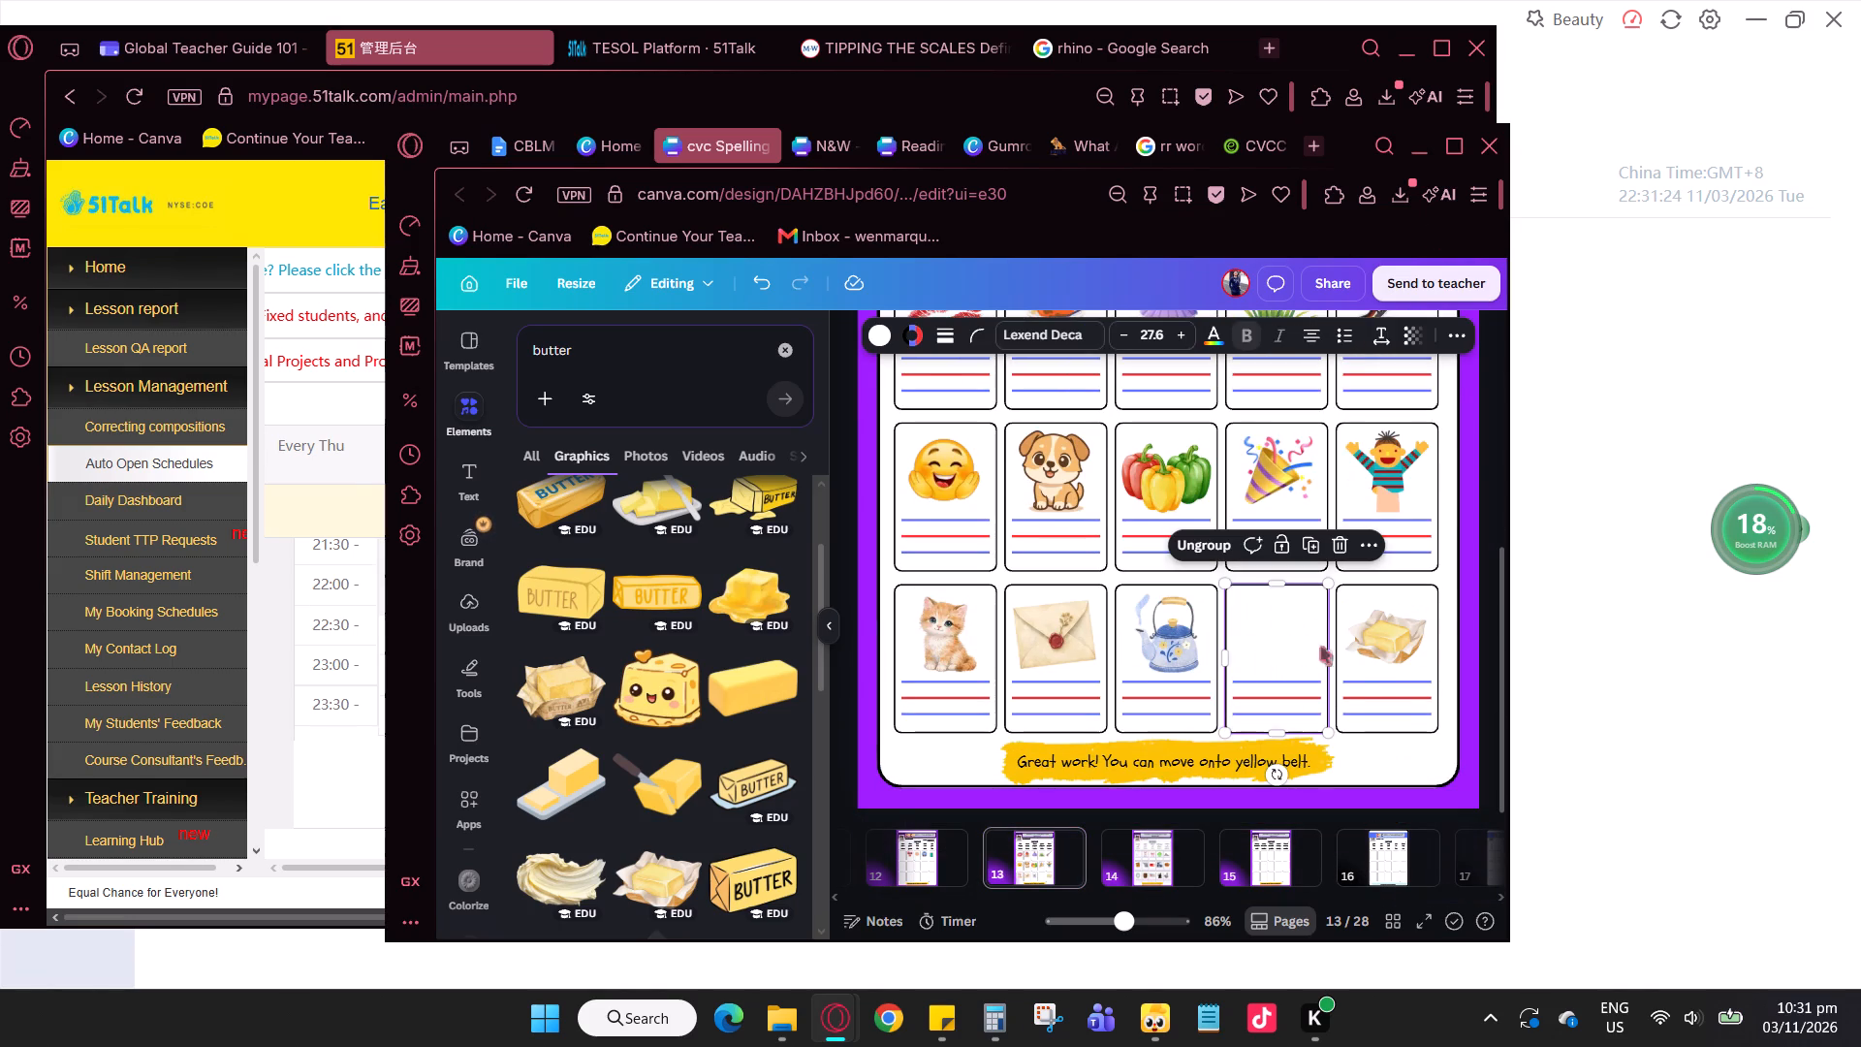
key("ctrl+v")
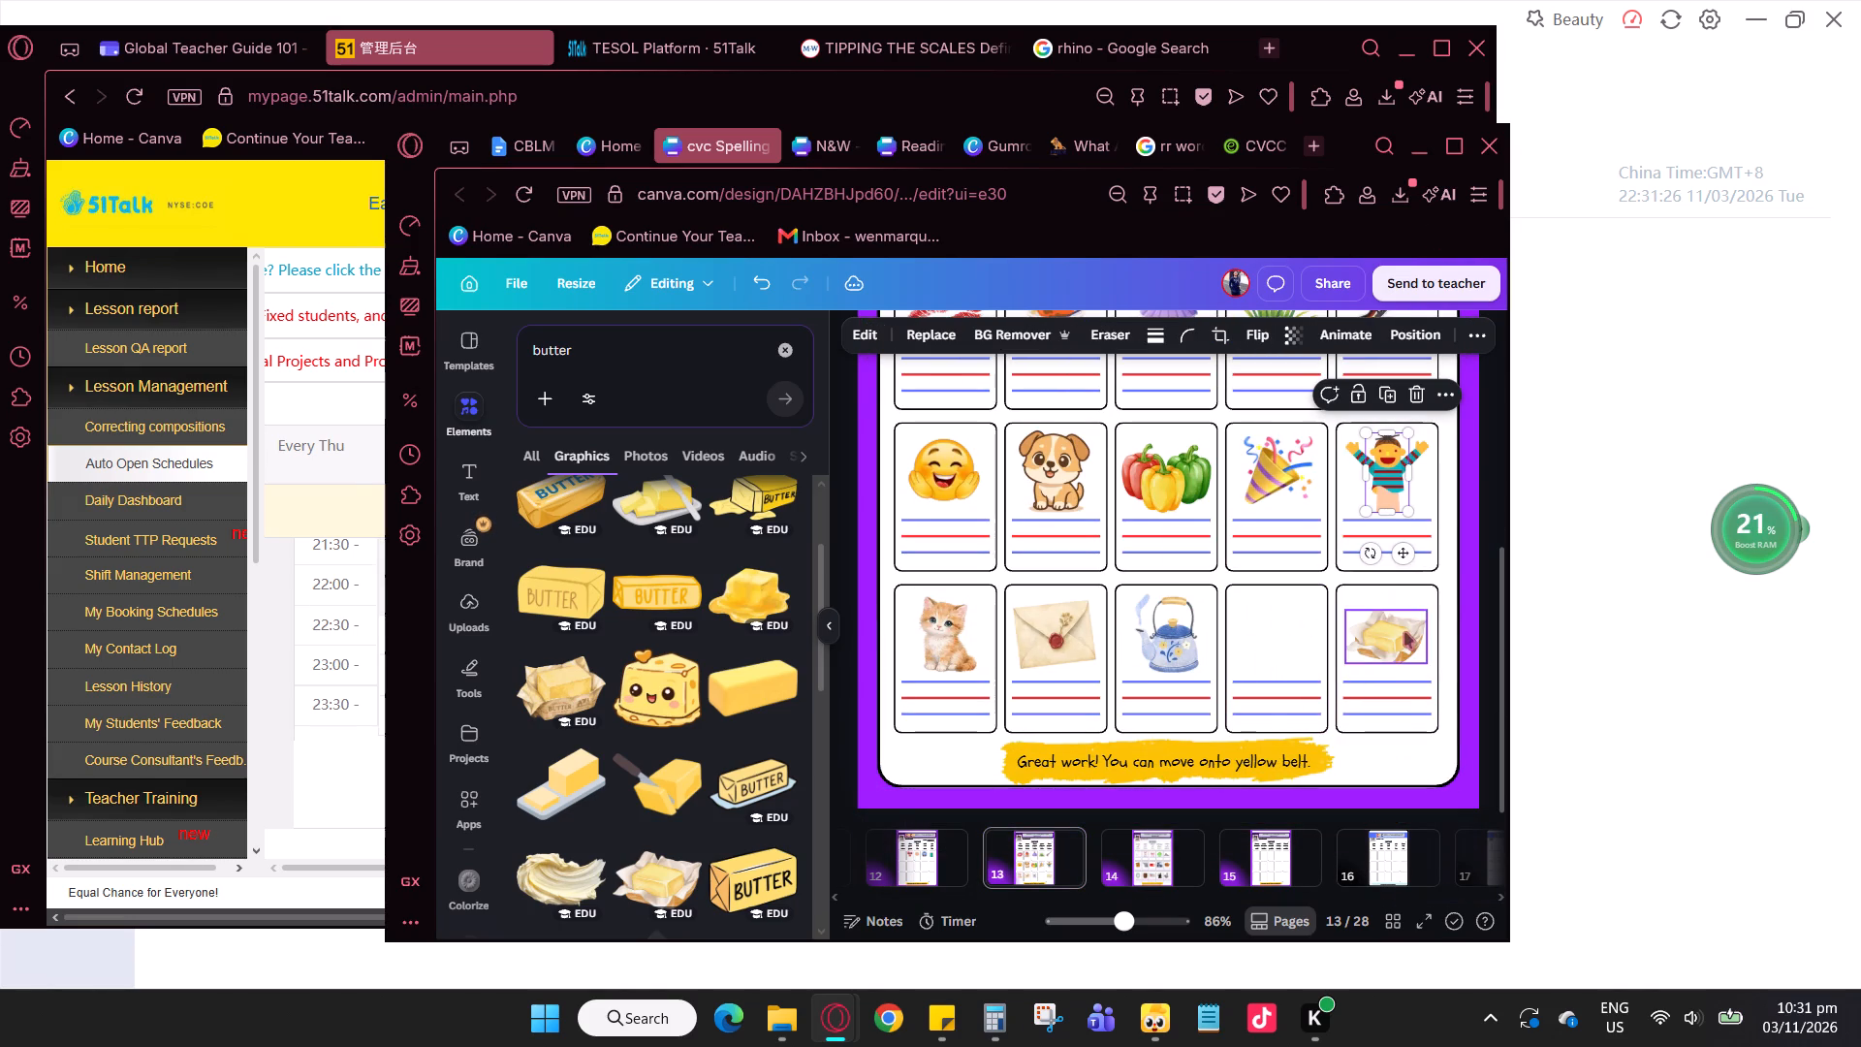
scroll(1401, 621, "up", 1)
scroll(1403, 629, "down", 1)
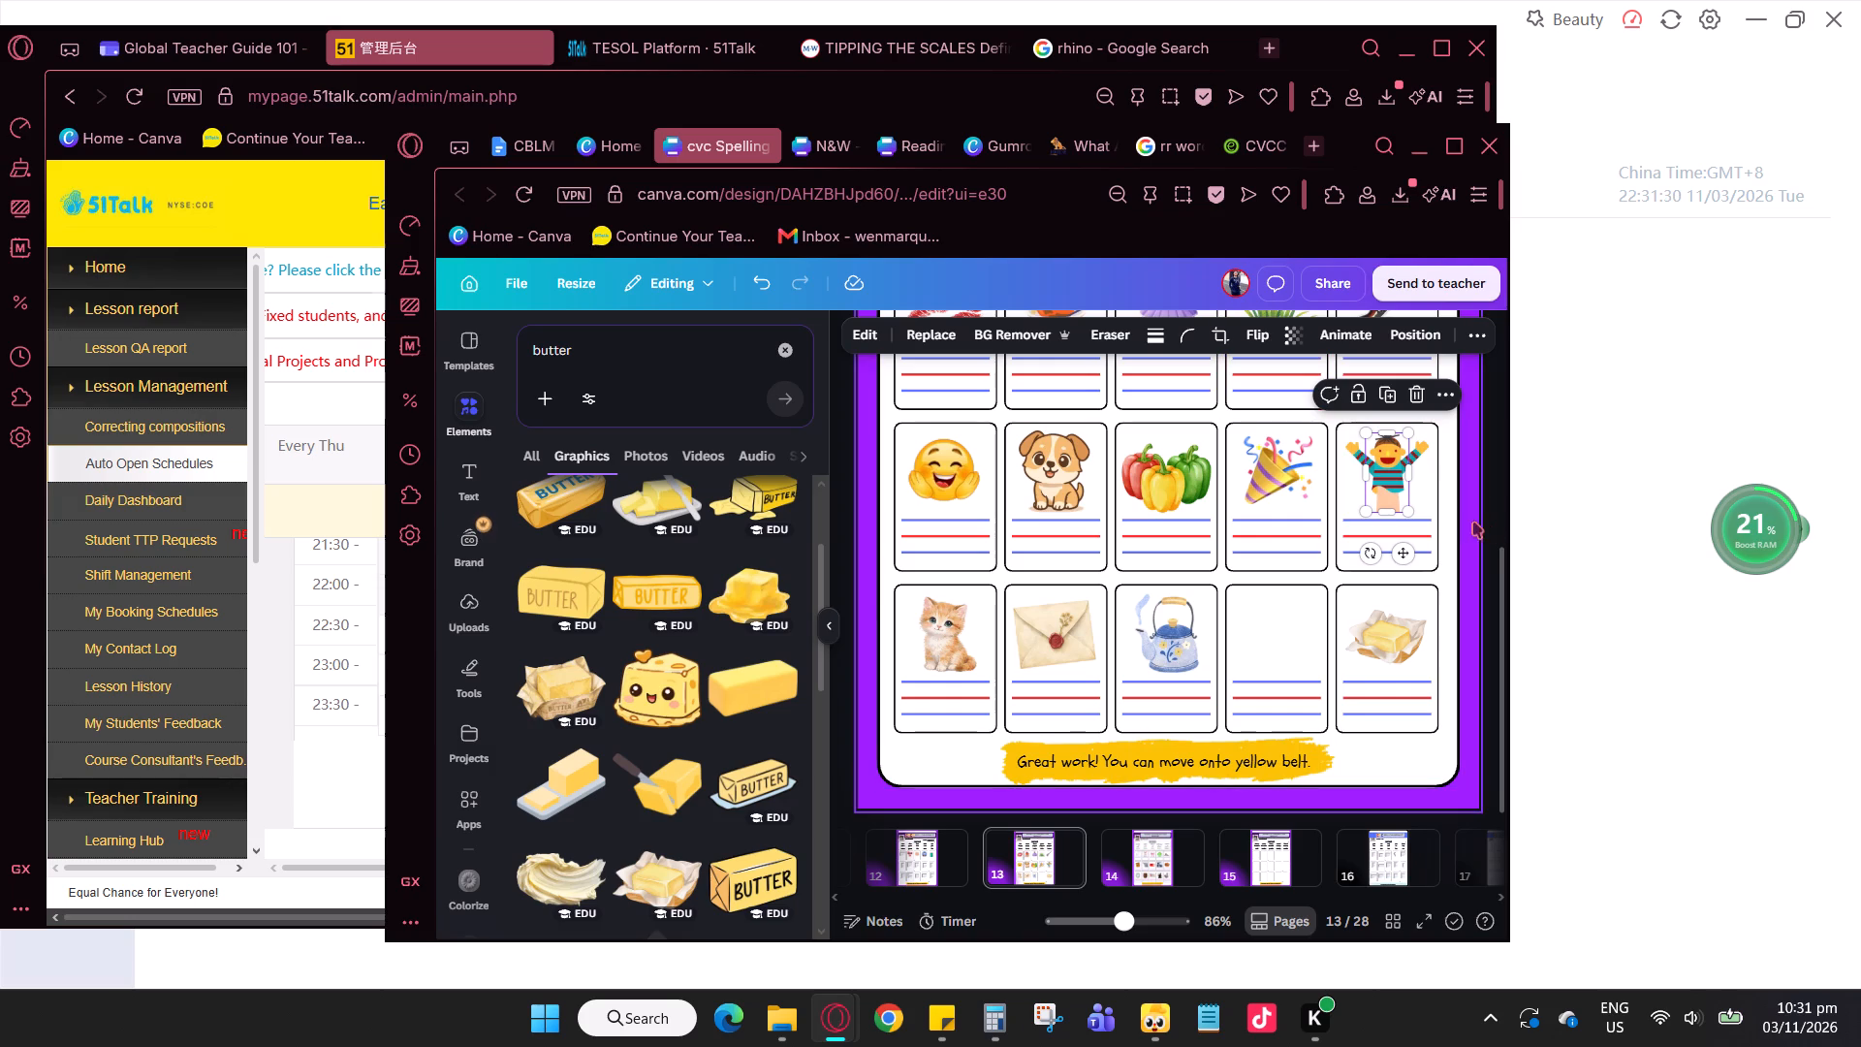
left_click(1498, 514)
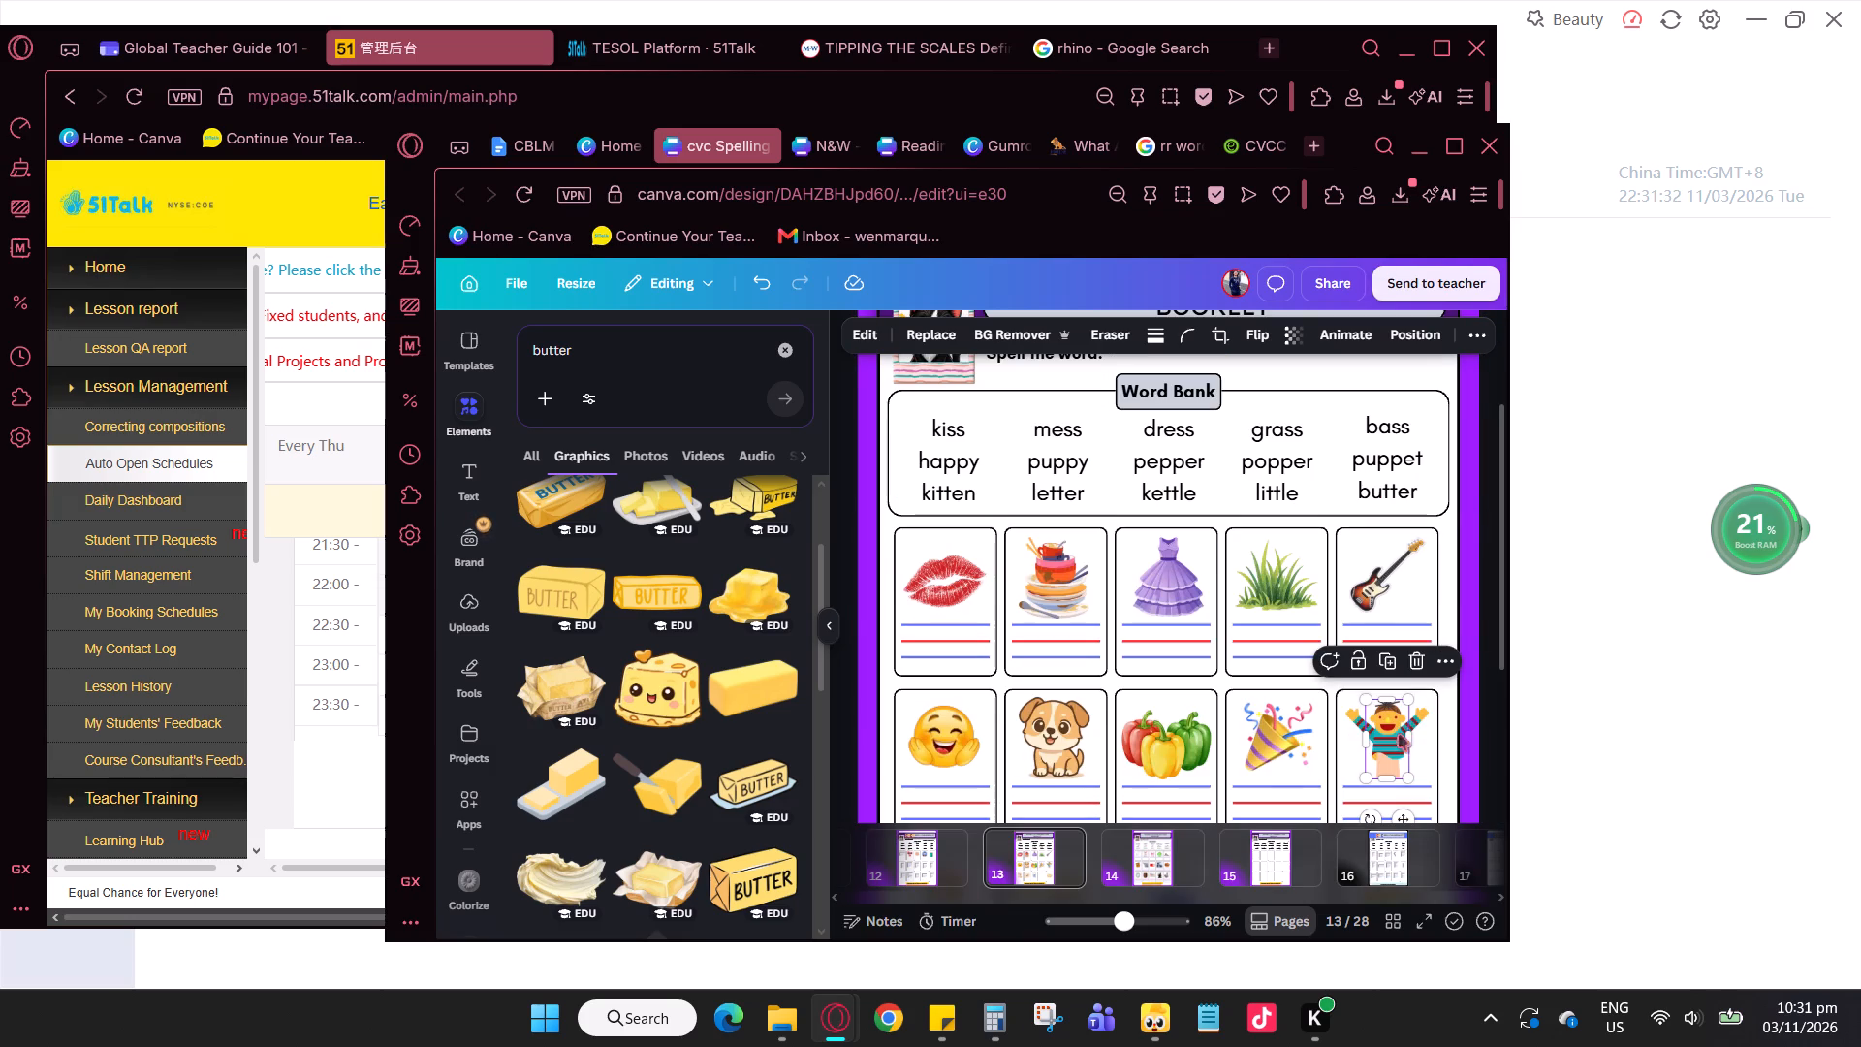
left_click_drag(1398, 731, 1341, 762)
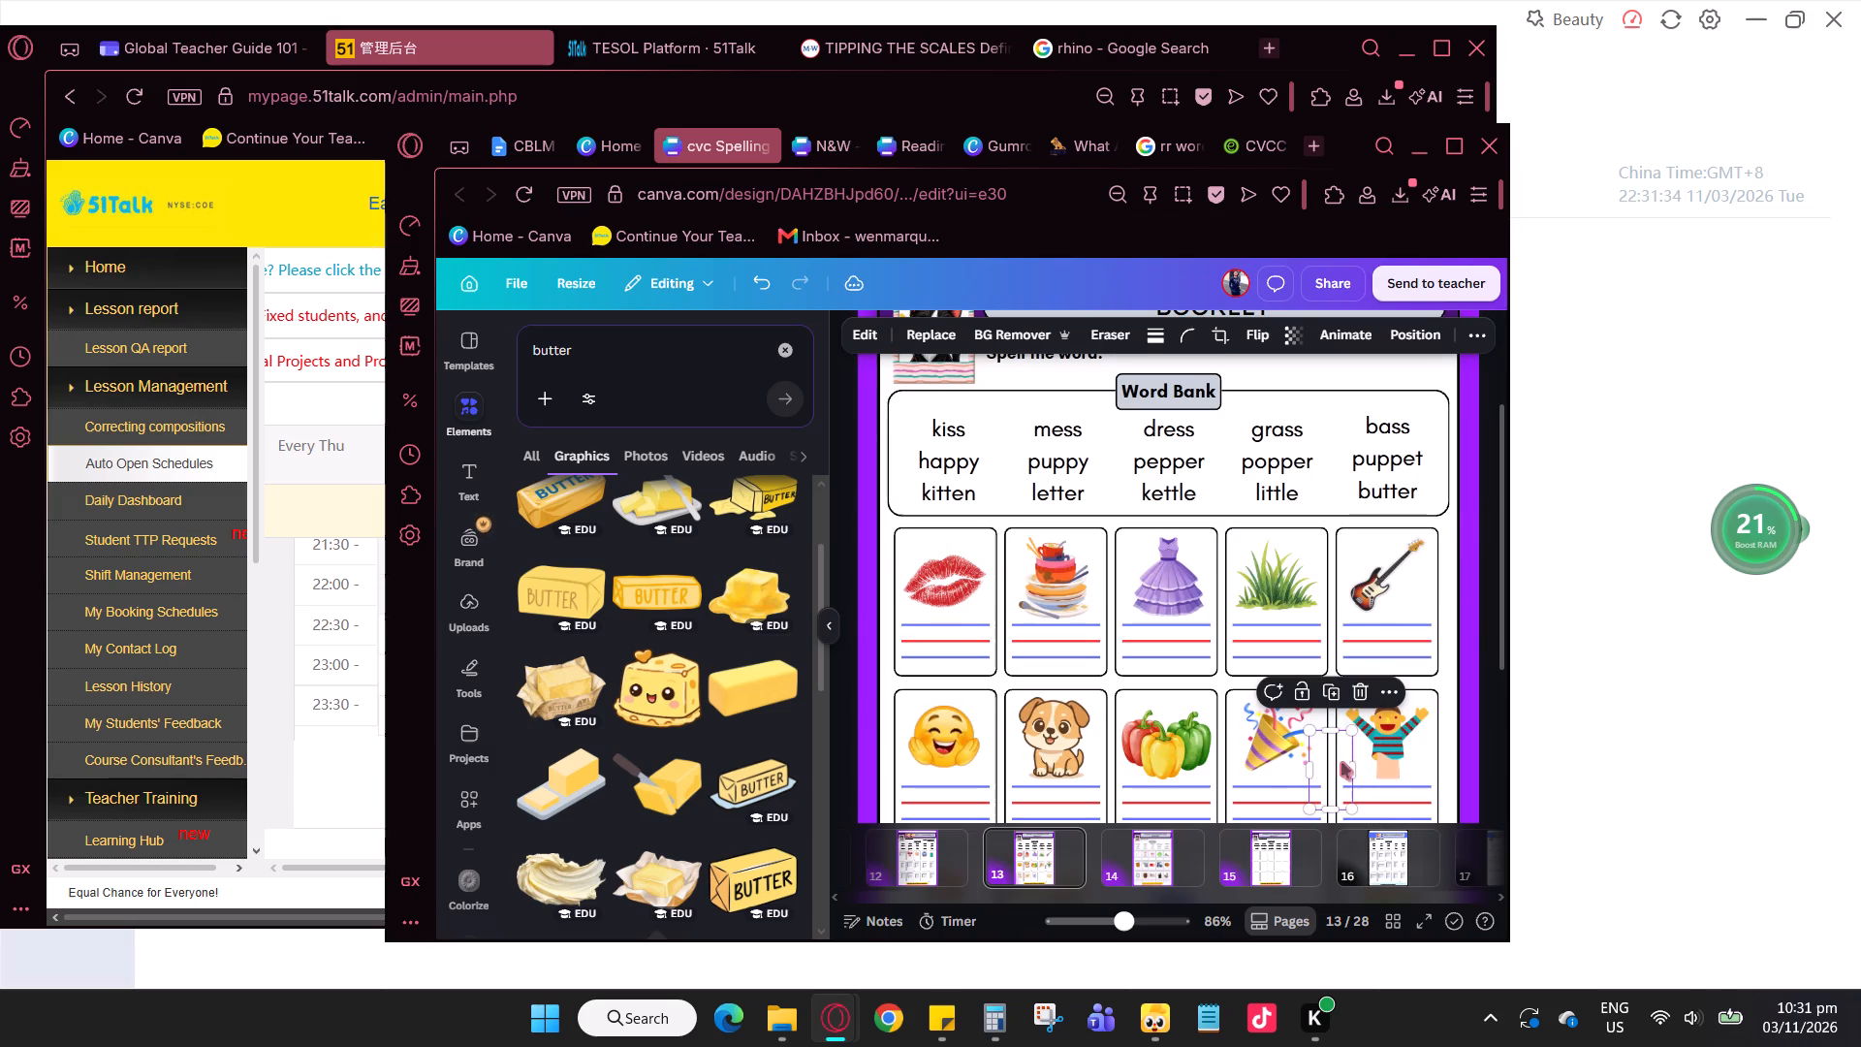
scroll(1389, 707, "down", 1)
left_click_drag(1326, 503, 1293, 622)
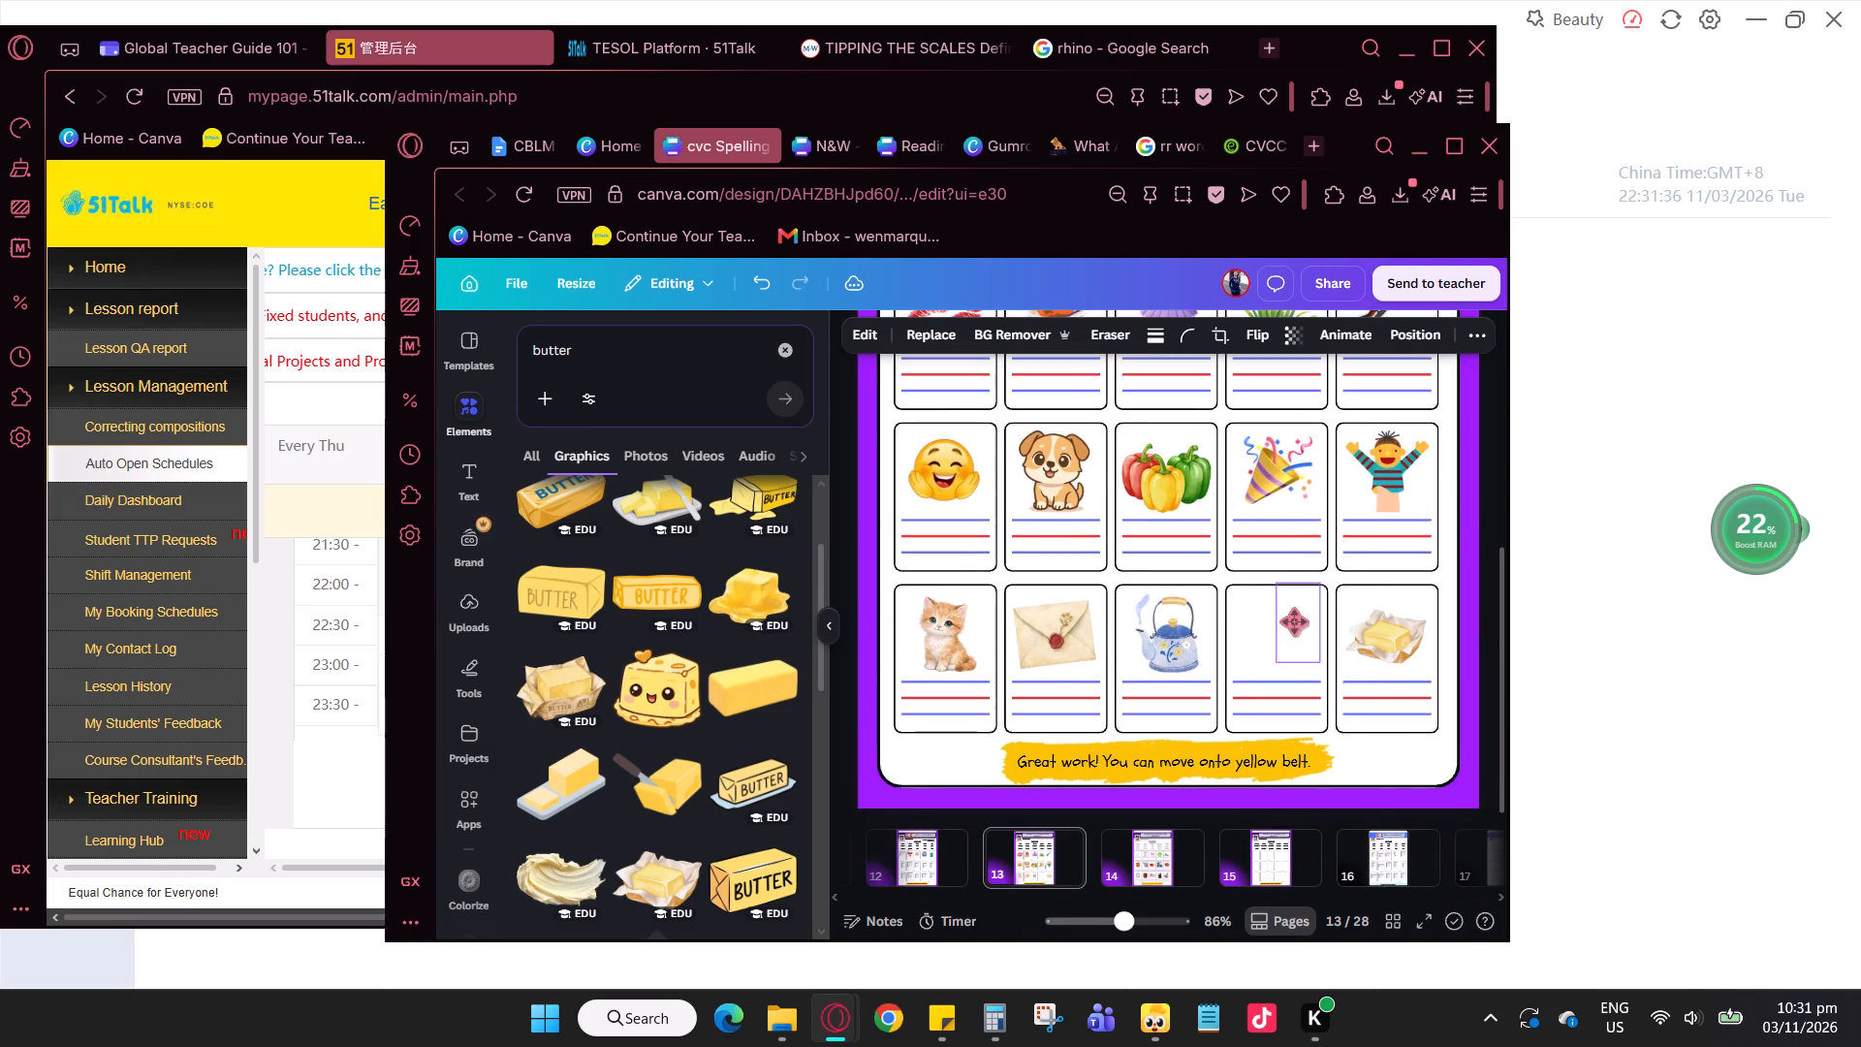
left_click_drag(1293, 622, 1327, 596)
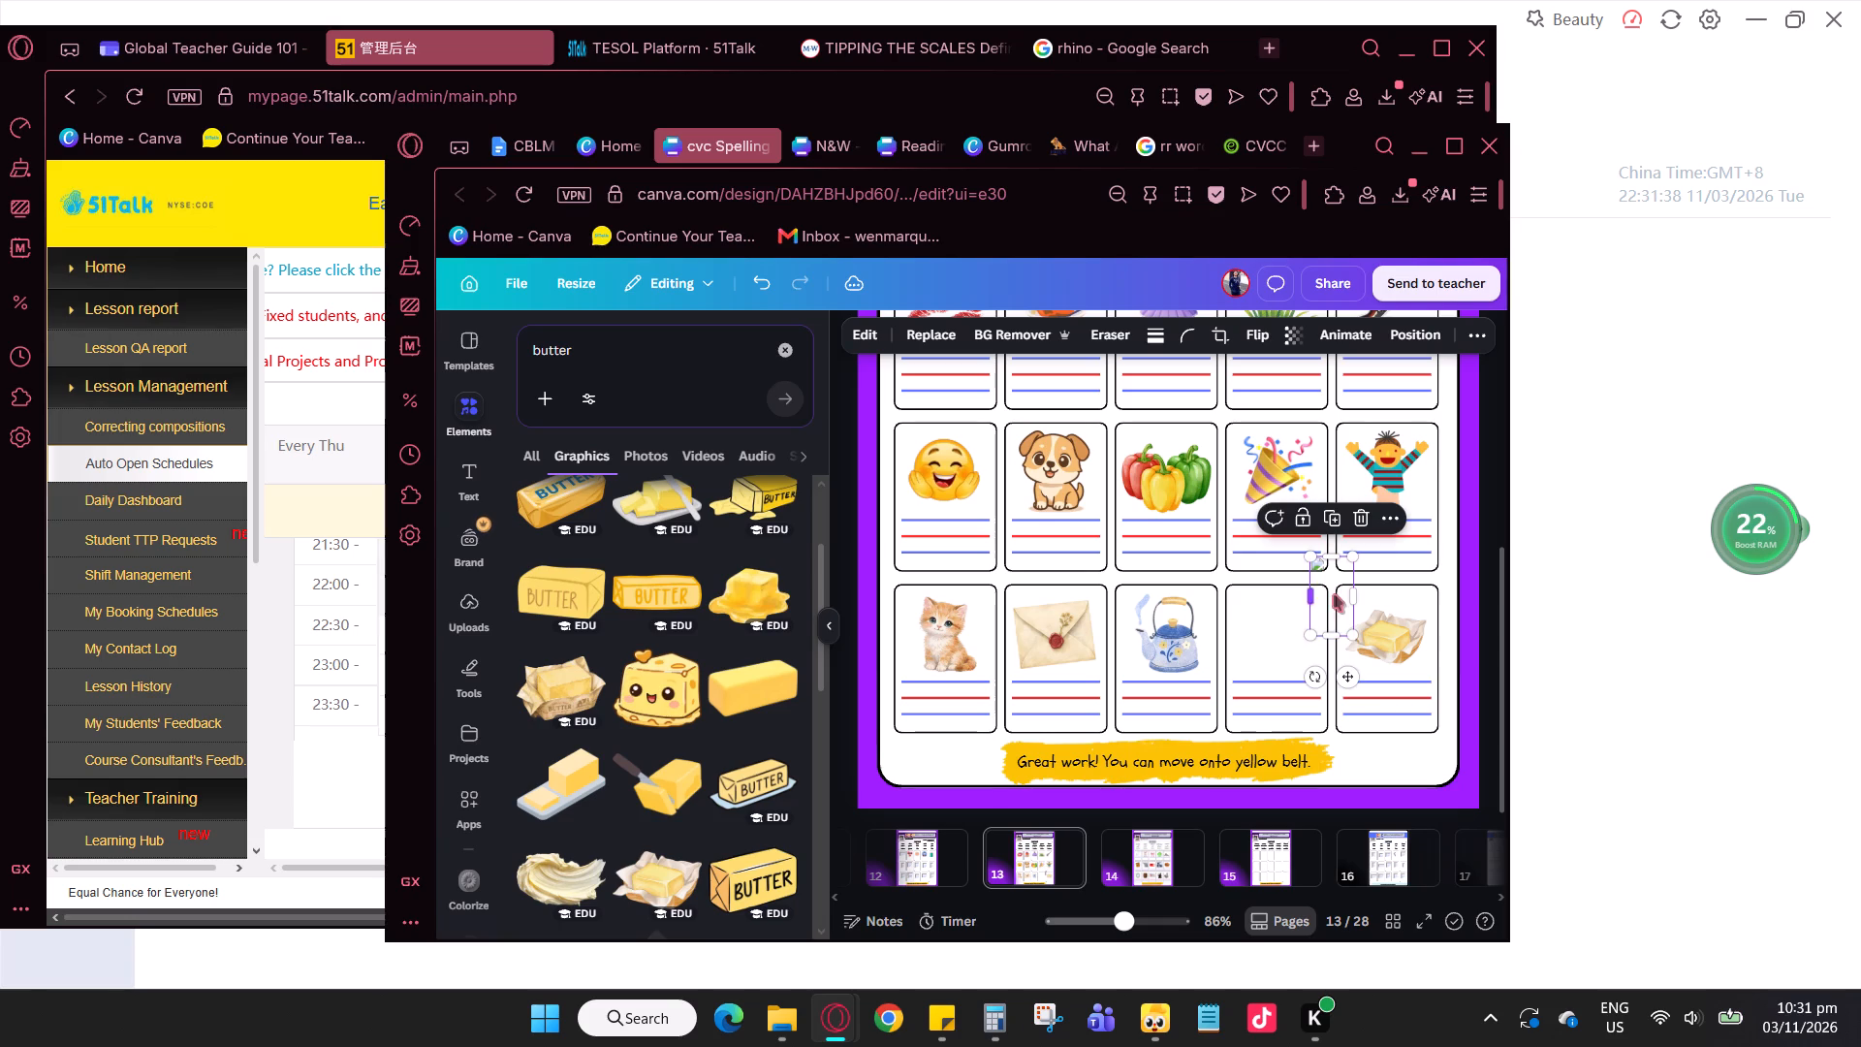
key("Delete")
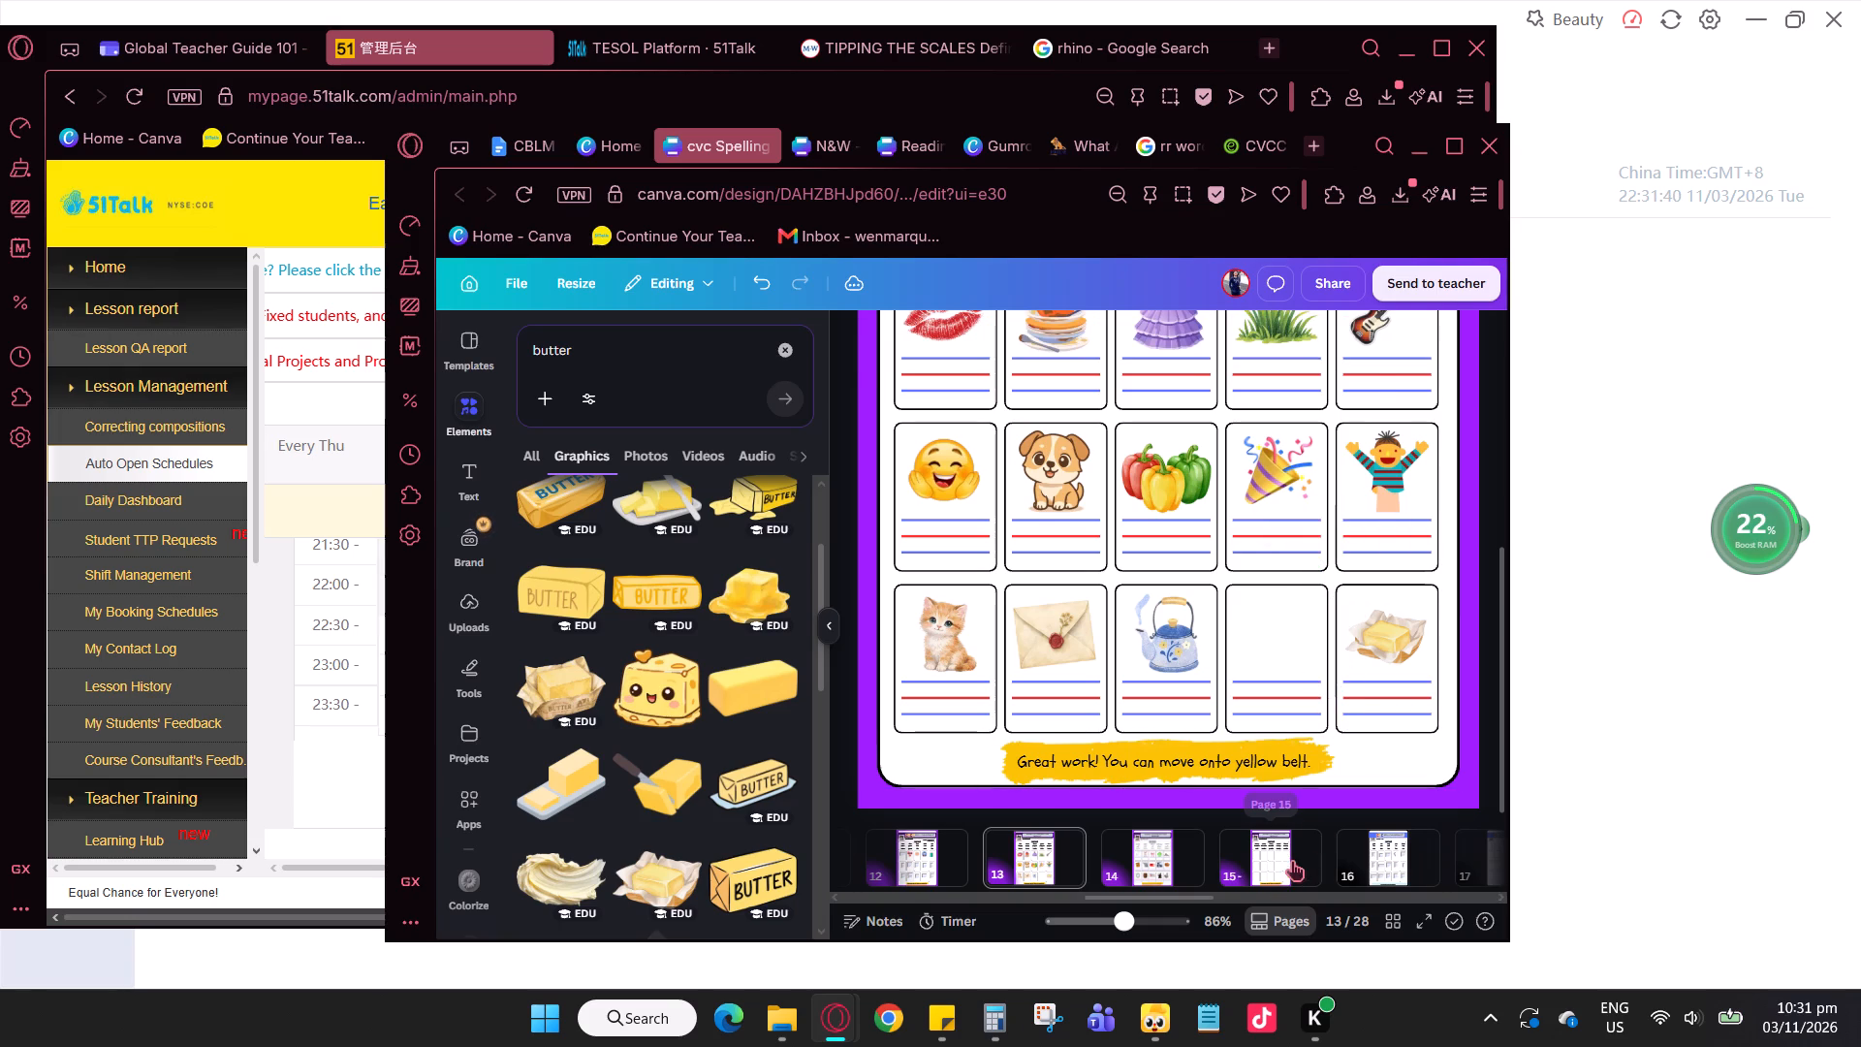
Return to page 3 of the booklet, hide the graphics search results, and check its word bank and answer boxes.
scroll(1292, 860, "down", 7)
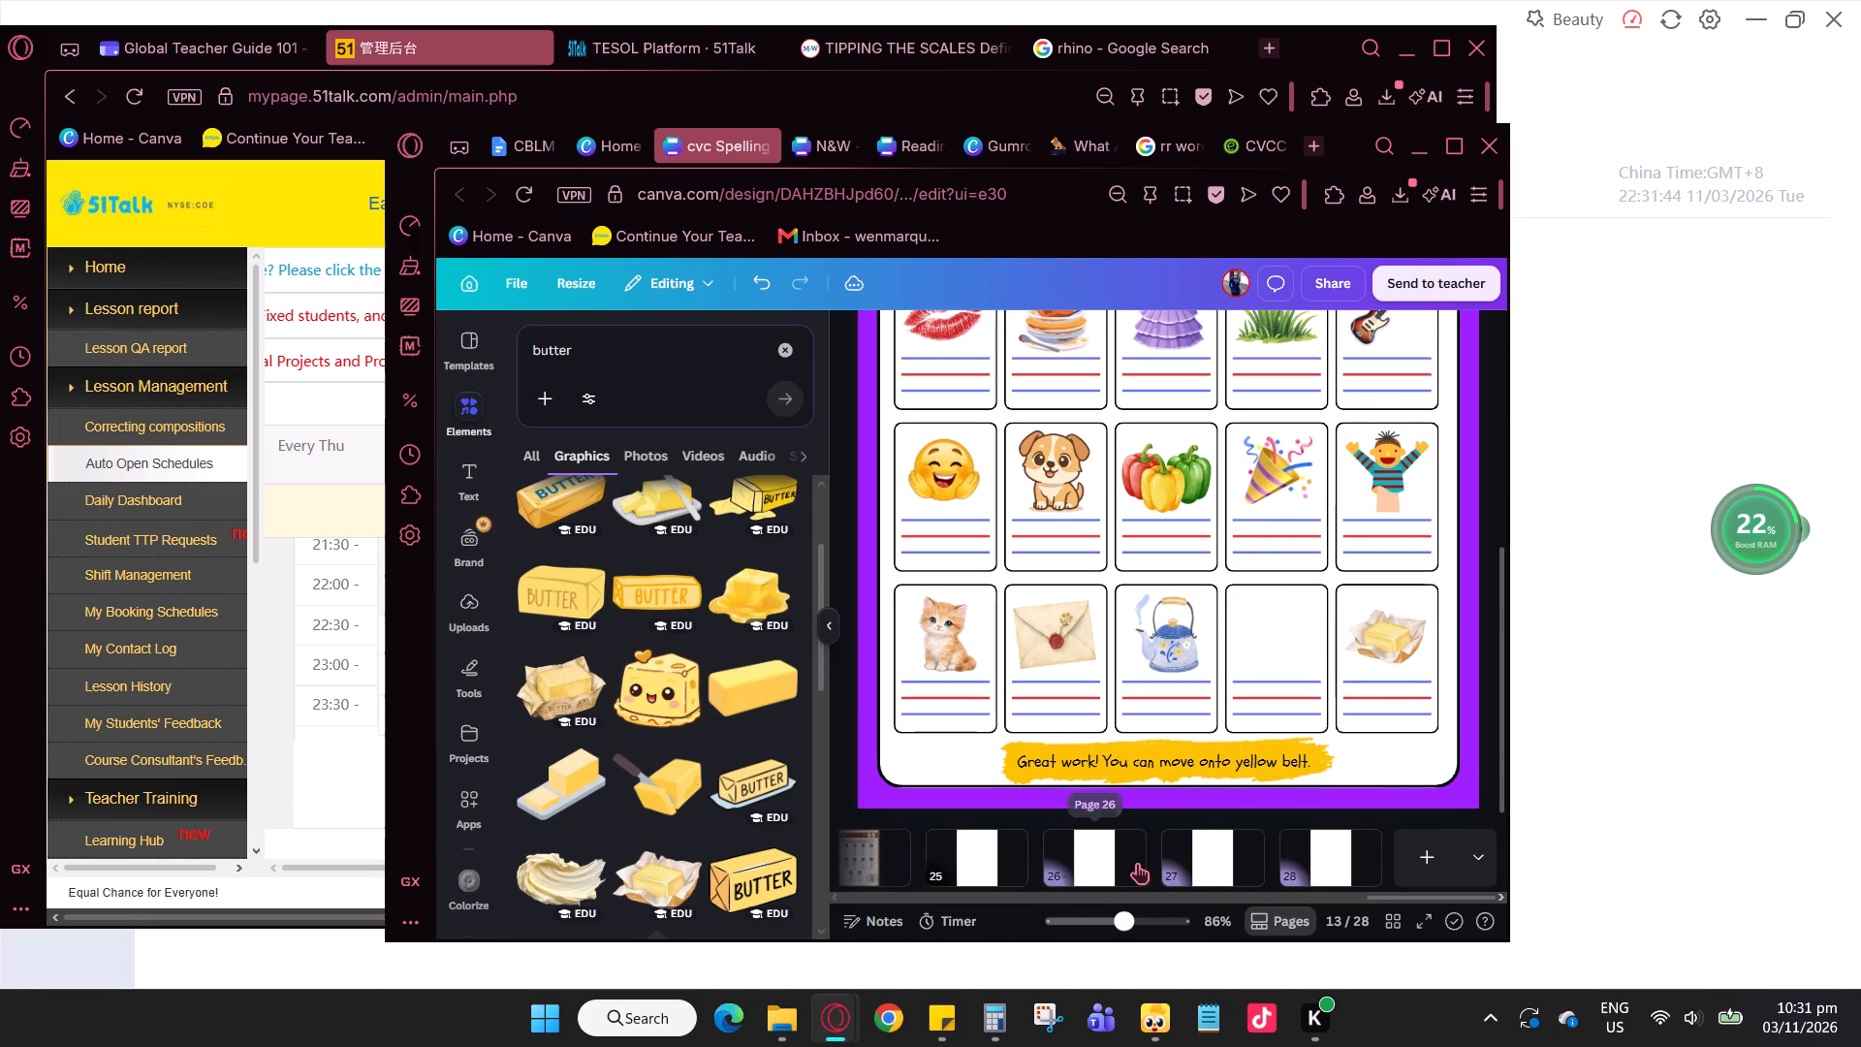
scroll(1089, 868, "up", 5)
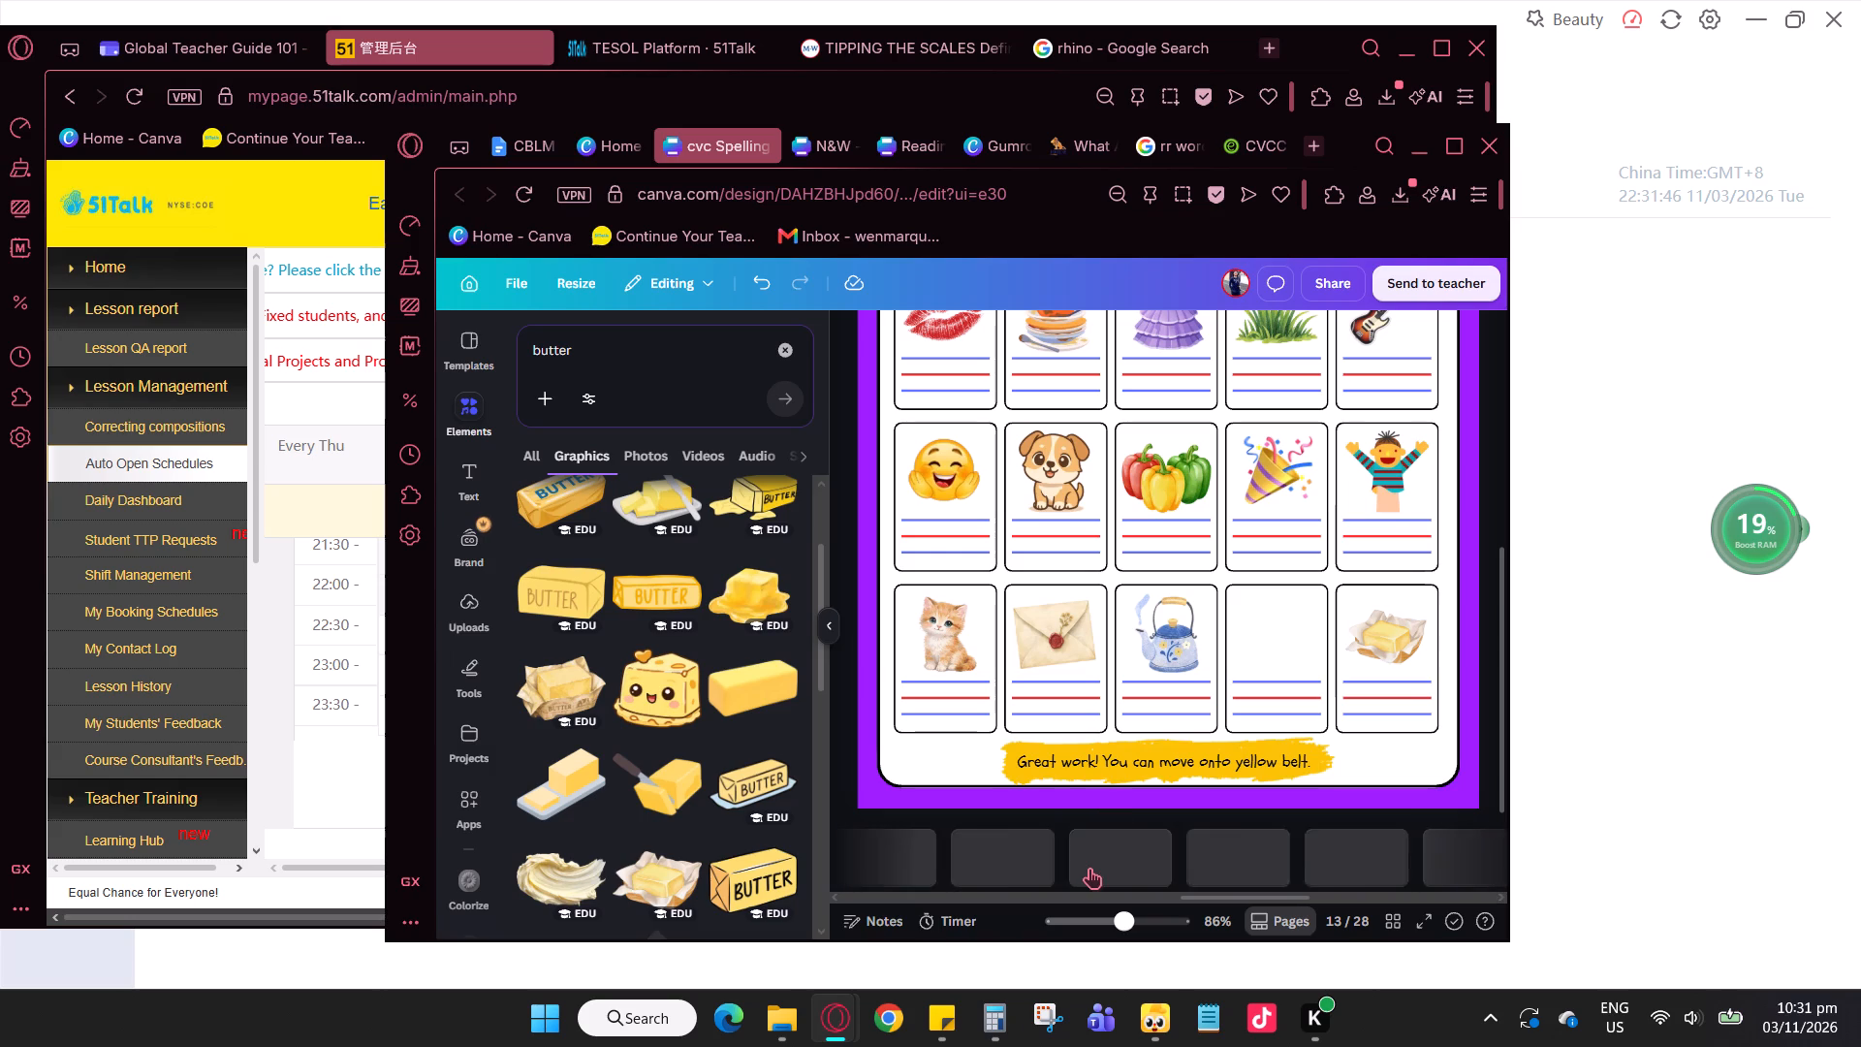
scroll(1089, 868, "up", 4)
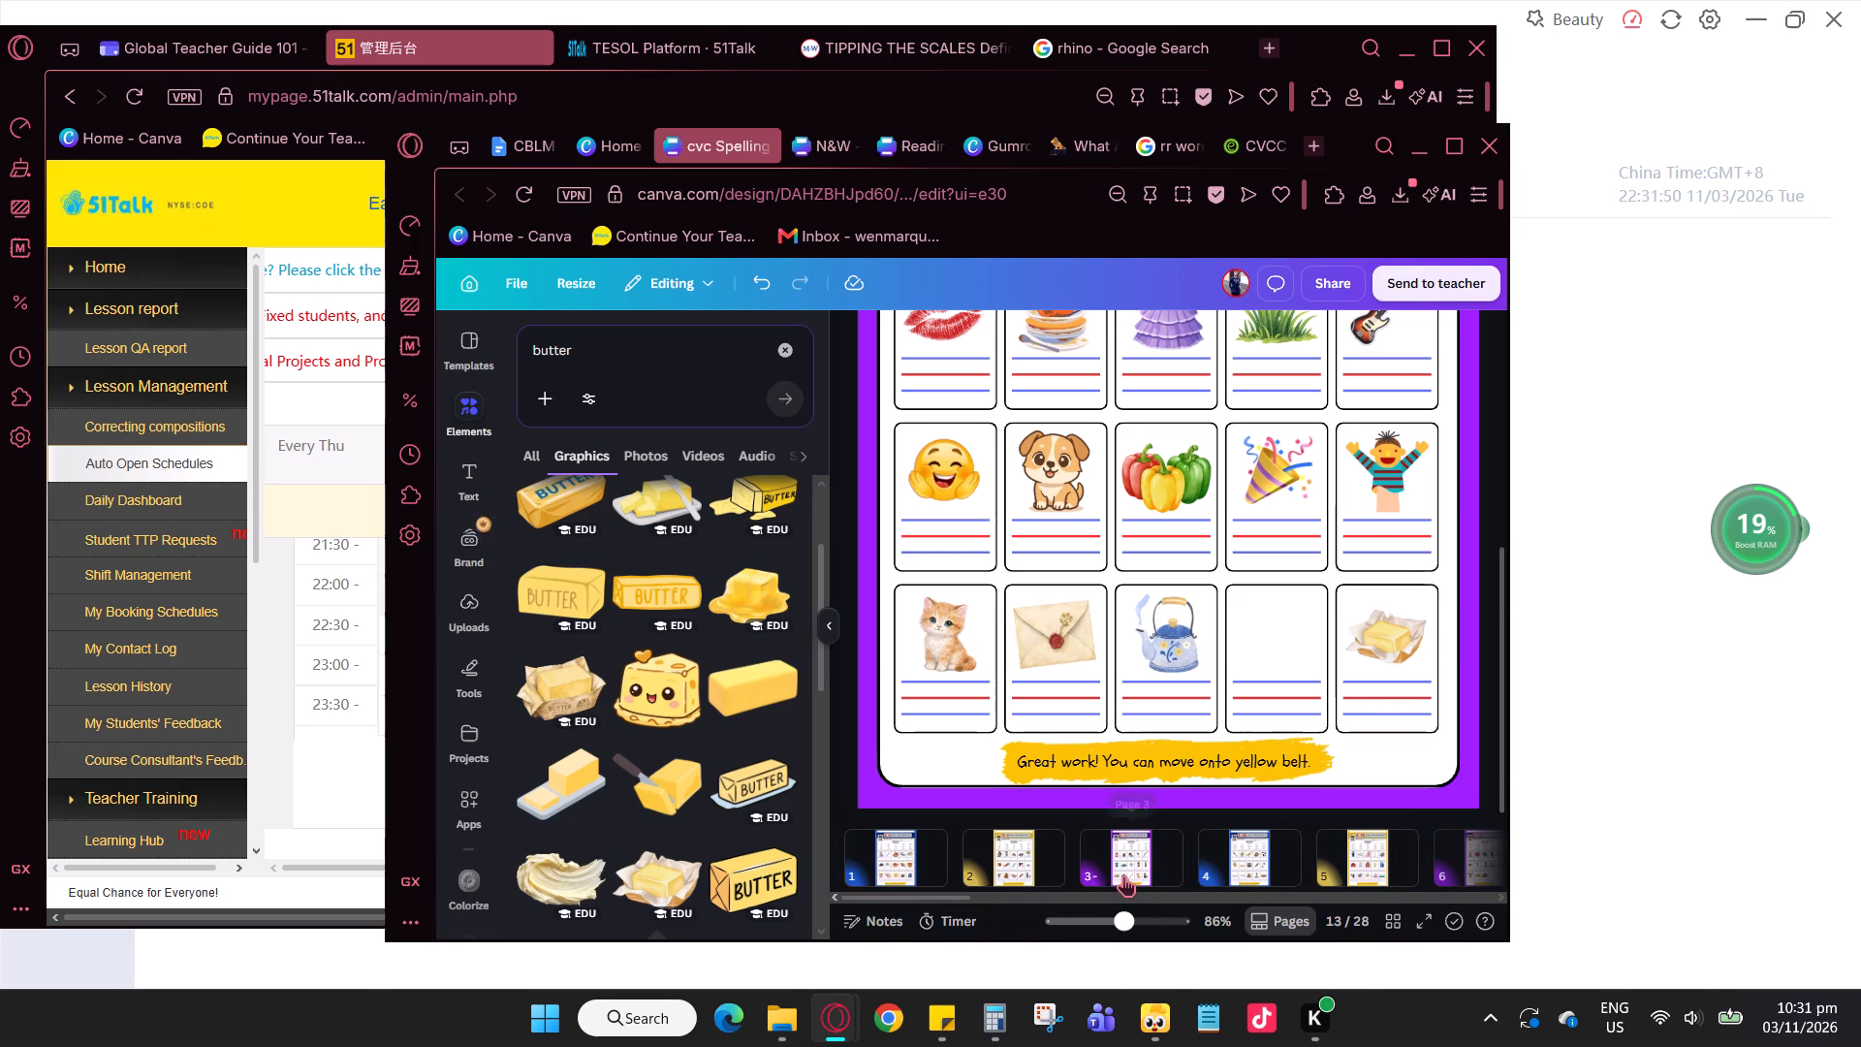
left_click(1123, 875)
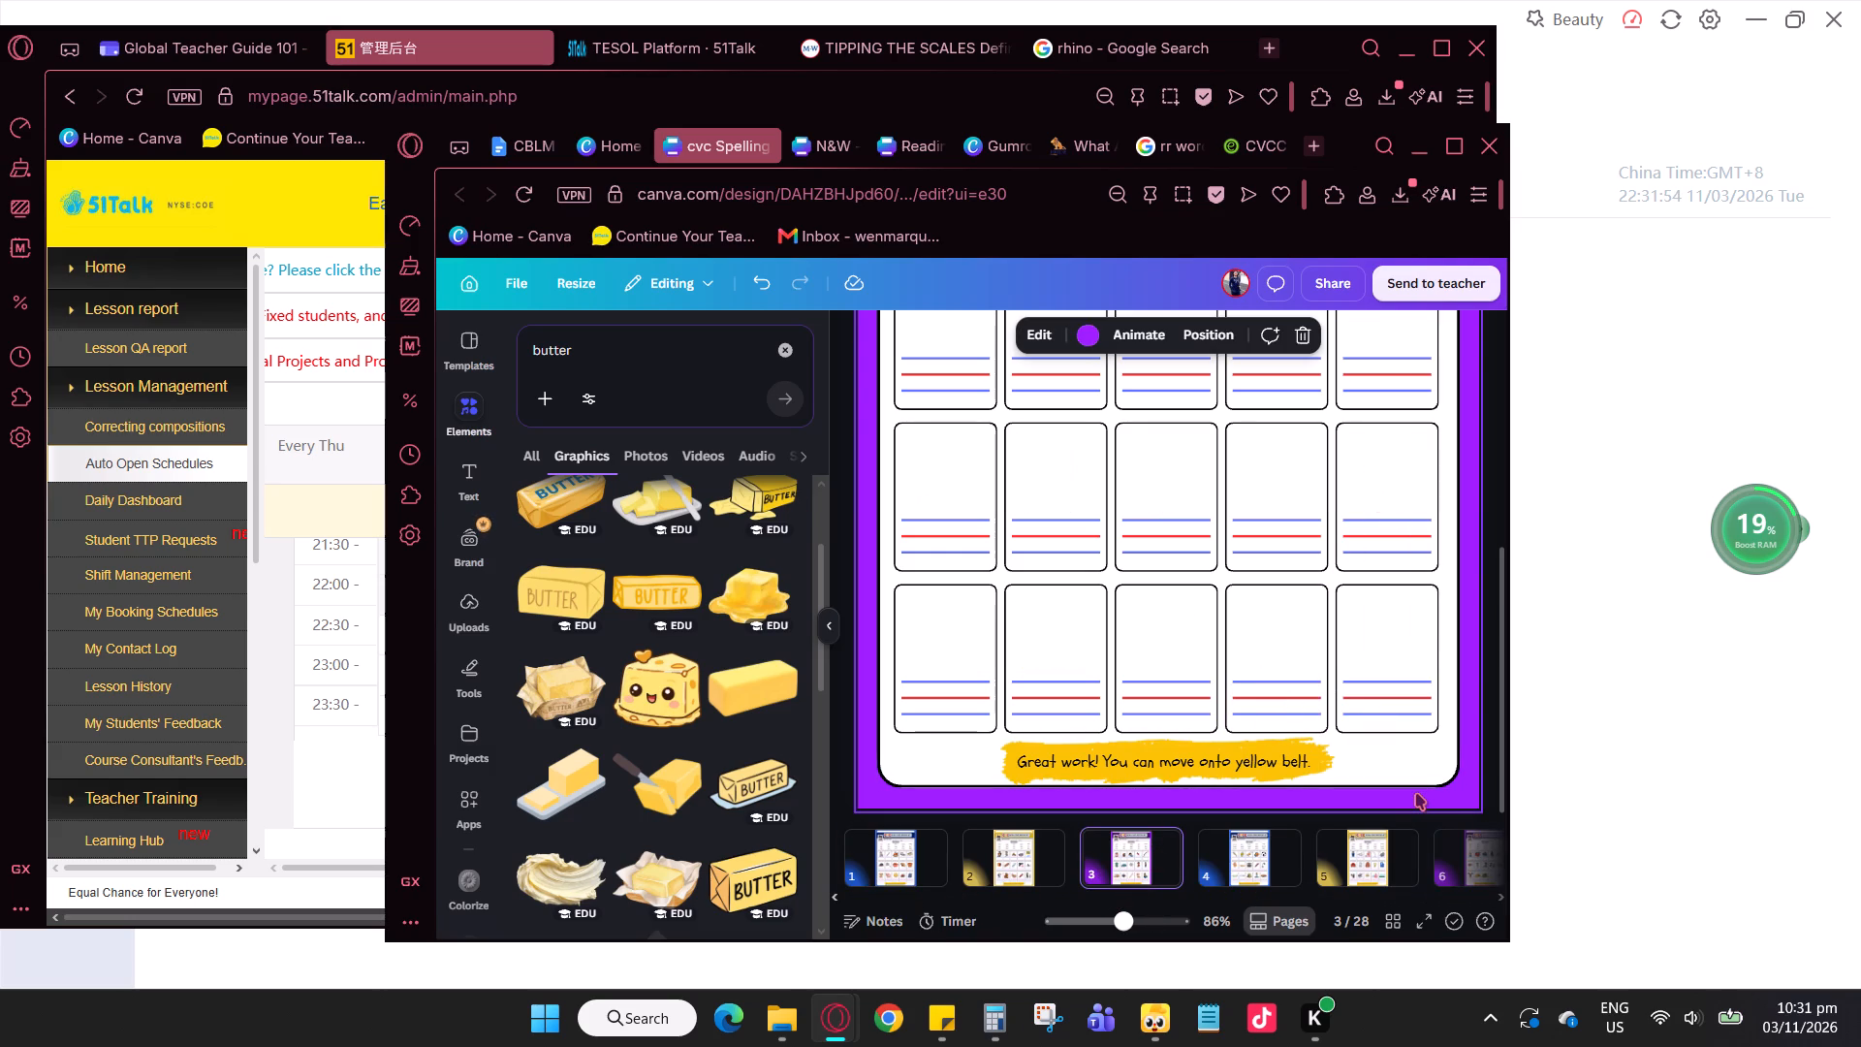
scroll(1415, 768, "down", 1)
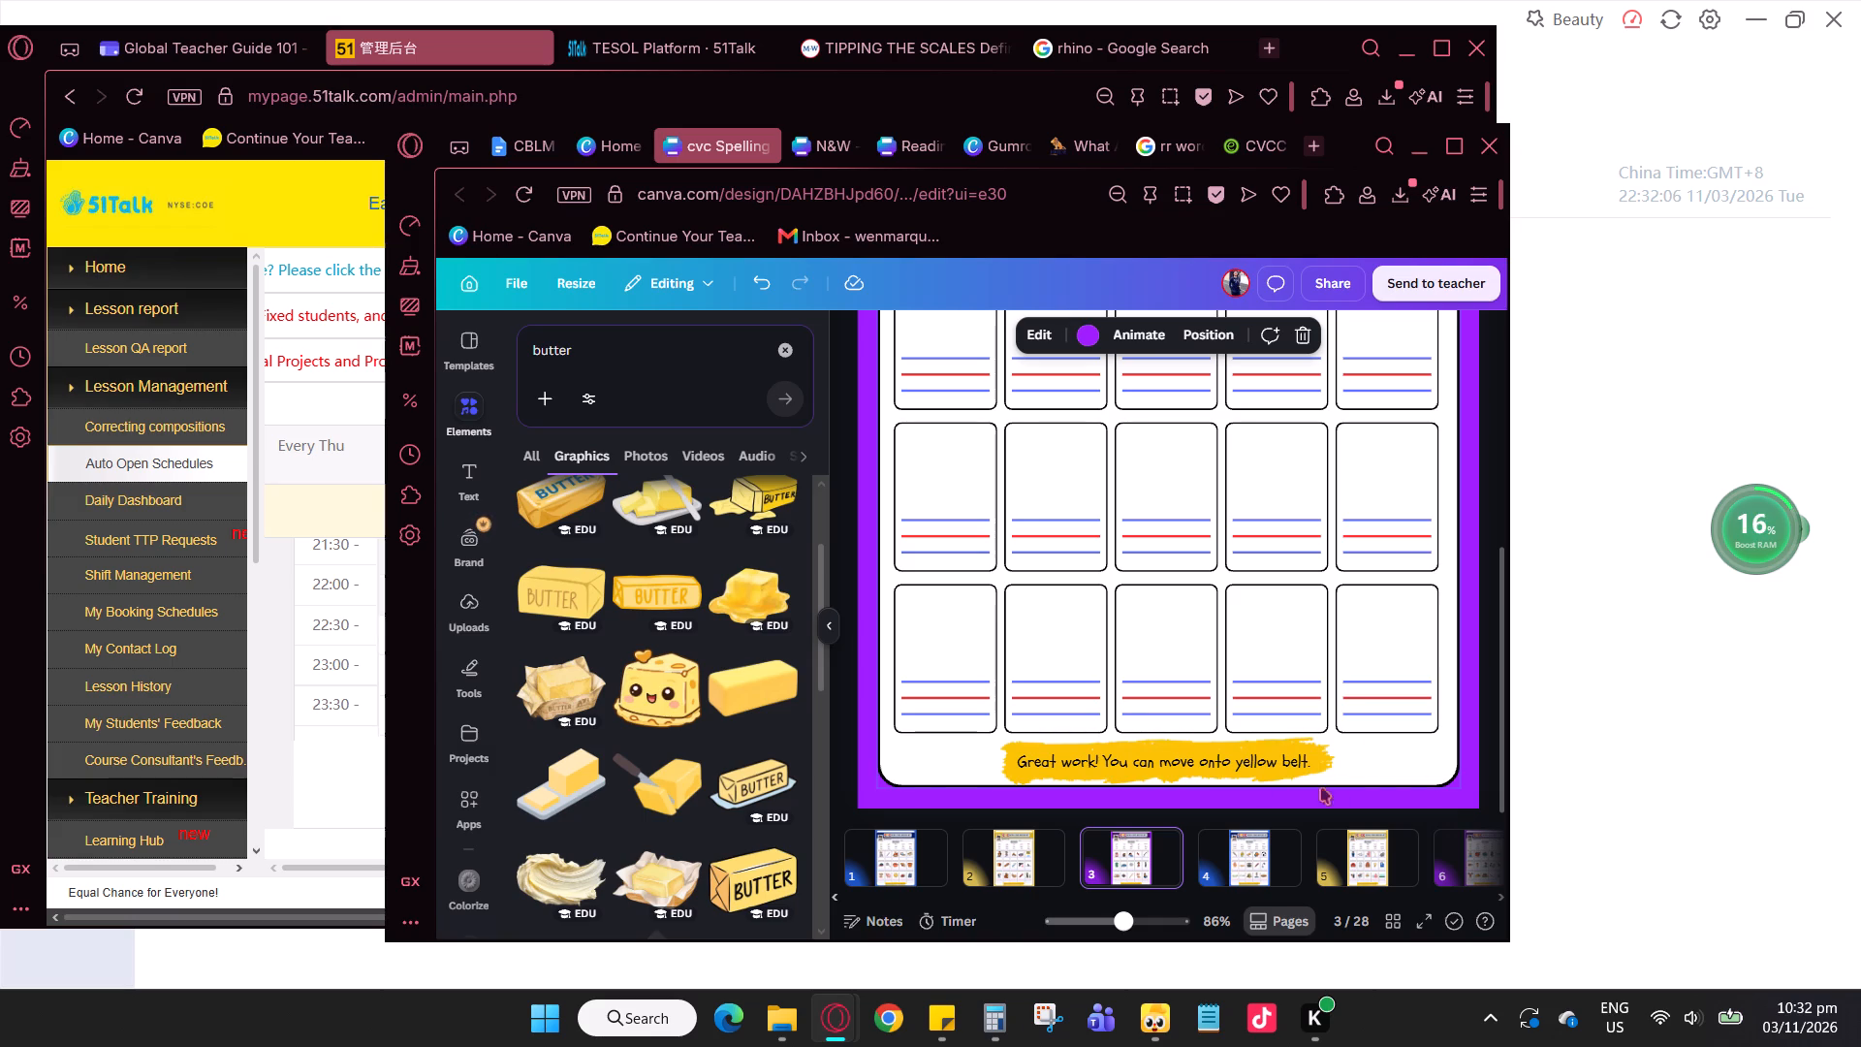
scroll(1257, 728, "up", 2)
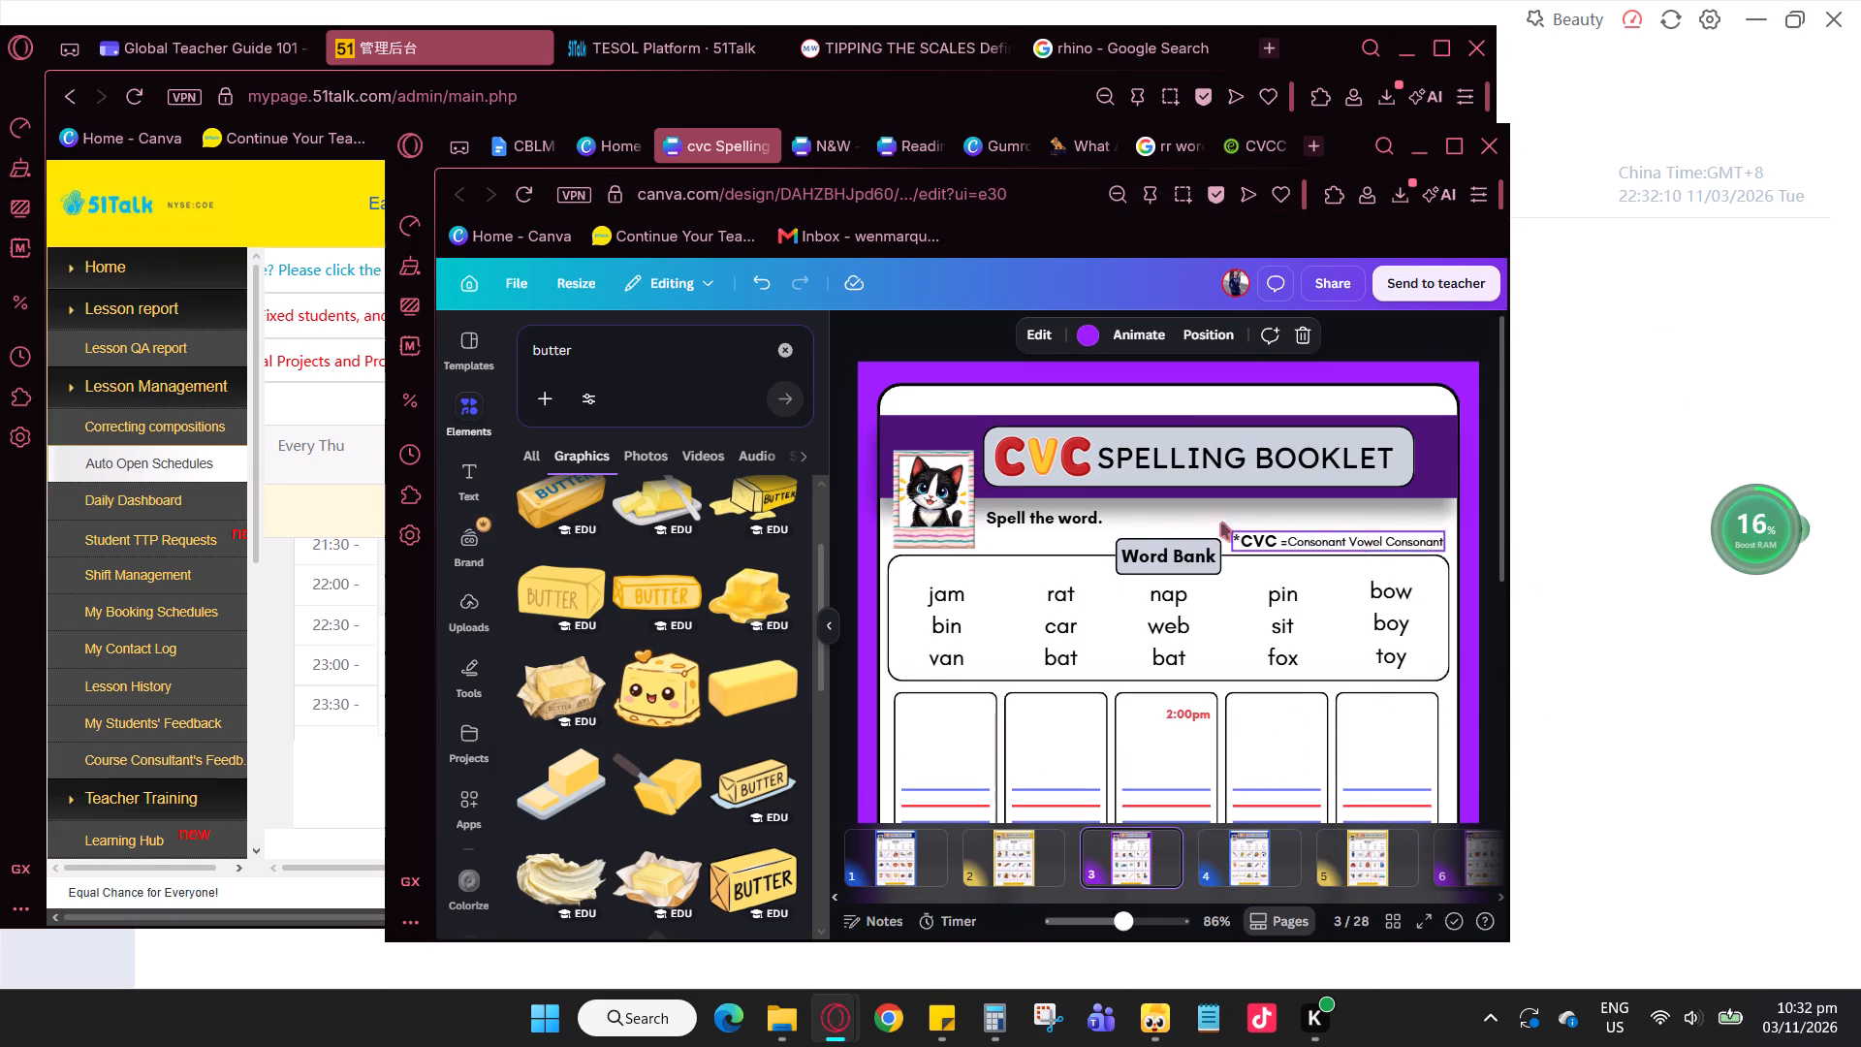
left_click(826, 627)
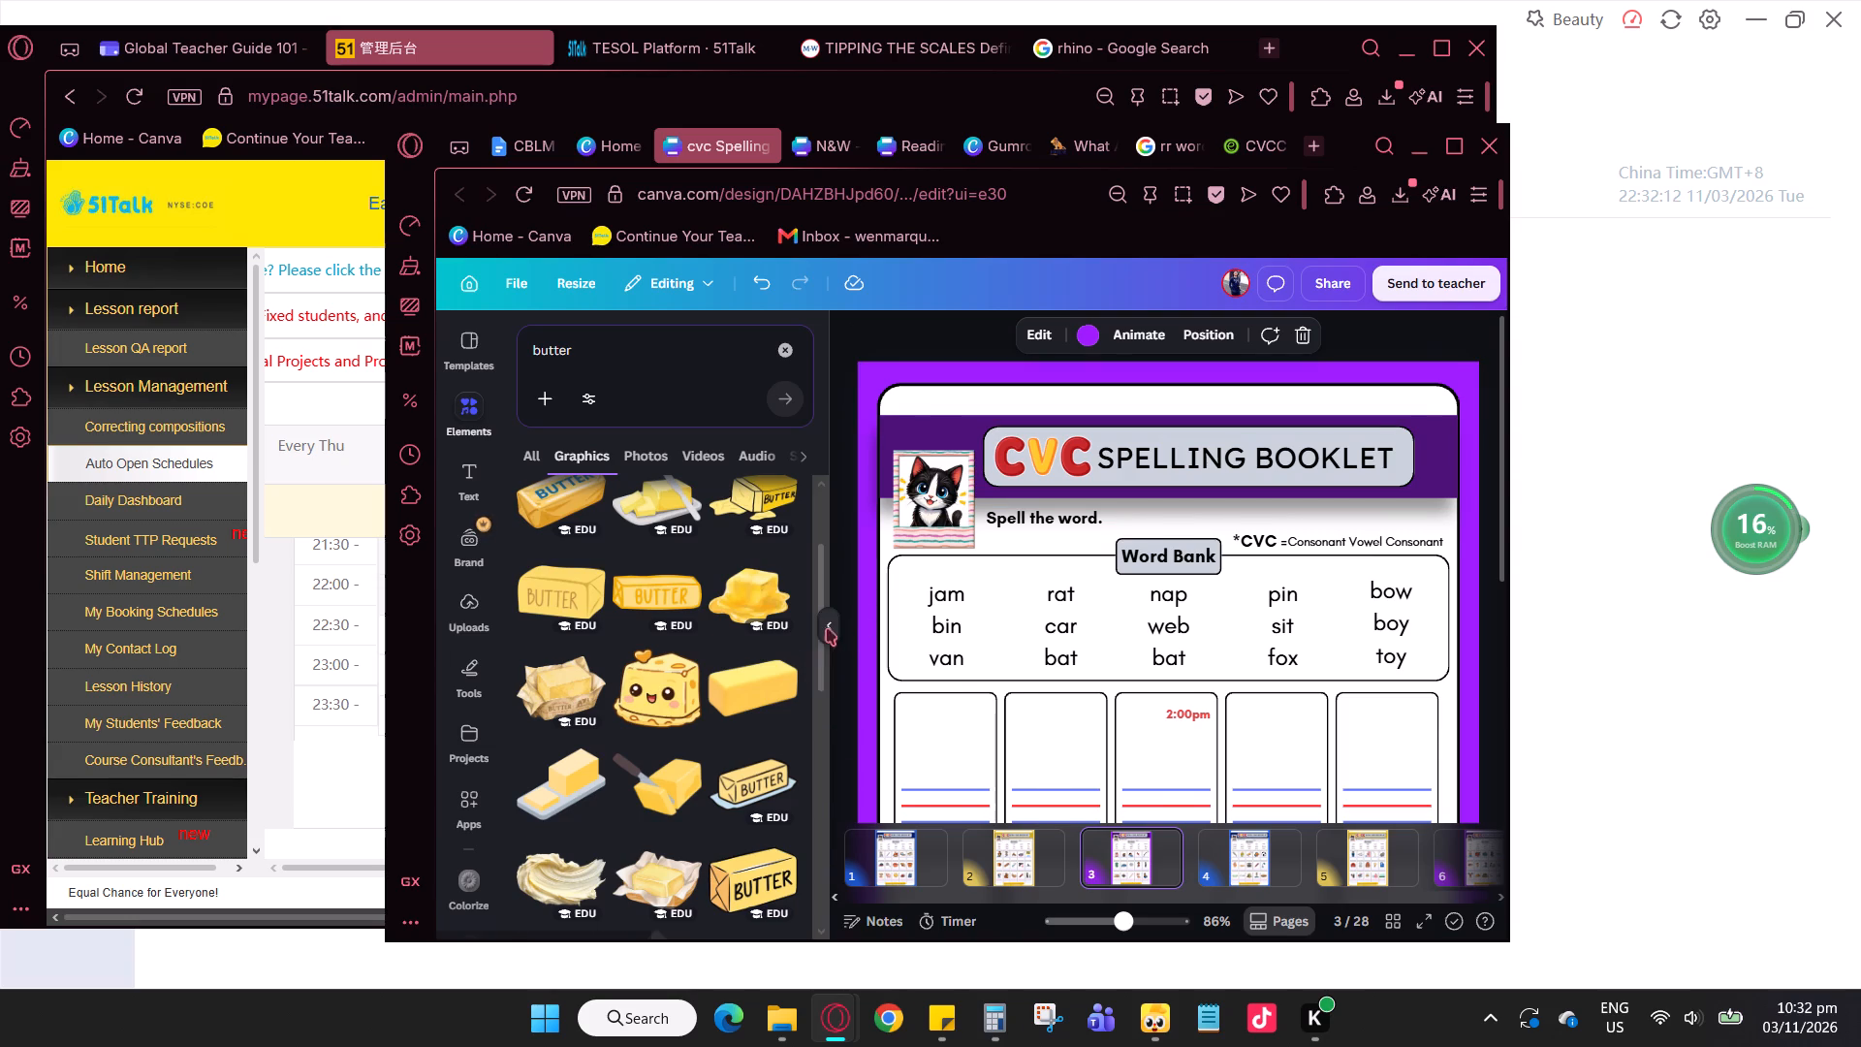
scroll(1373, 517, "down", 4)
scroll(1373, 542, "up", 2)
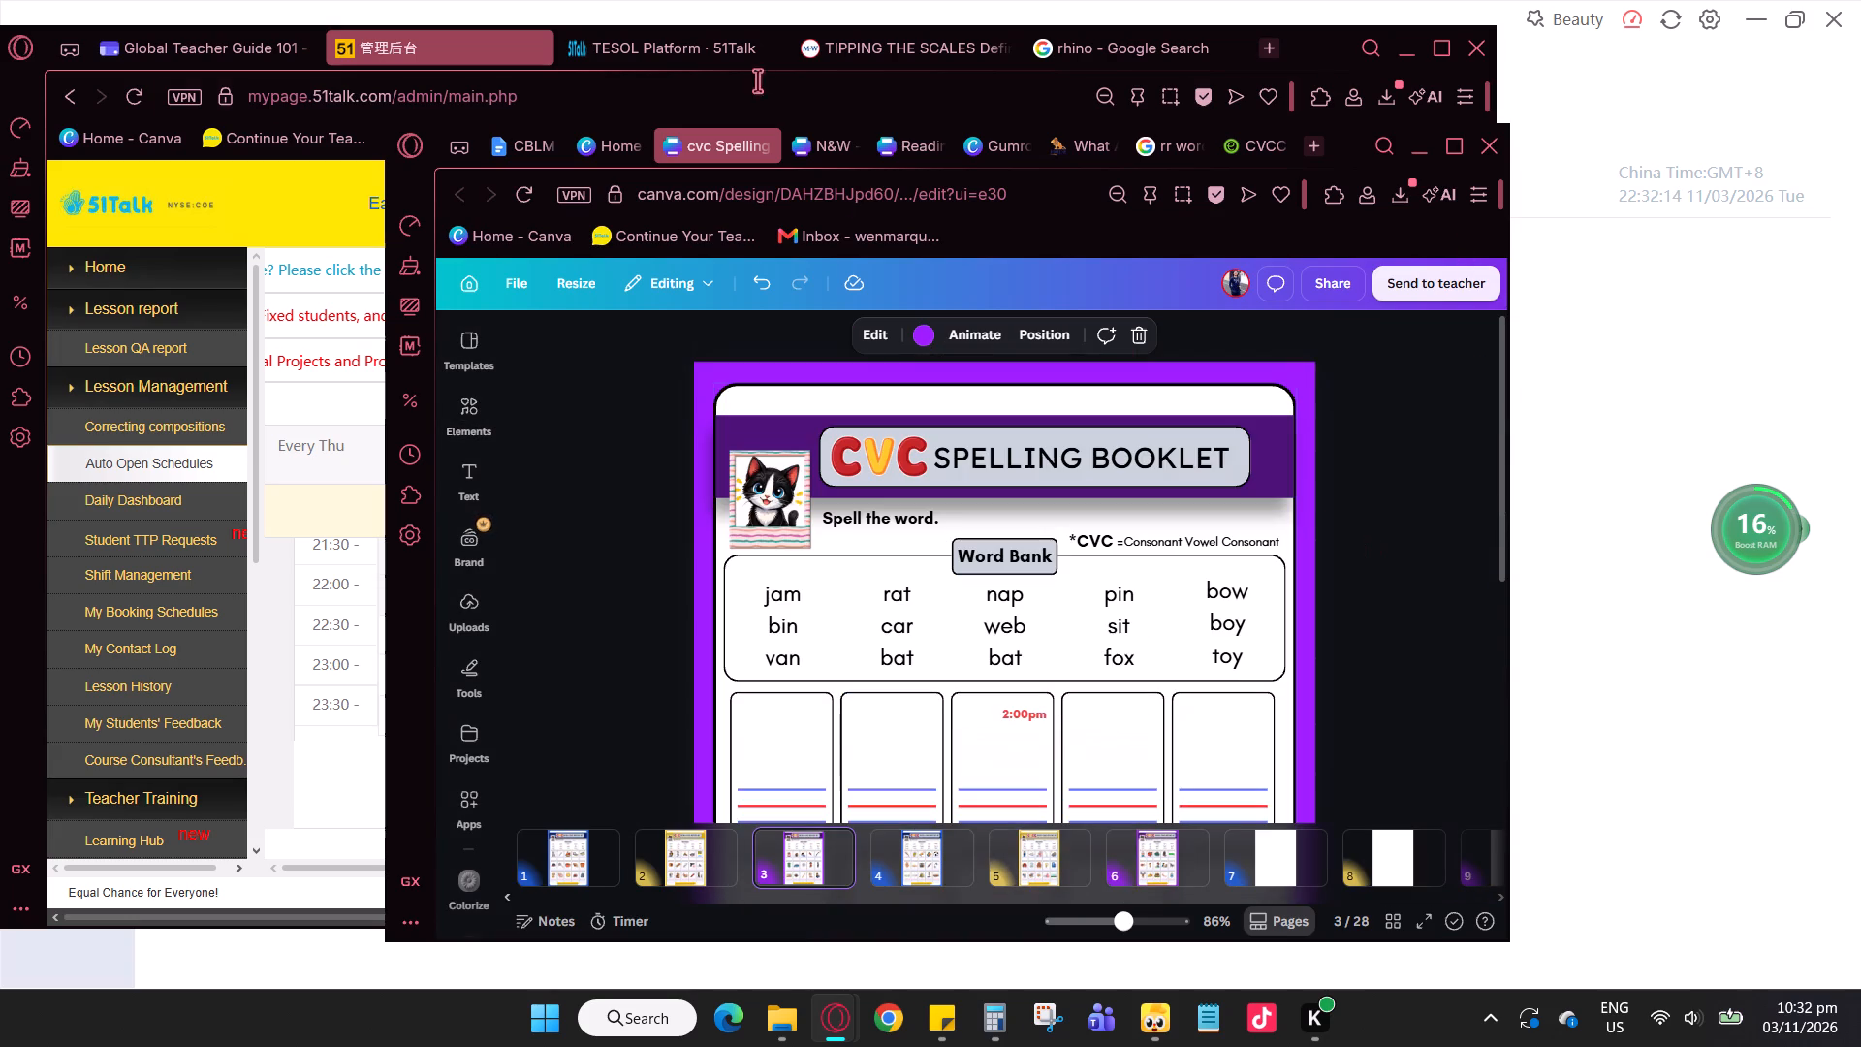
Switch to the 51Talk teacher site and open the Lesson Fee Summary.
left_click(294, 770)
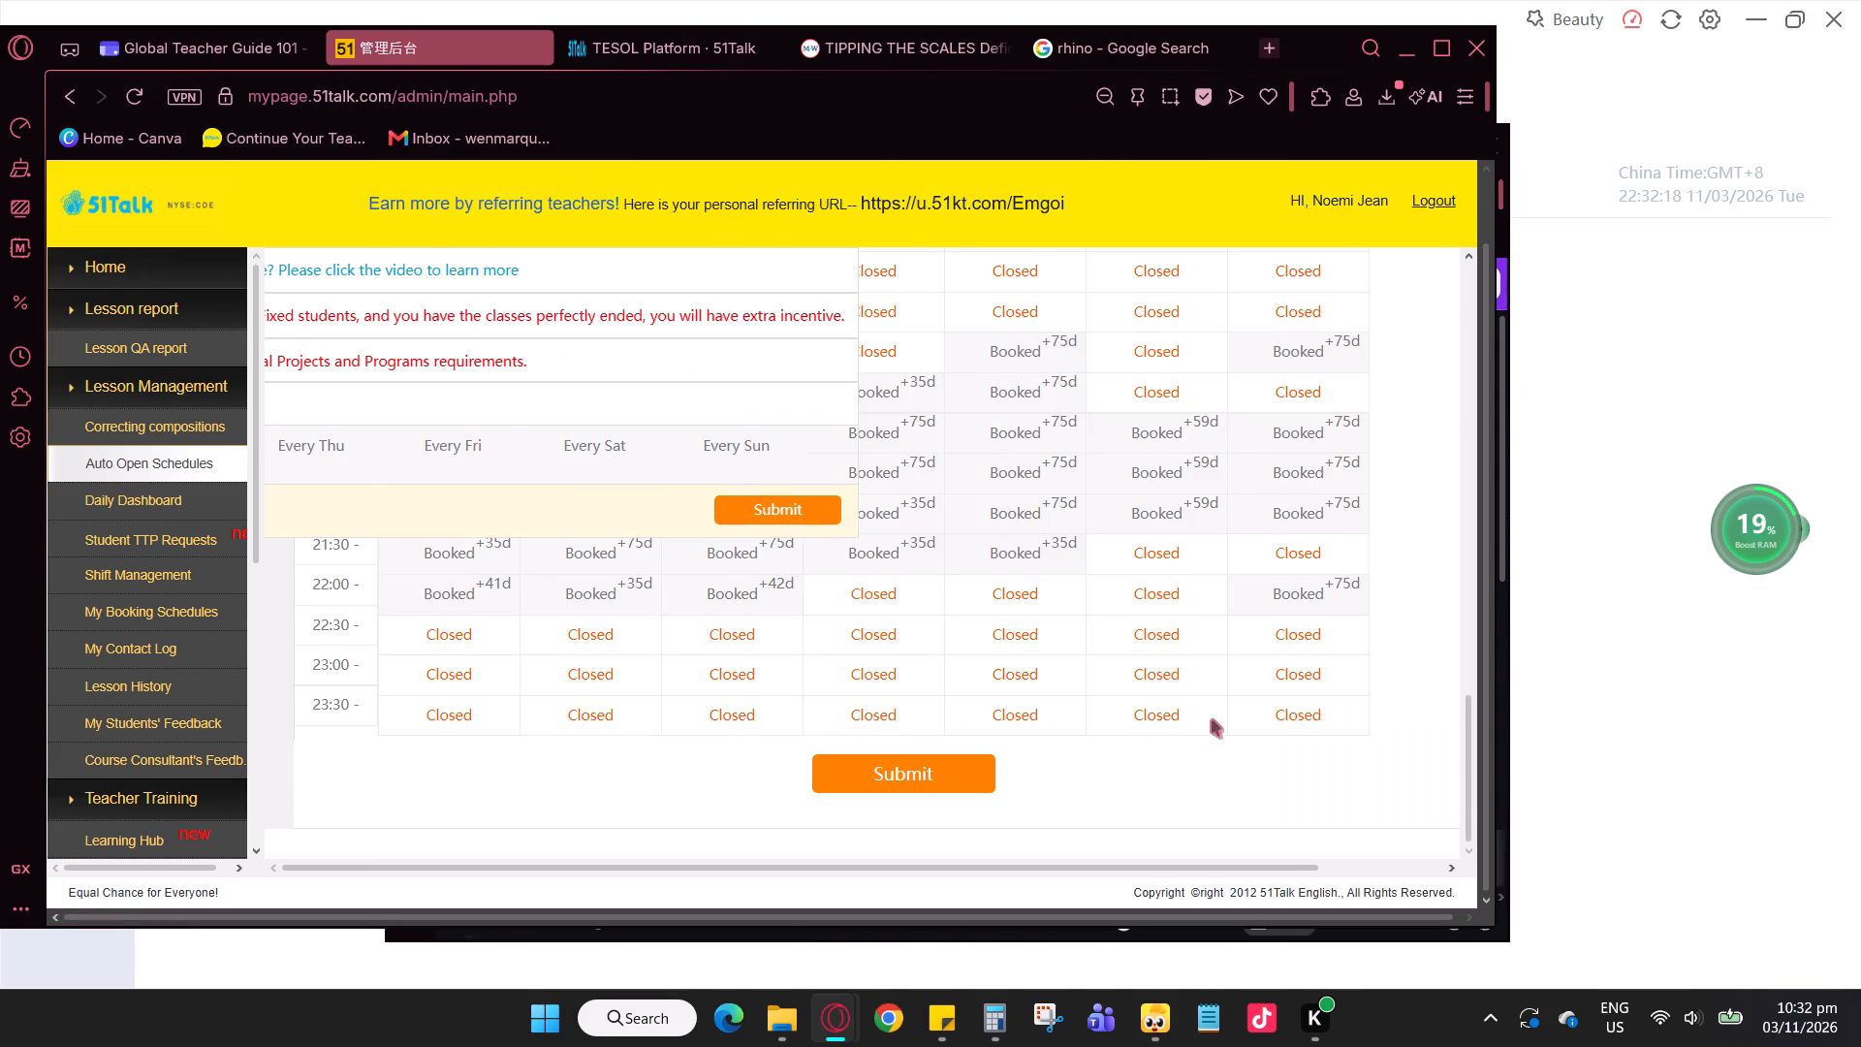
left_click(1246, 788)
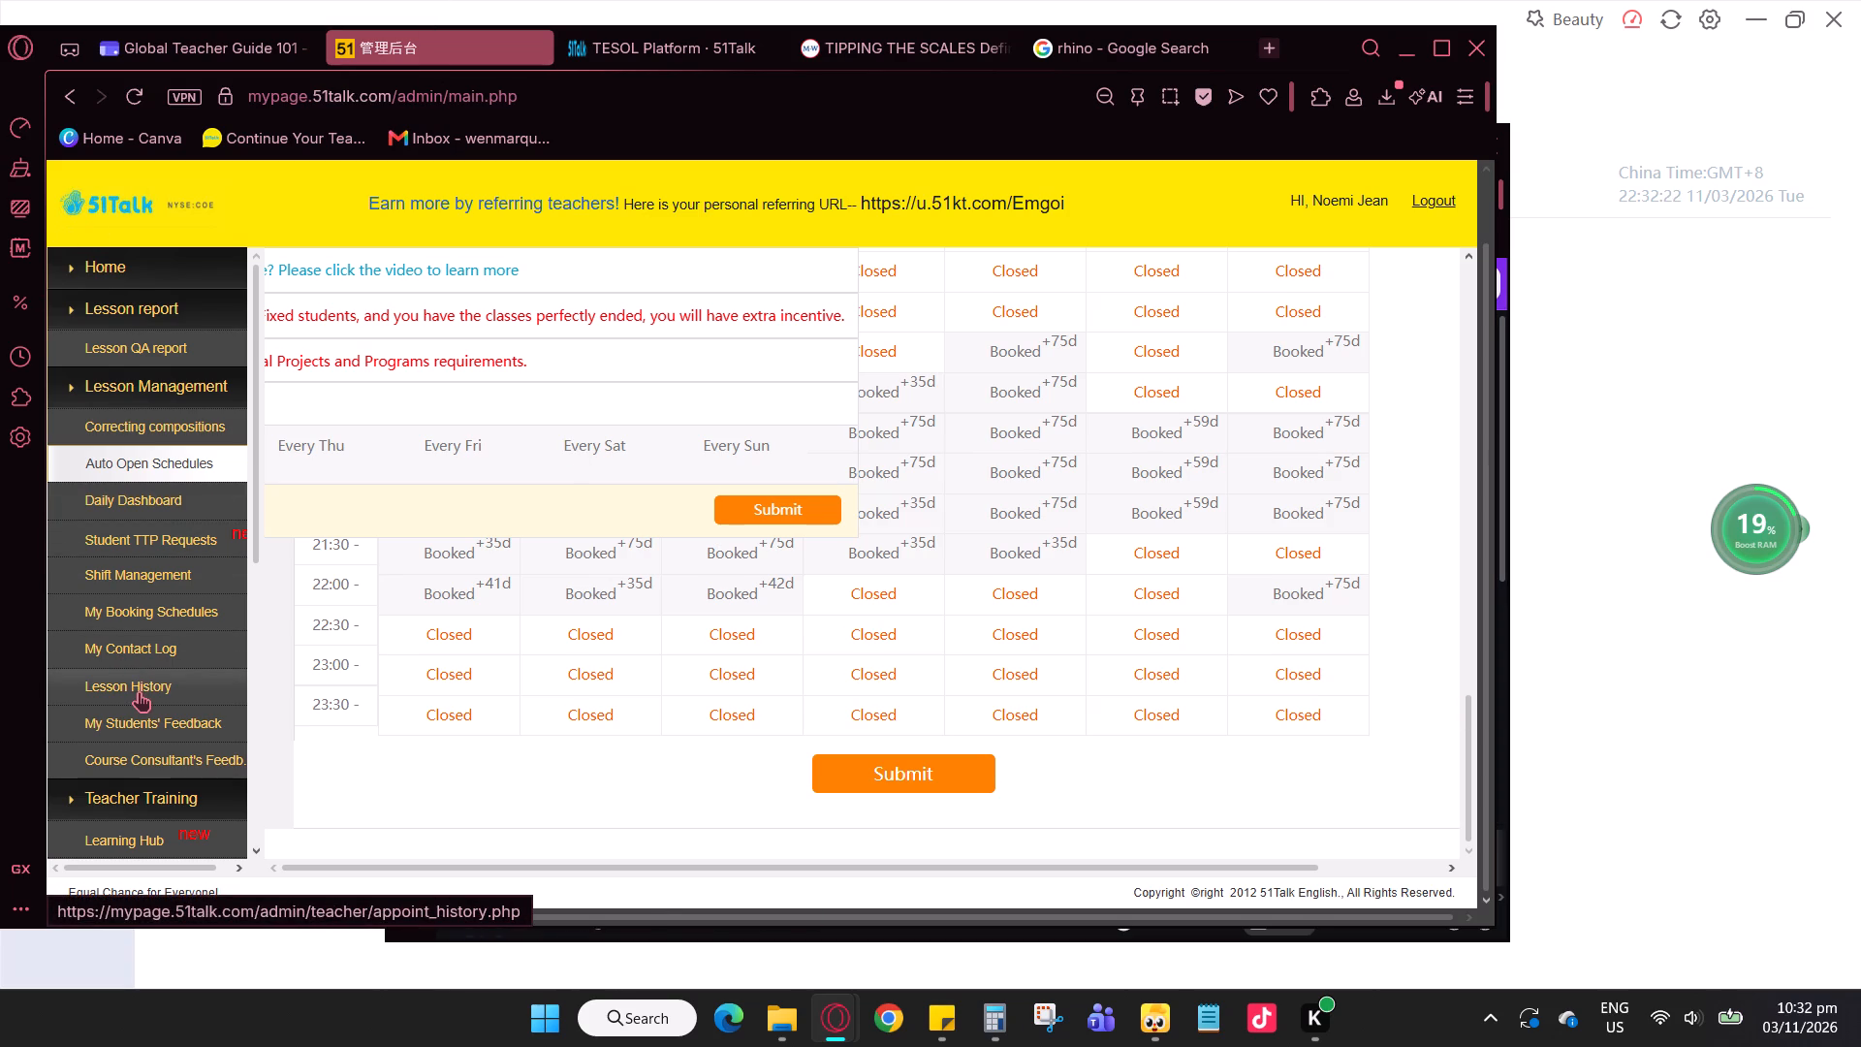
scroll(142, 731, "down", 1)
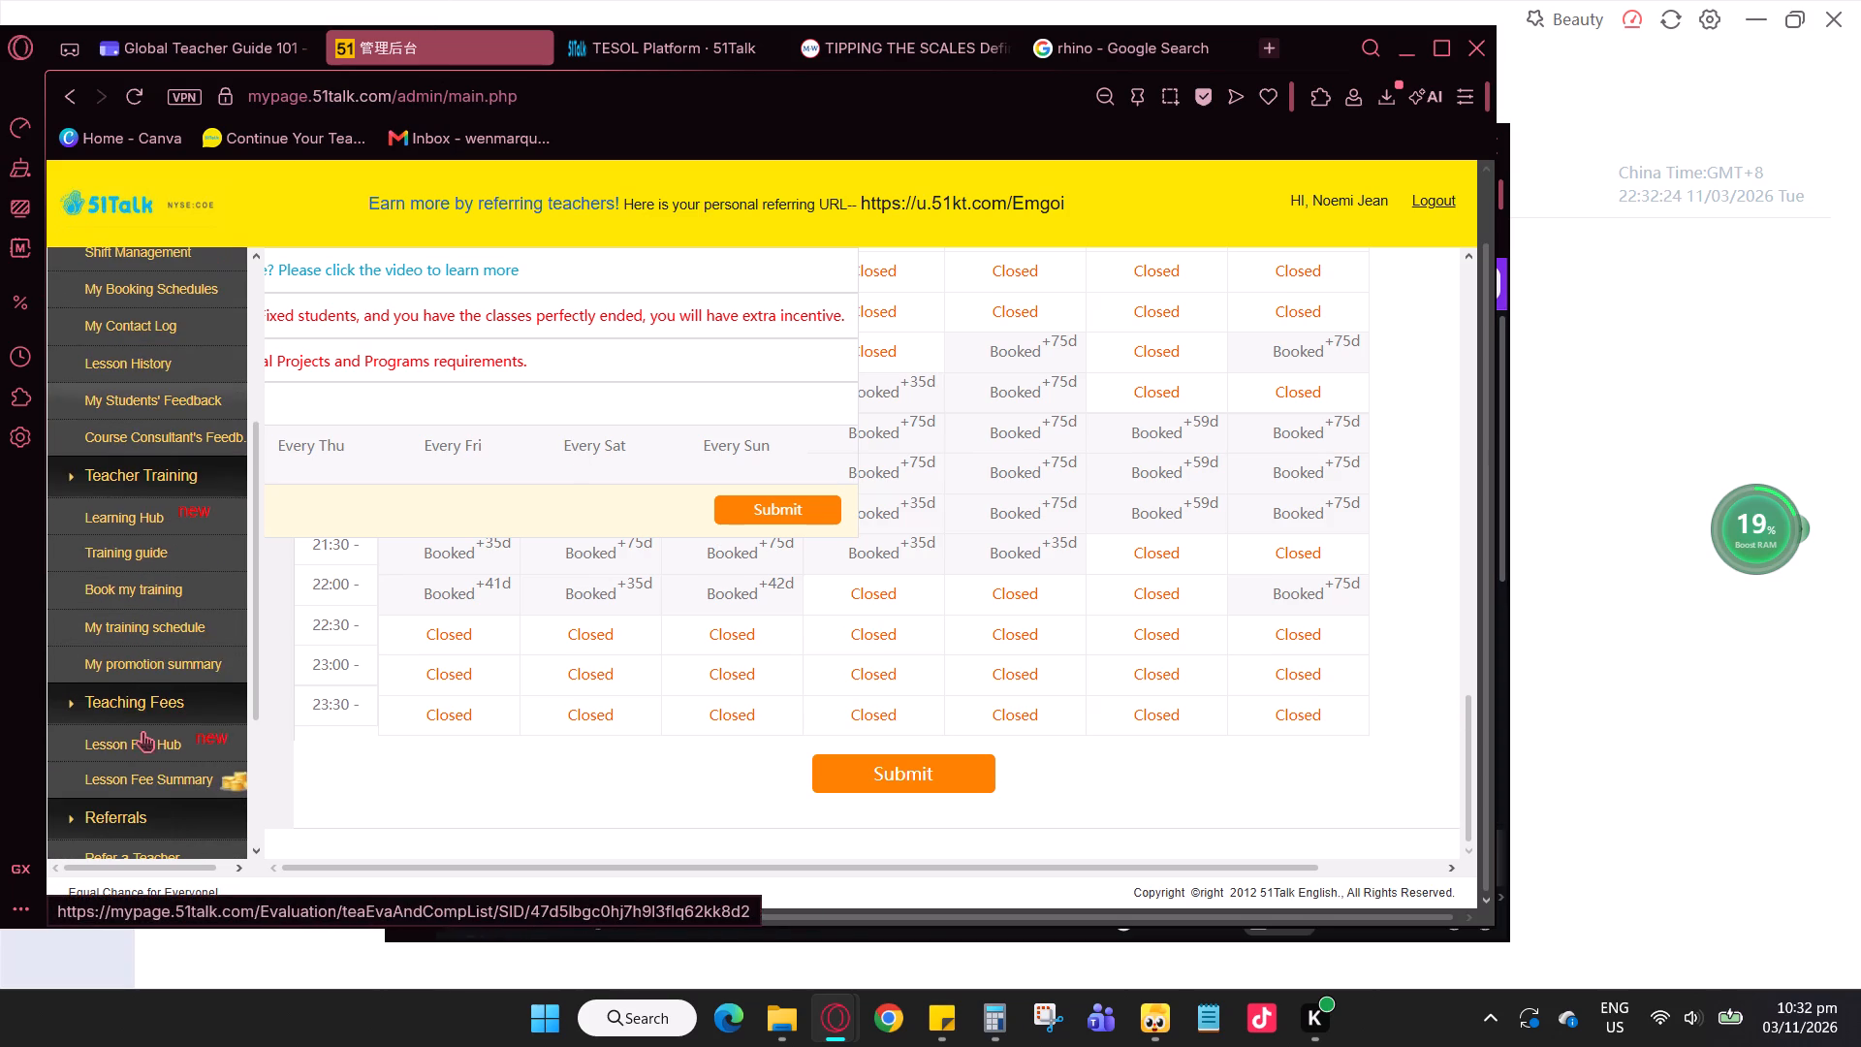
left_click(153, 778)
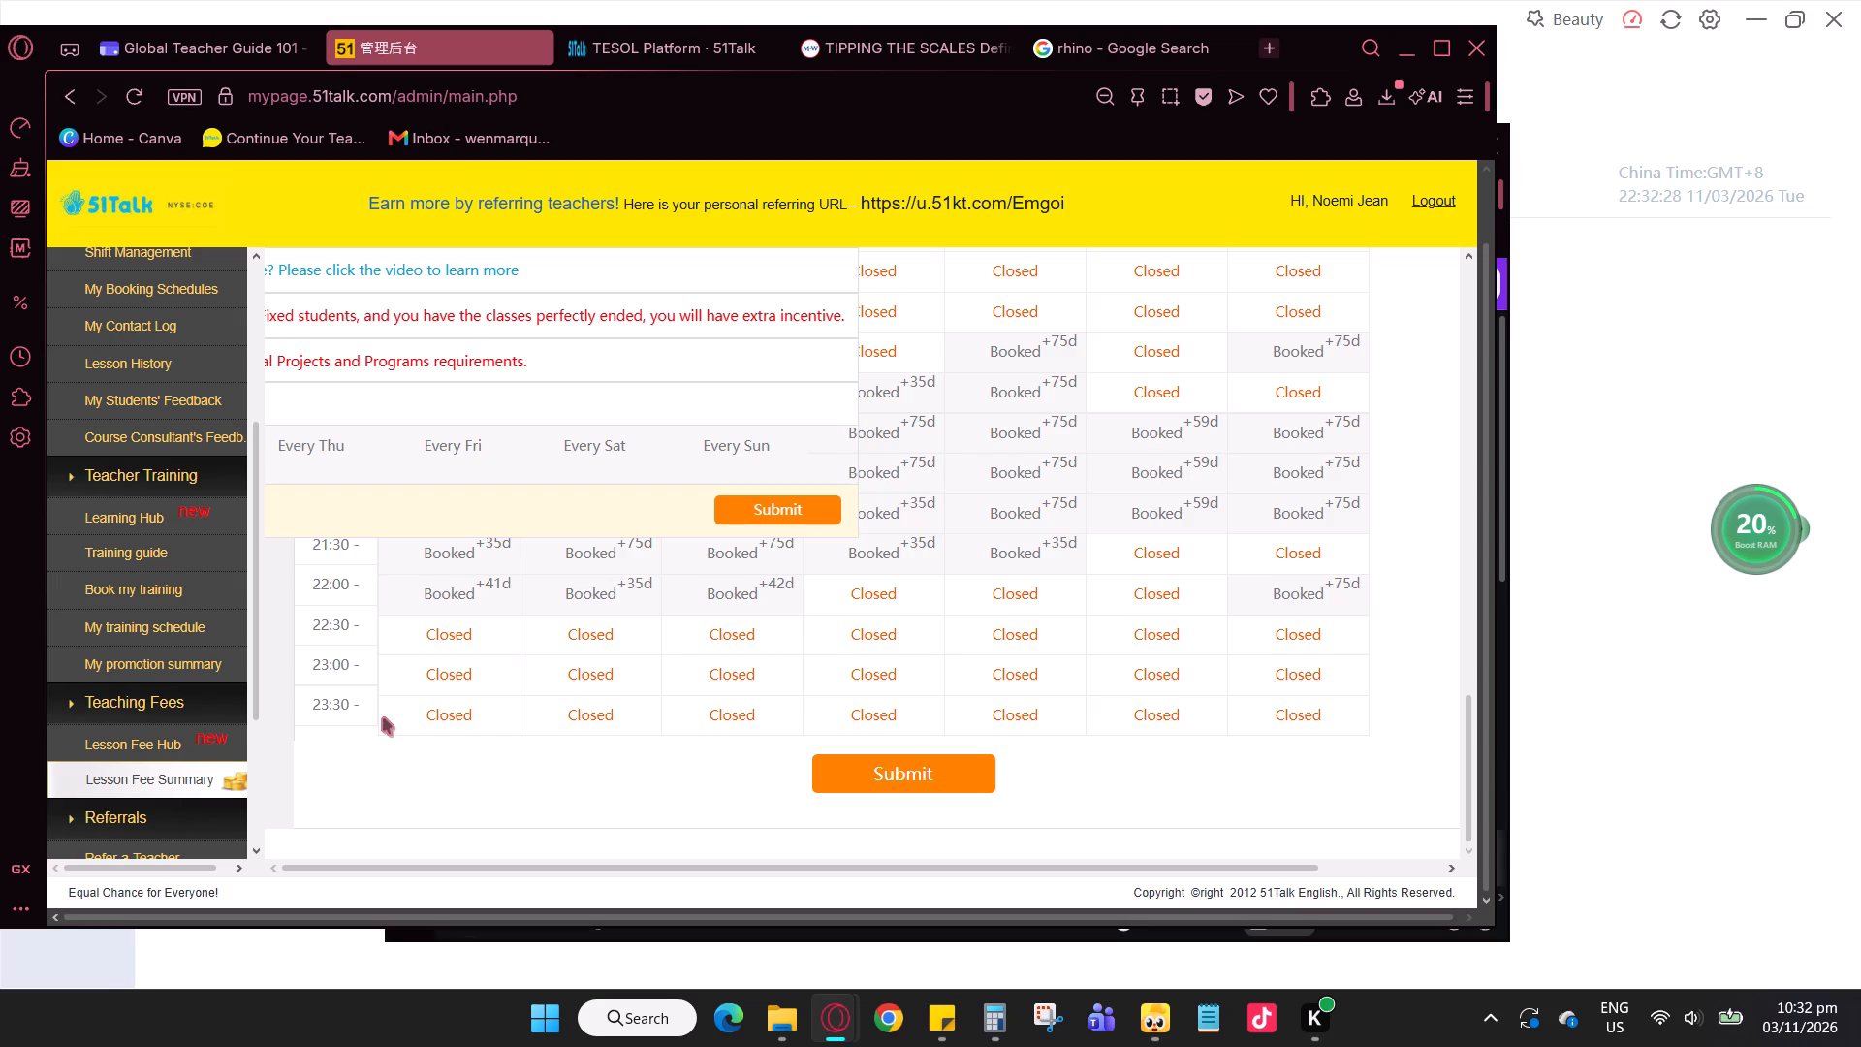
Switch back to the Canva spelling booklet and look over page 3's word bank and answer boxes.
left_click(480, 940)
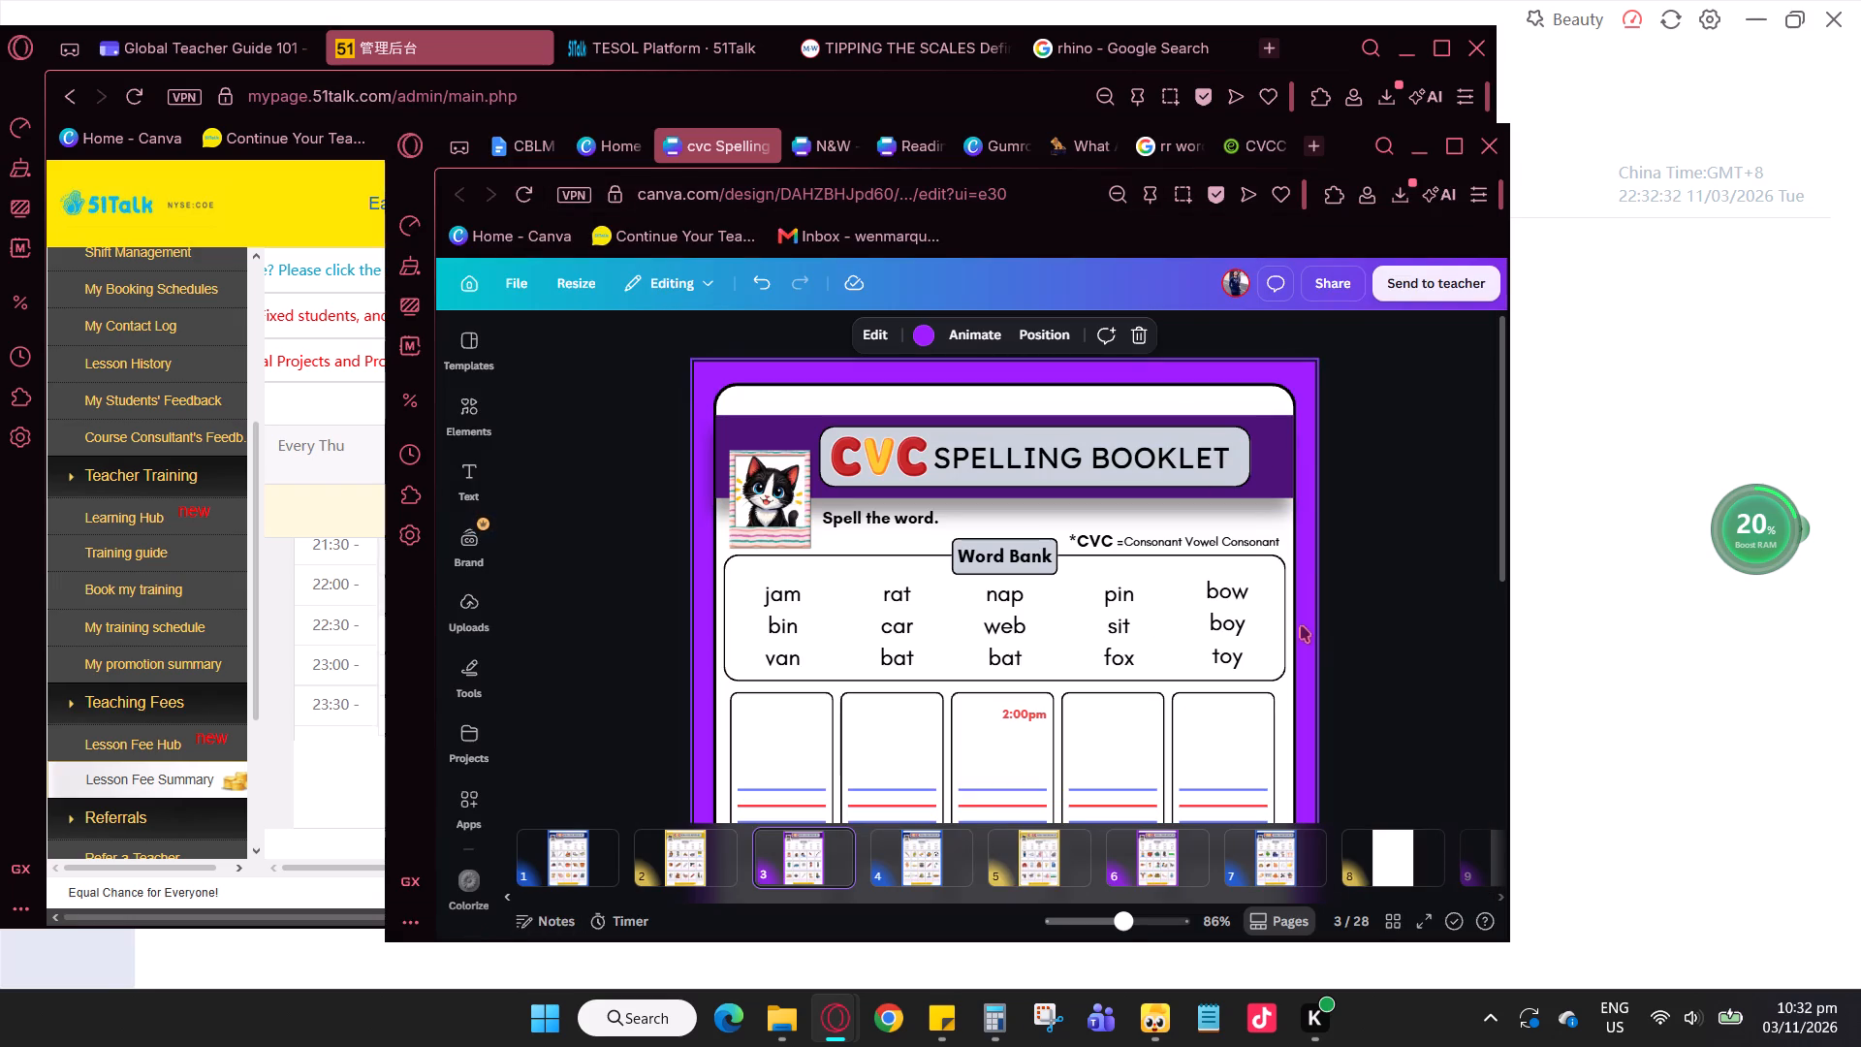
scroll(1330, 627, "down", 3)
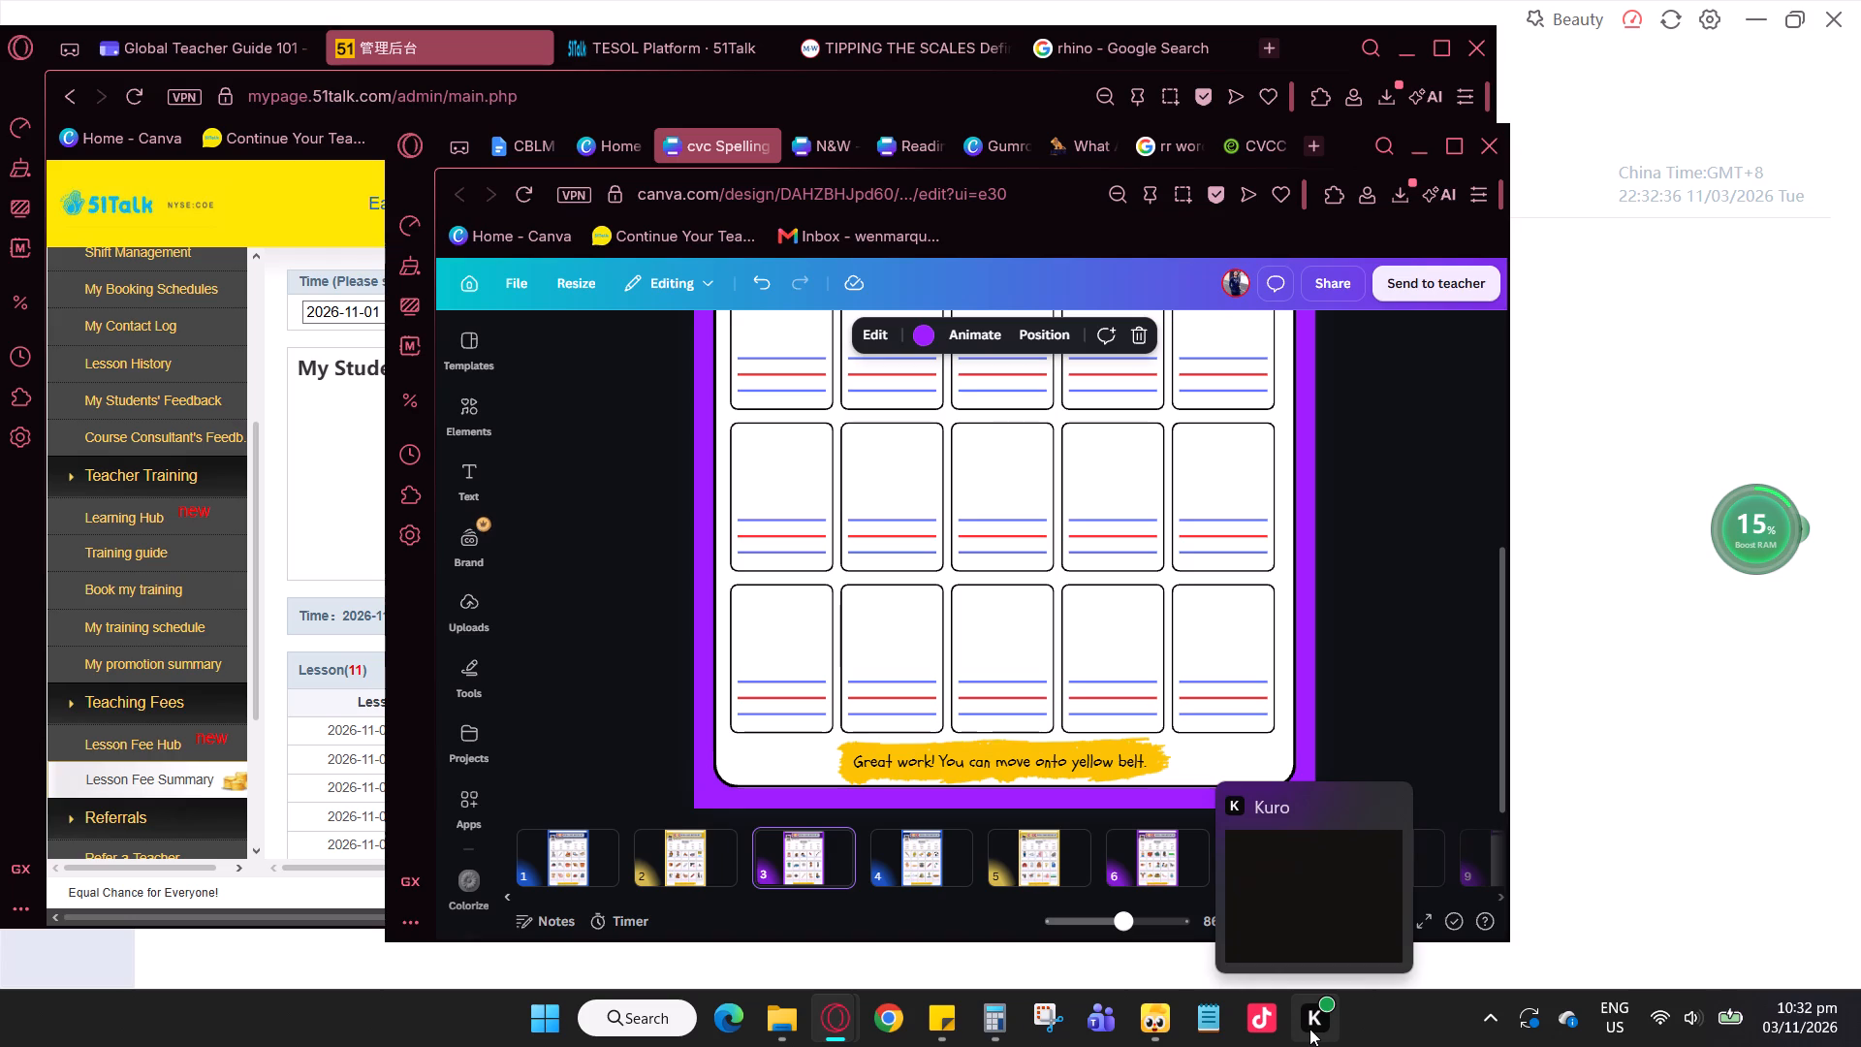
left_click(1391, 527)
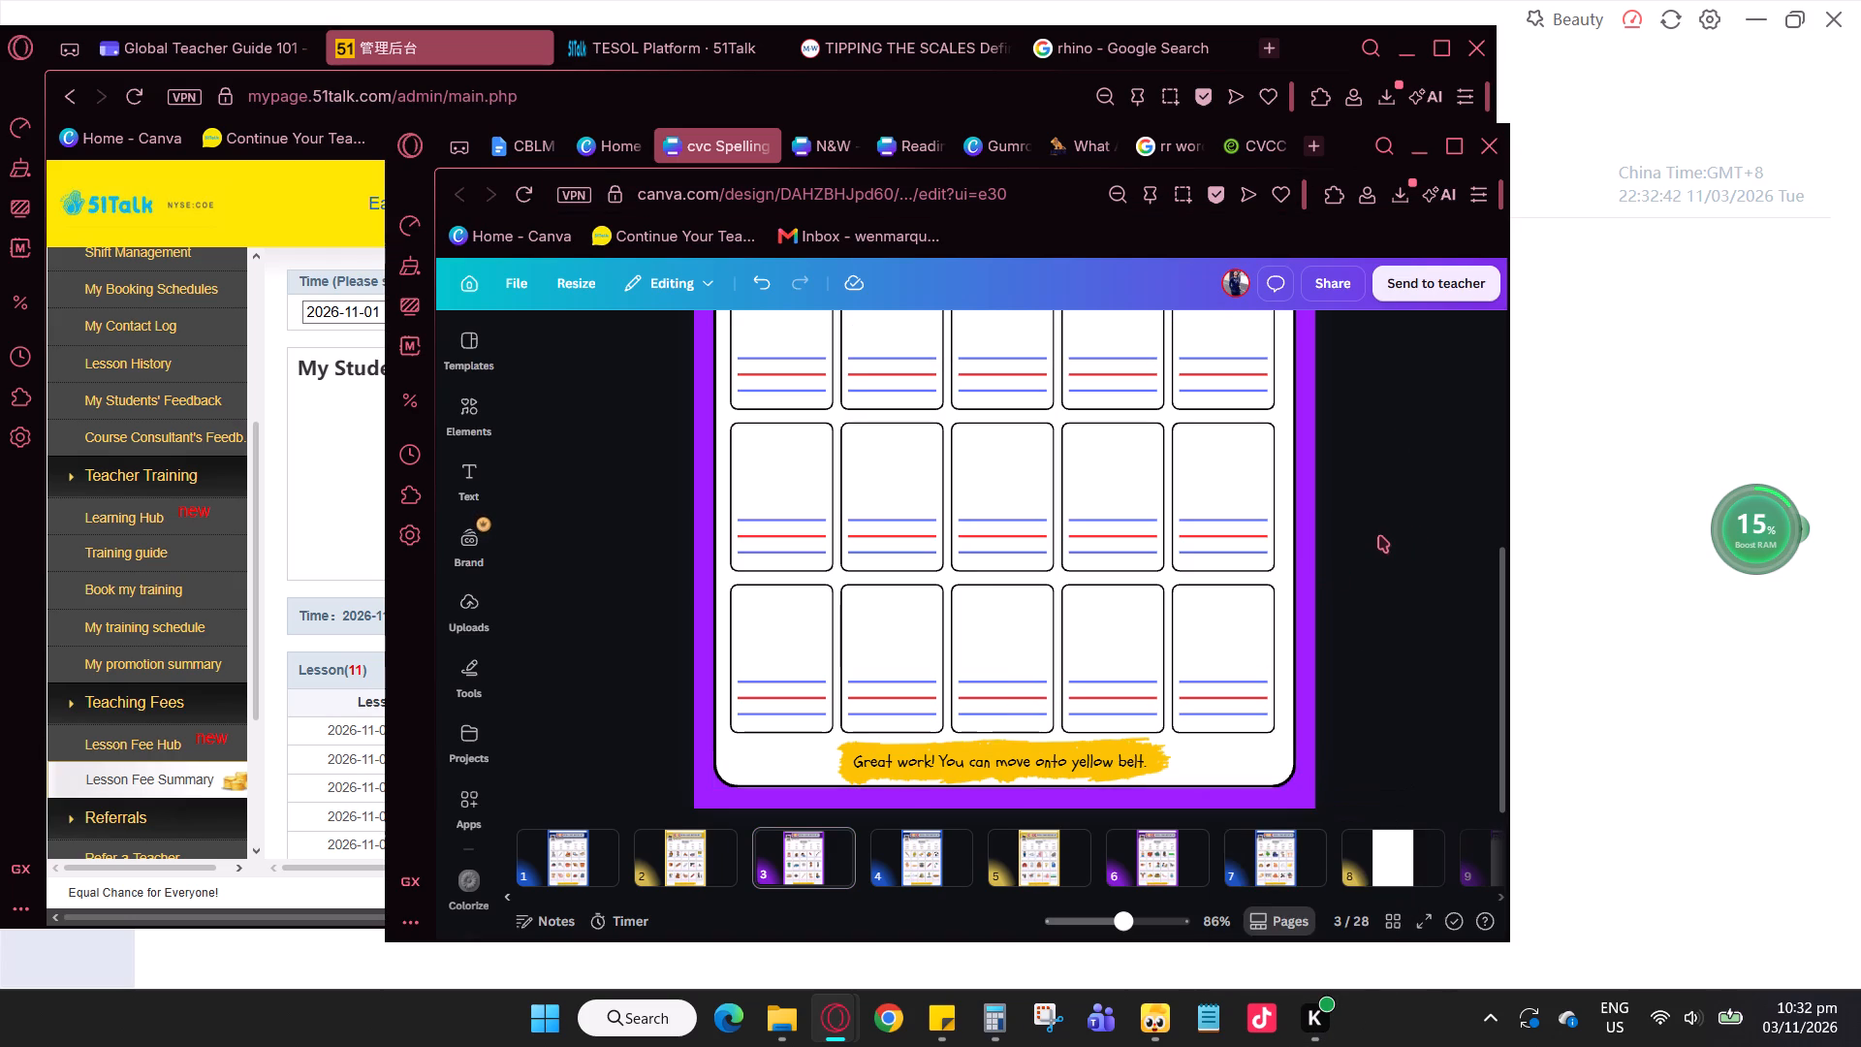
left_click(1380, 534)
scroll(1380, 534, "up", 2)
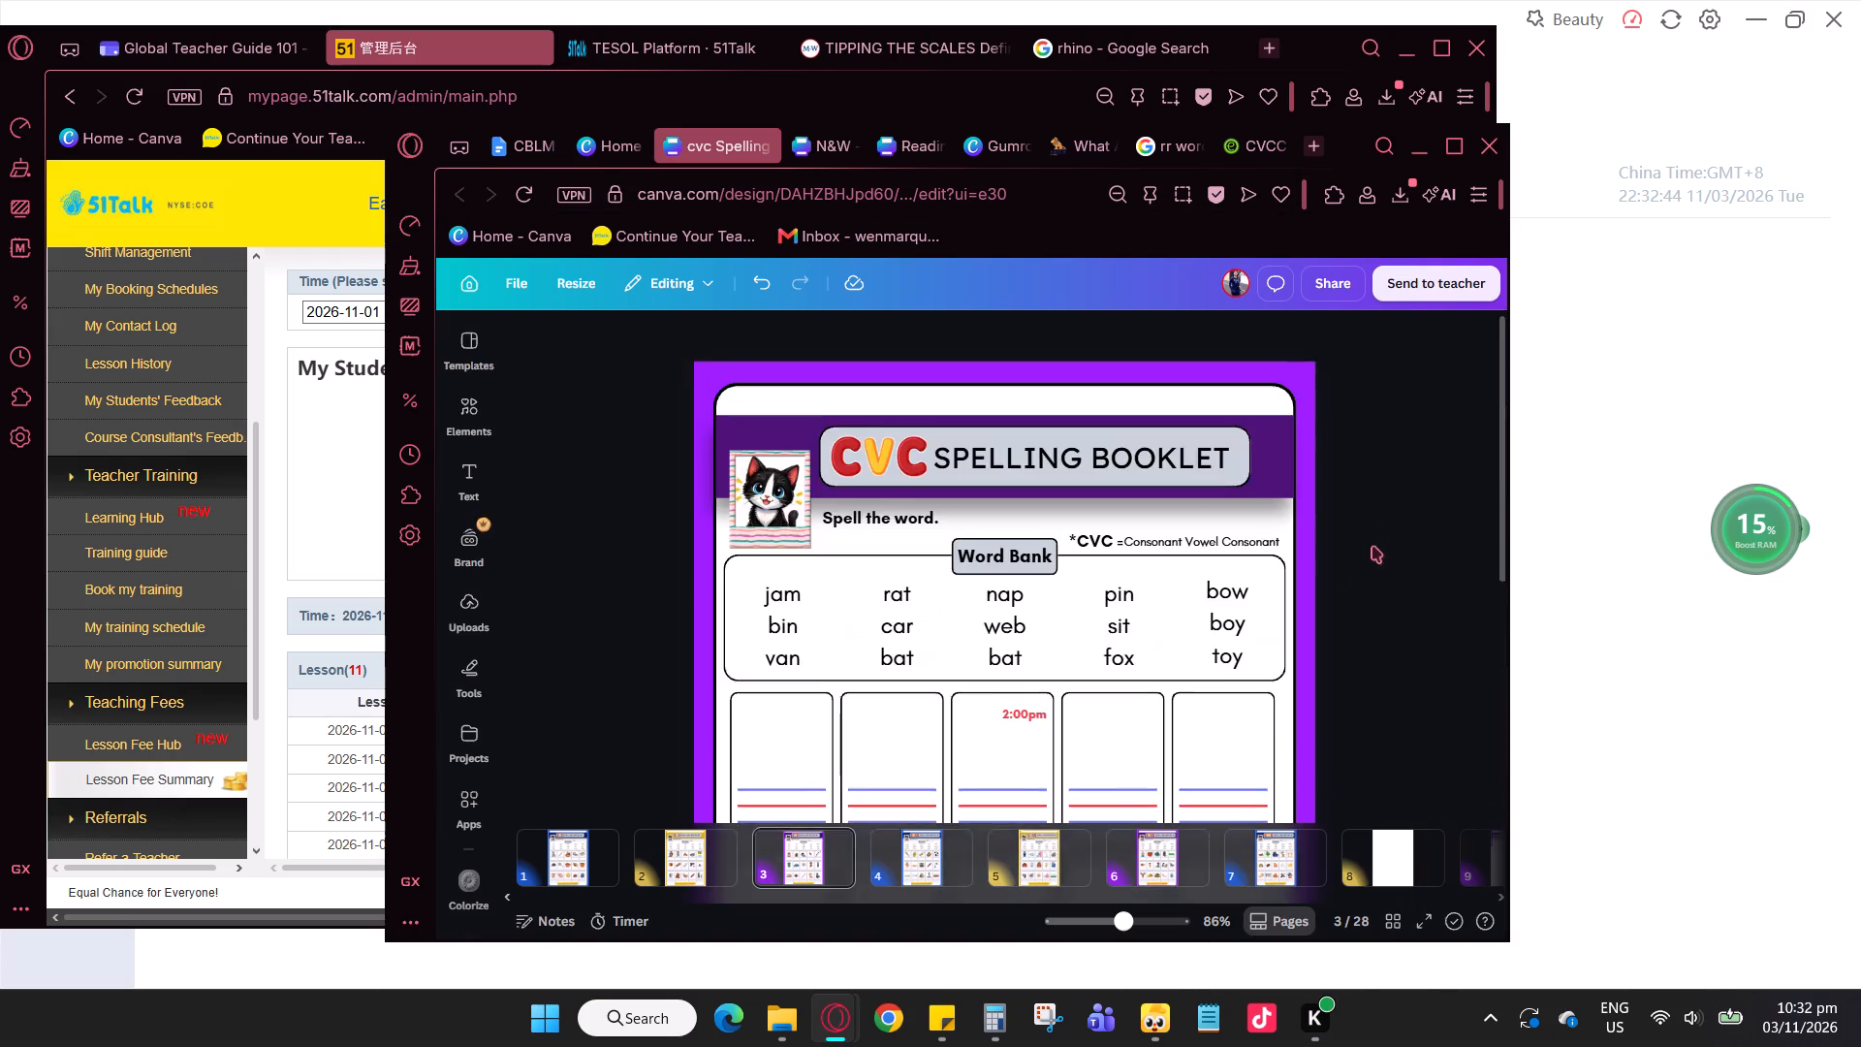
Look through the booklet's remaining pages up to the end, inspecting pages 28 and 27.
scroll(1372, 546, "down", 2)
scroll(944, 861, "down", 5)
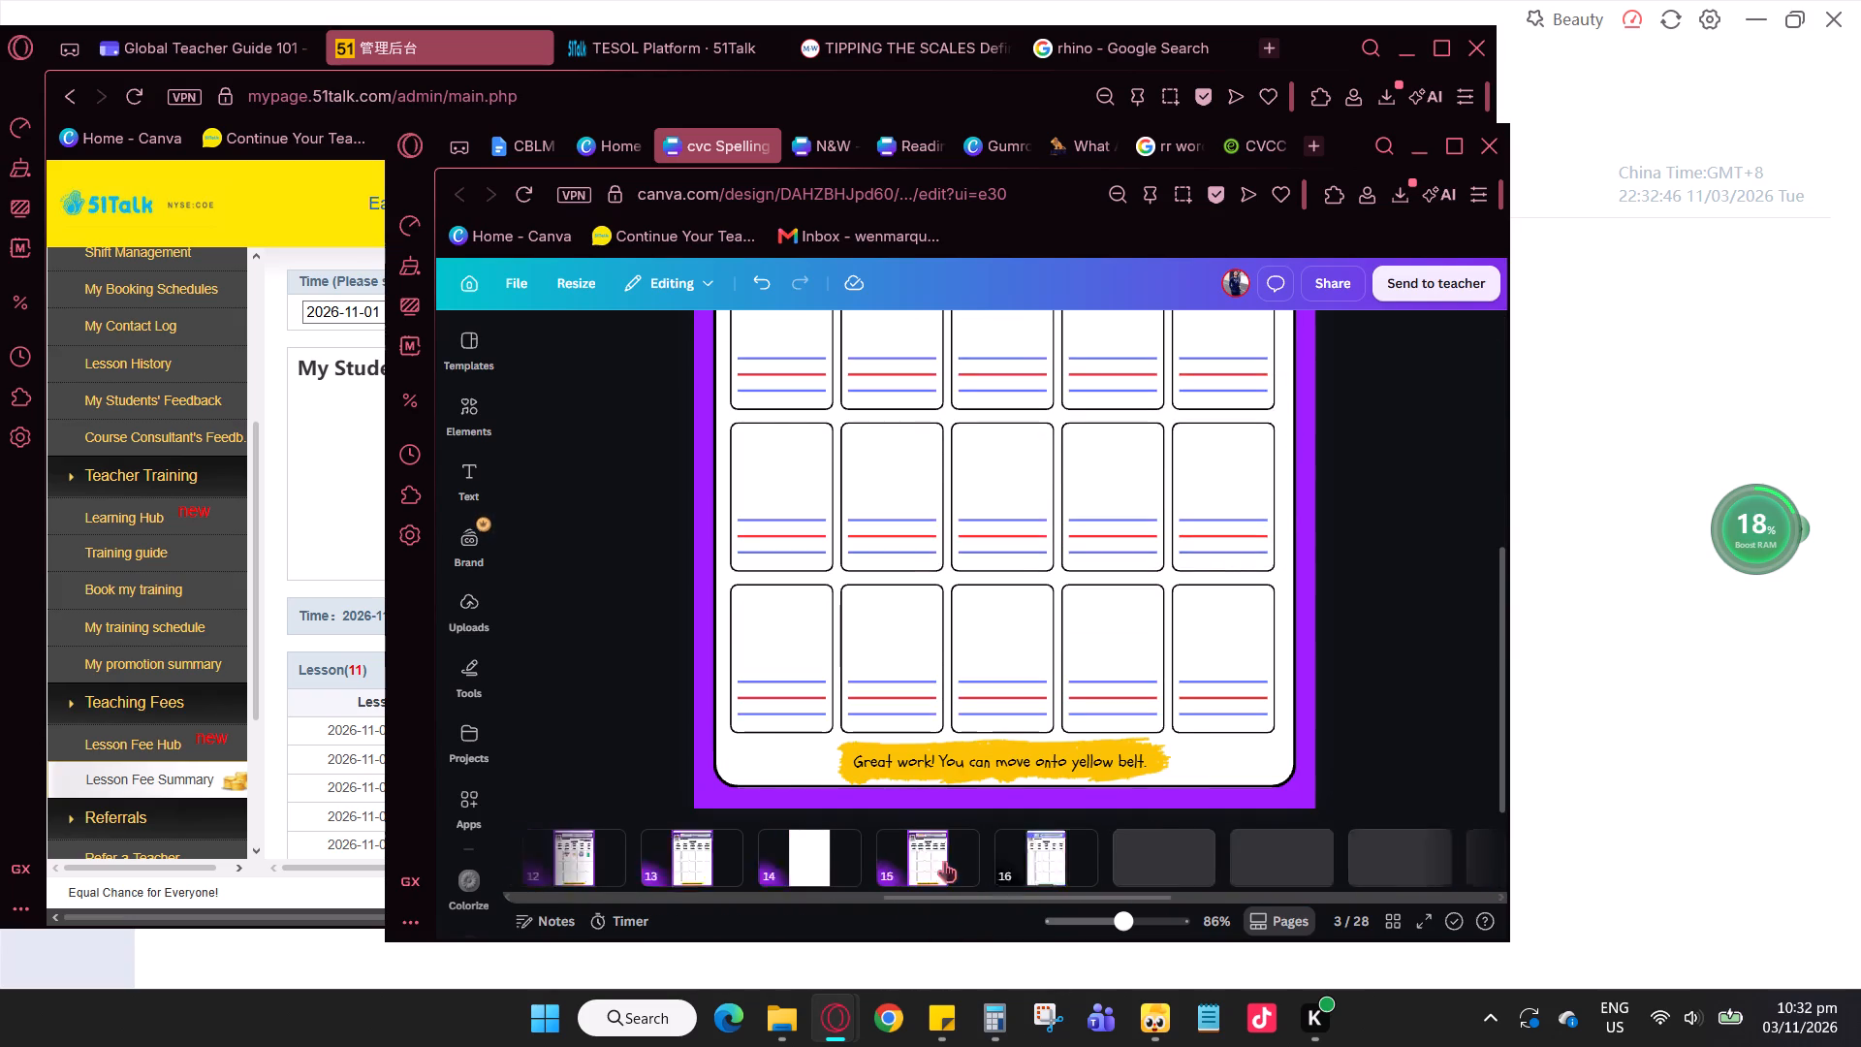
scroll(1062, 864, "down", 6)
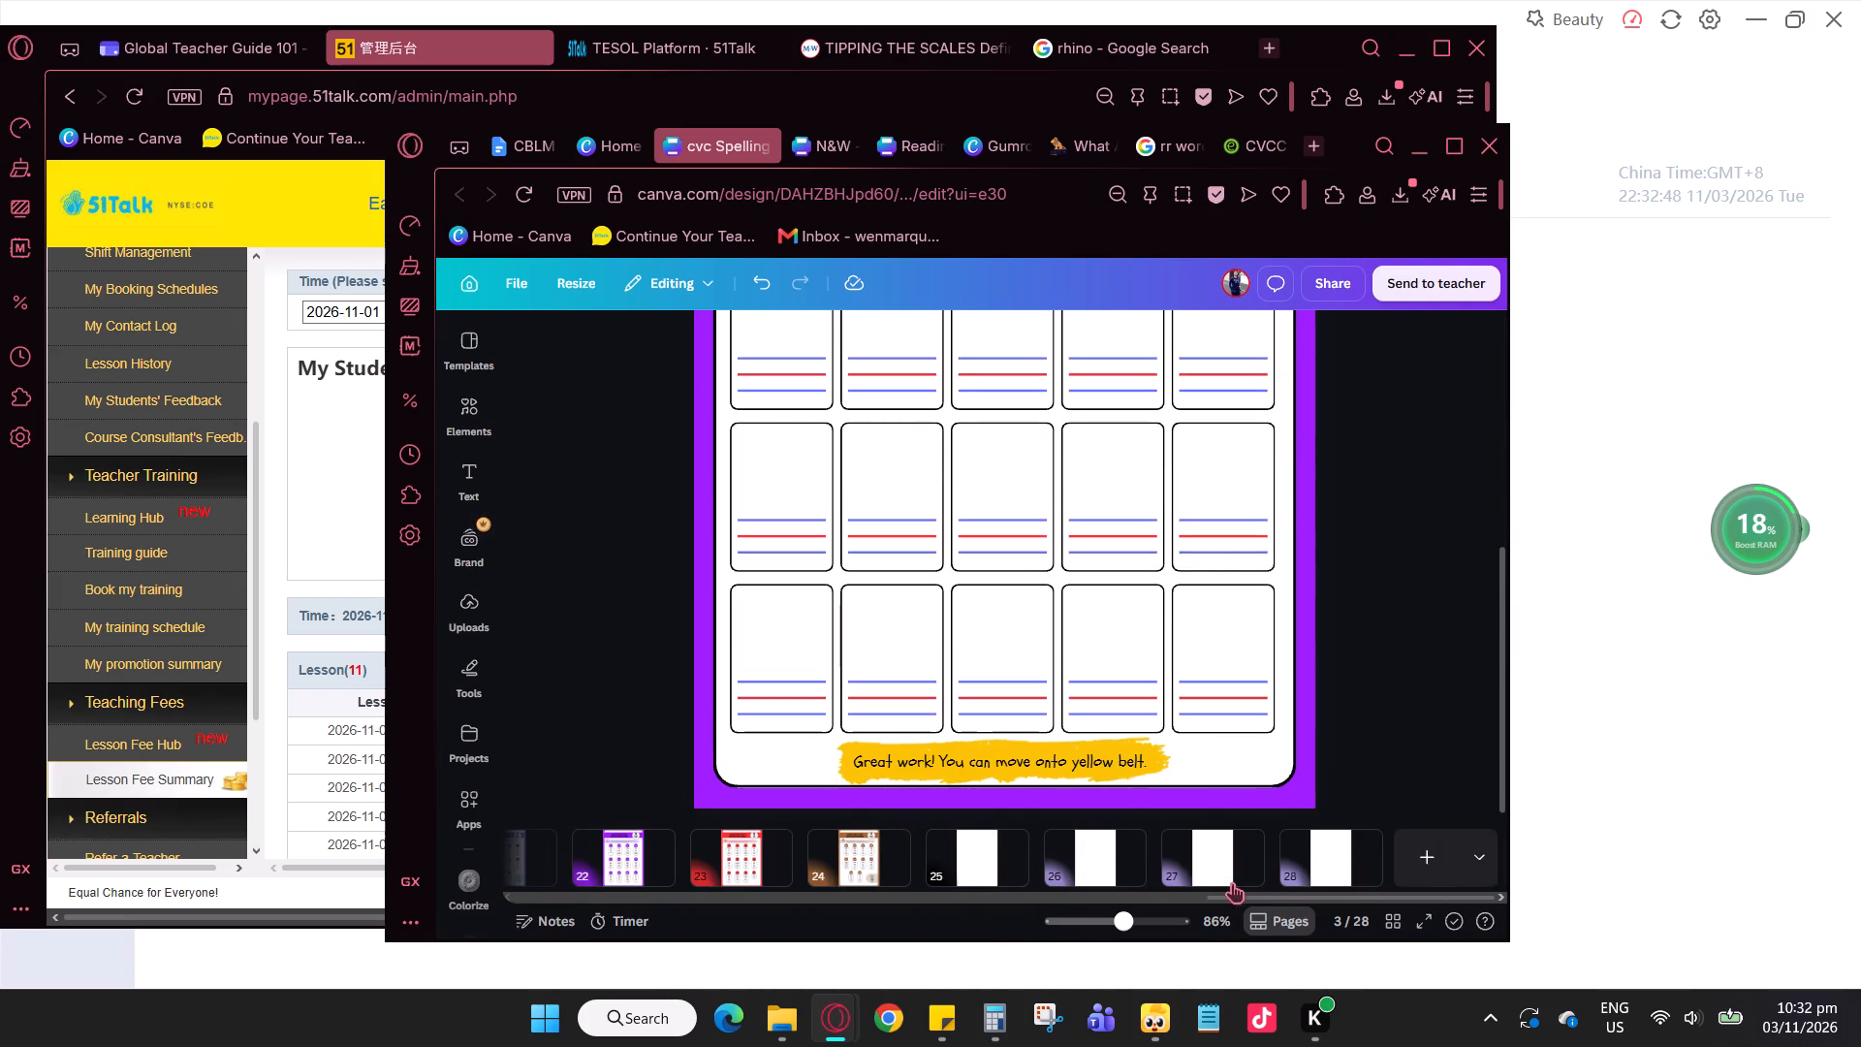
left_click(1328, 848)
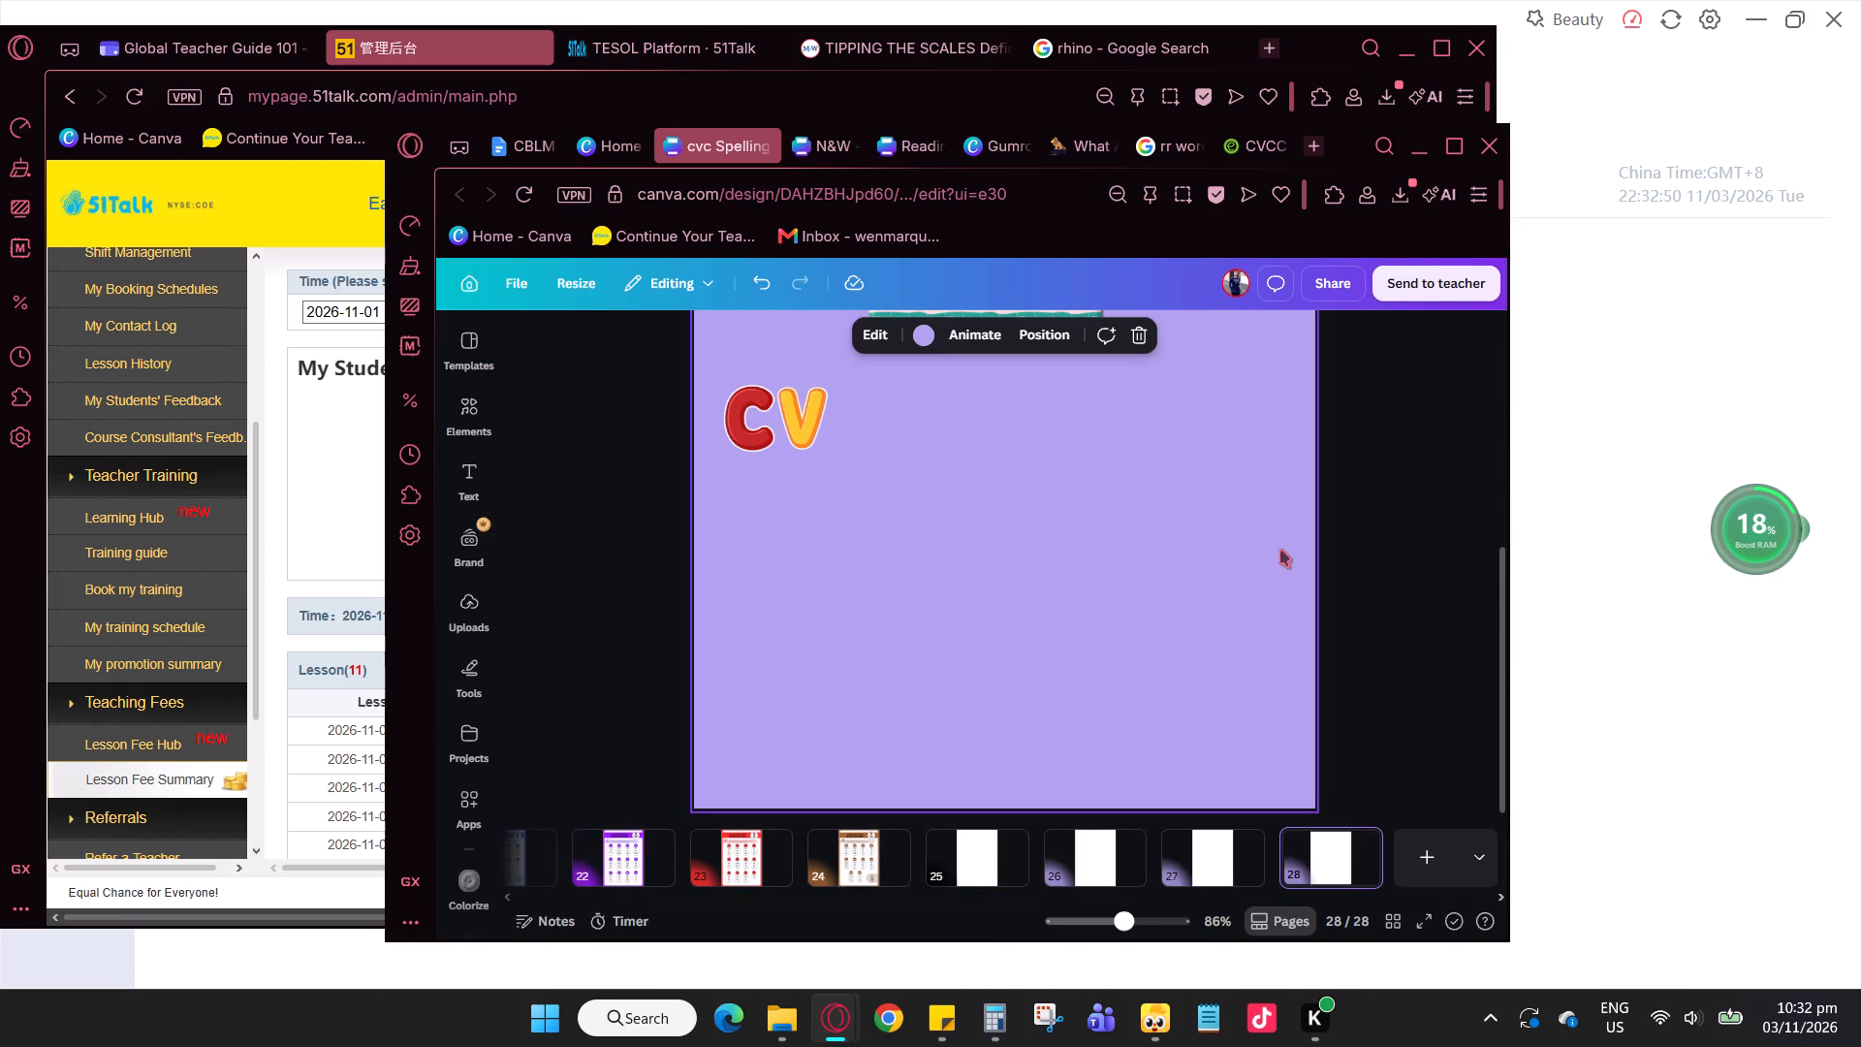
scroll(1276, 548, "up", 2)
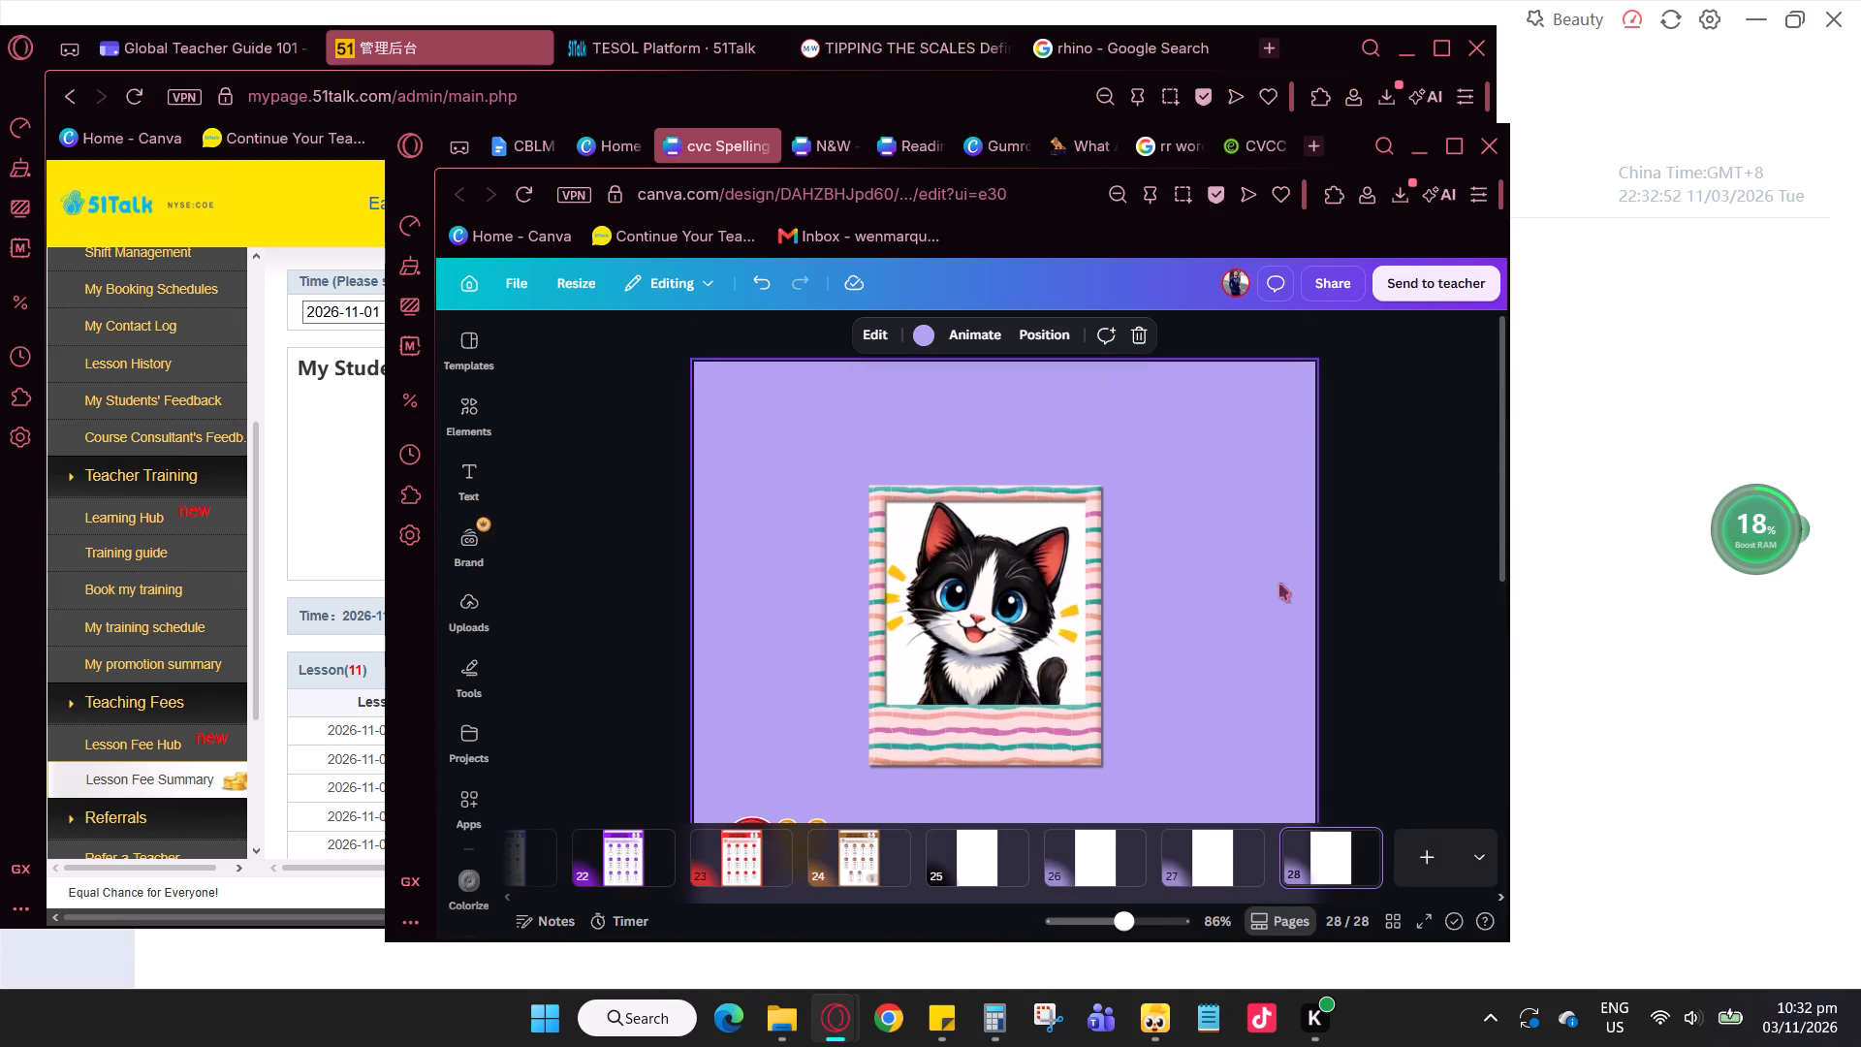
left_click(1197, 845)
scroll(1019, 733, "down", 2)
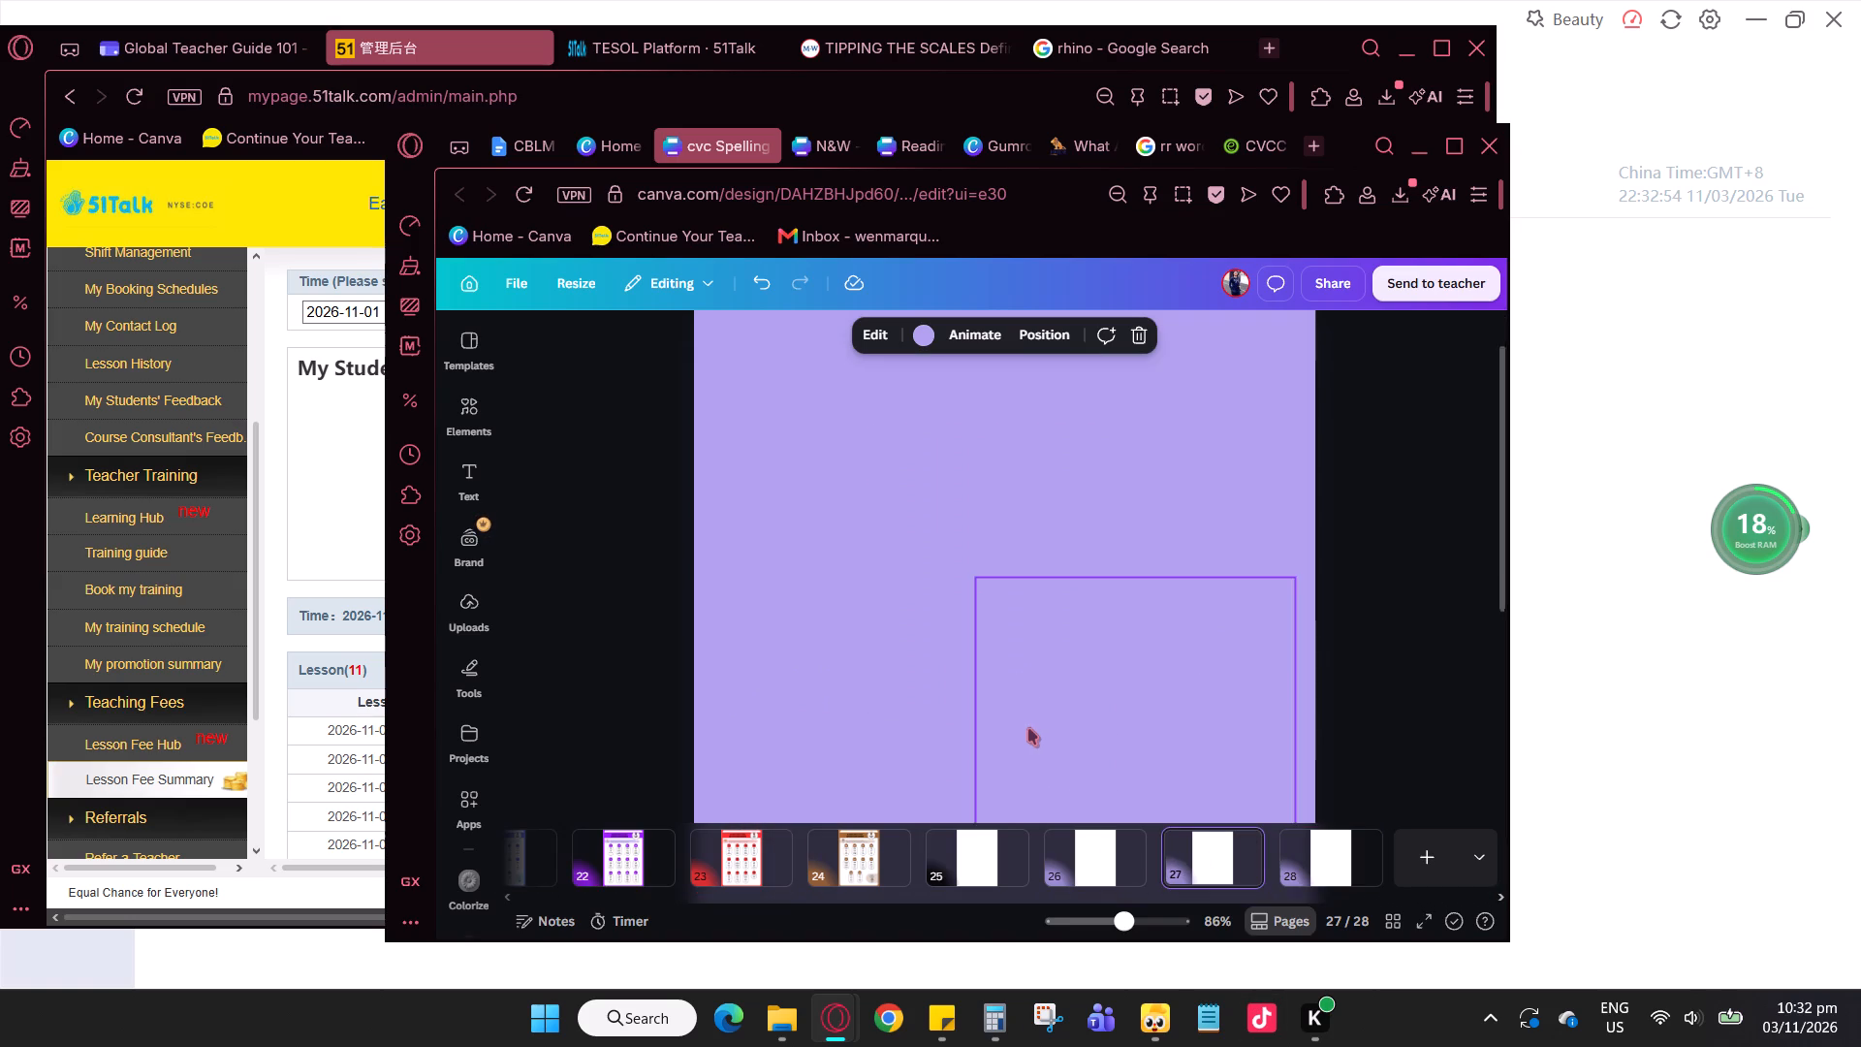
scroll(1028, 728, "down", 1)
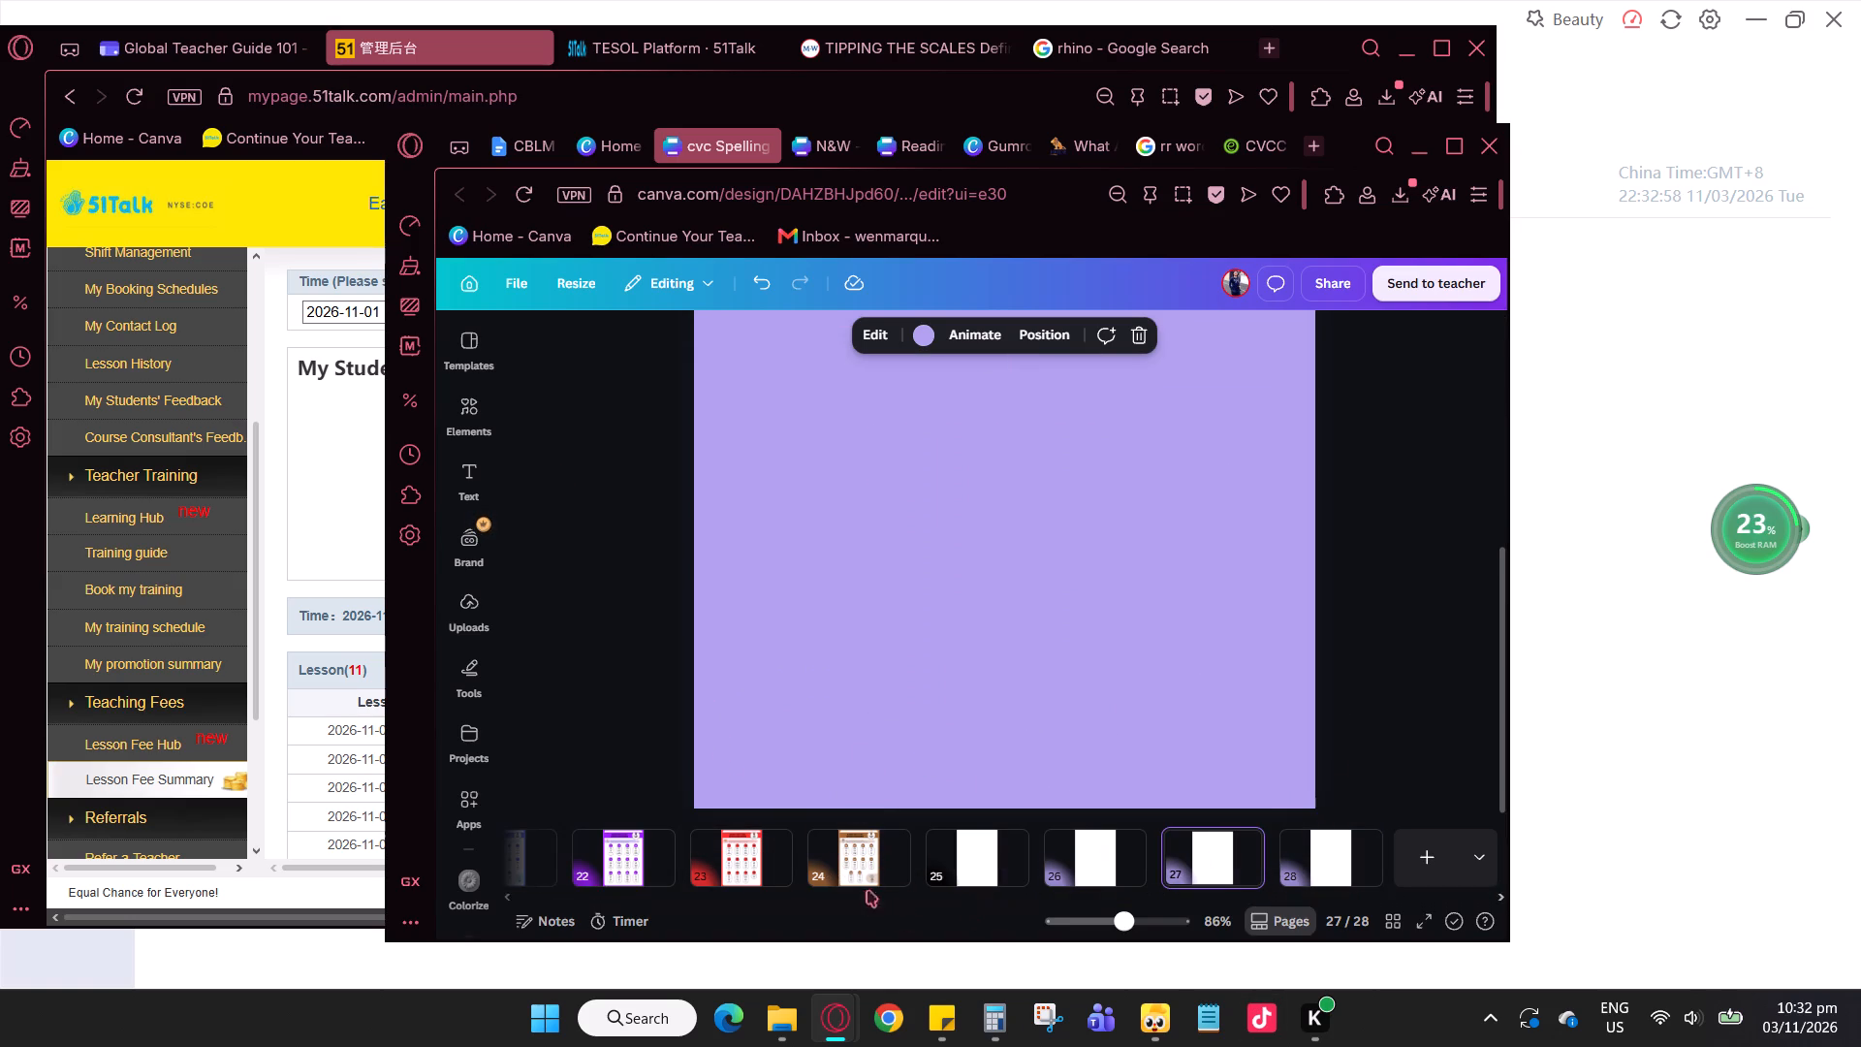
Switch to the open N&W - A4 Canva design.
left_click(800, 151)
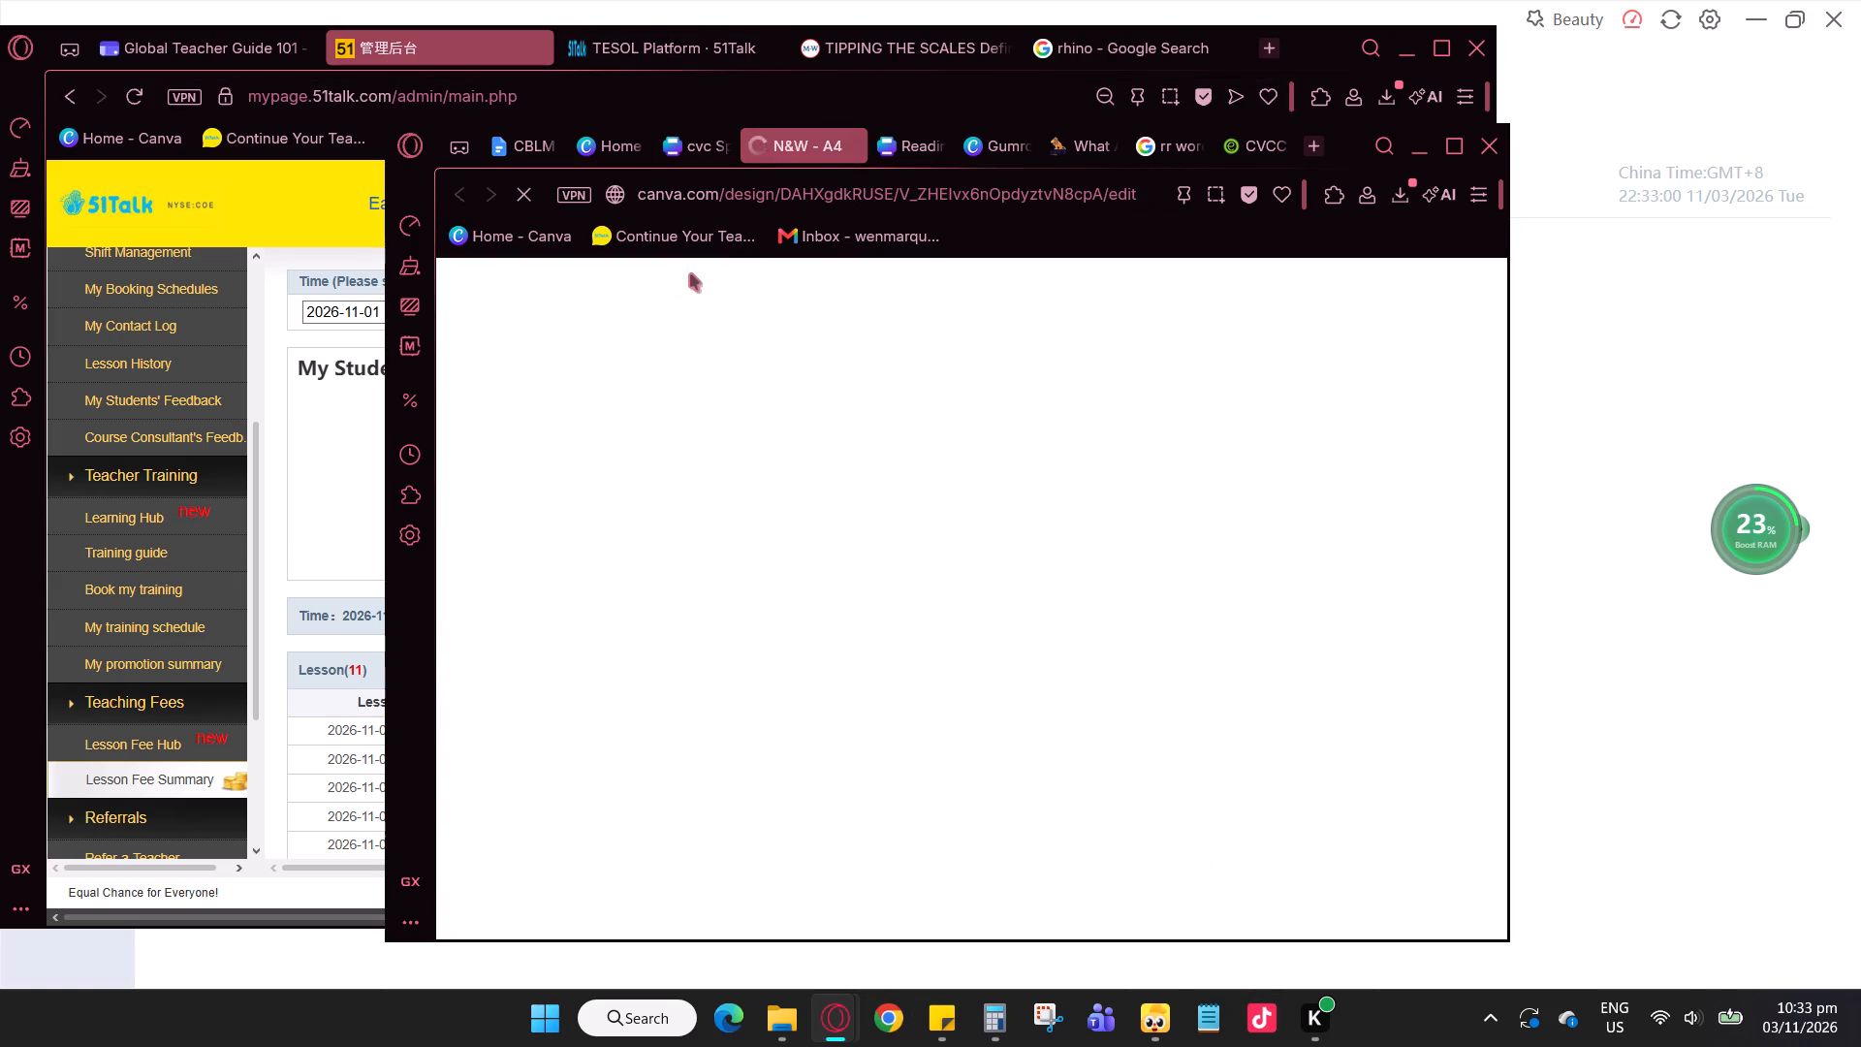
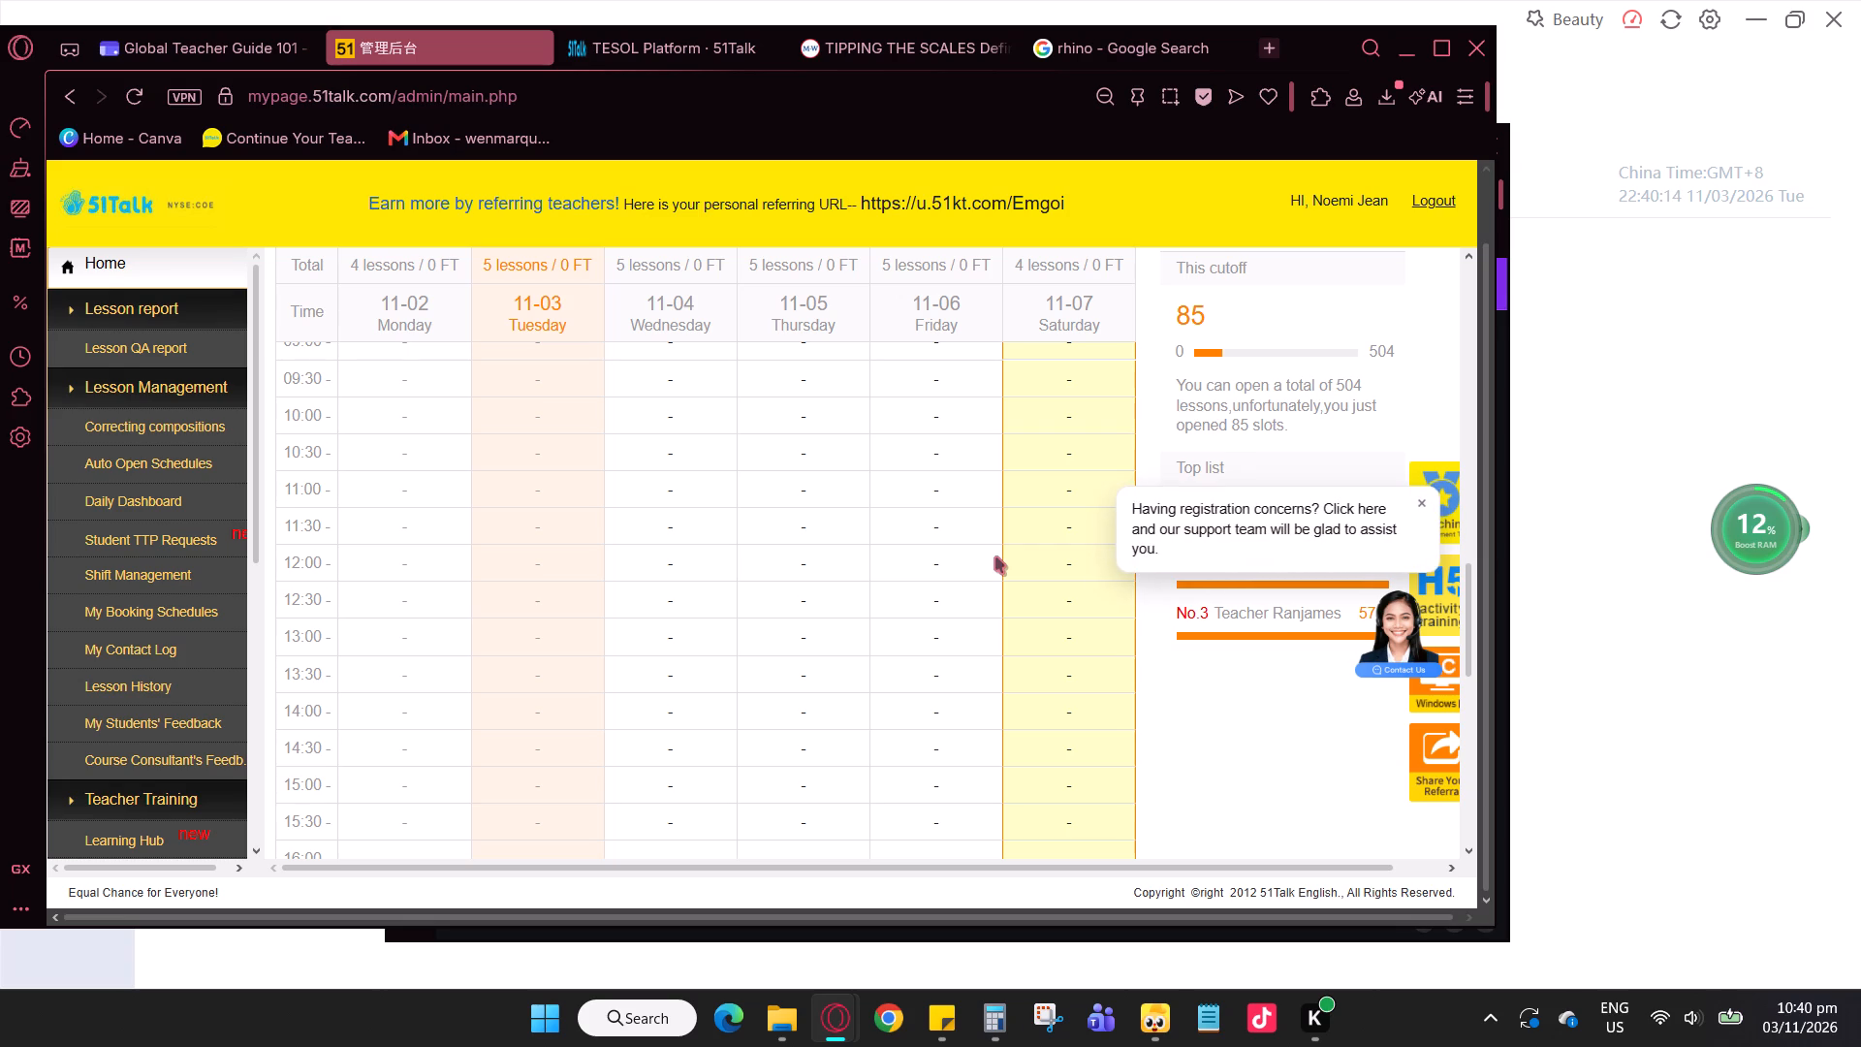
Look over the evening slots of the weekly lesson schedule on the 51Talk teacher site.
scroll(704, 604, "down", 1)
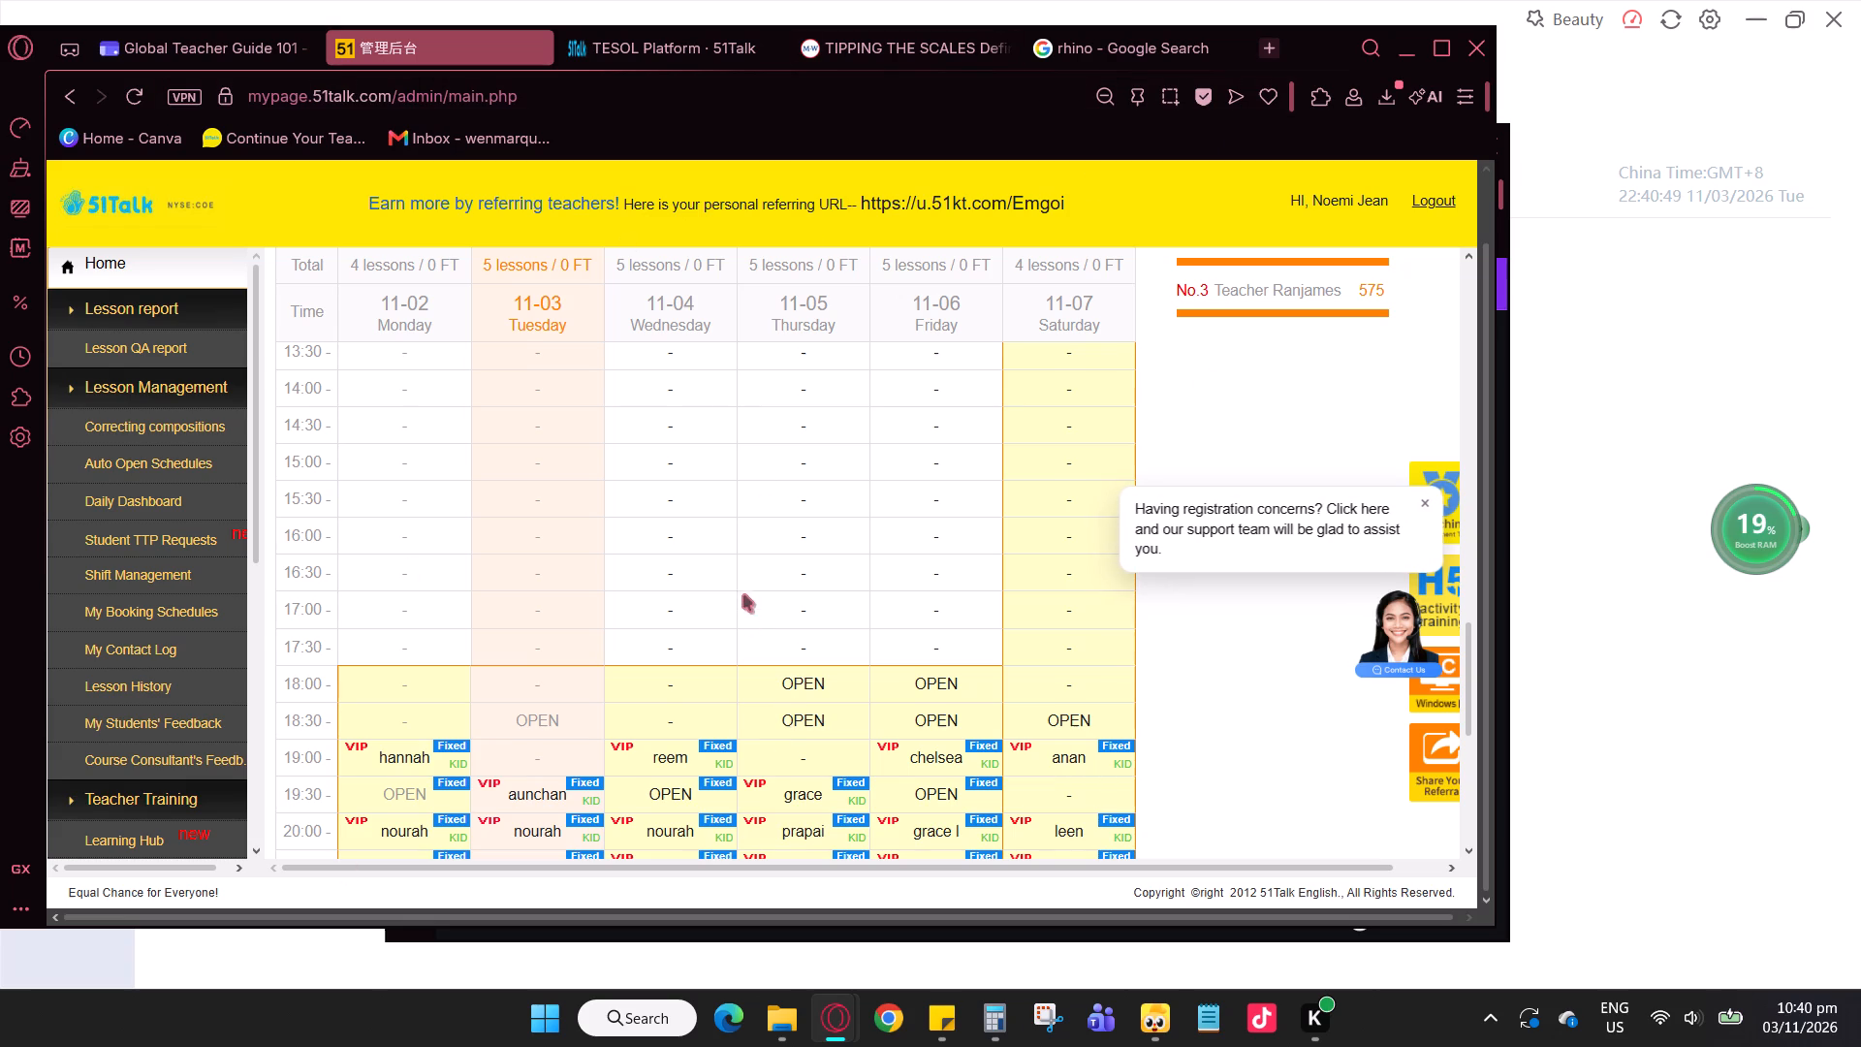
scroll(735, 589, "down", 1)
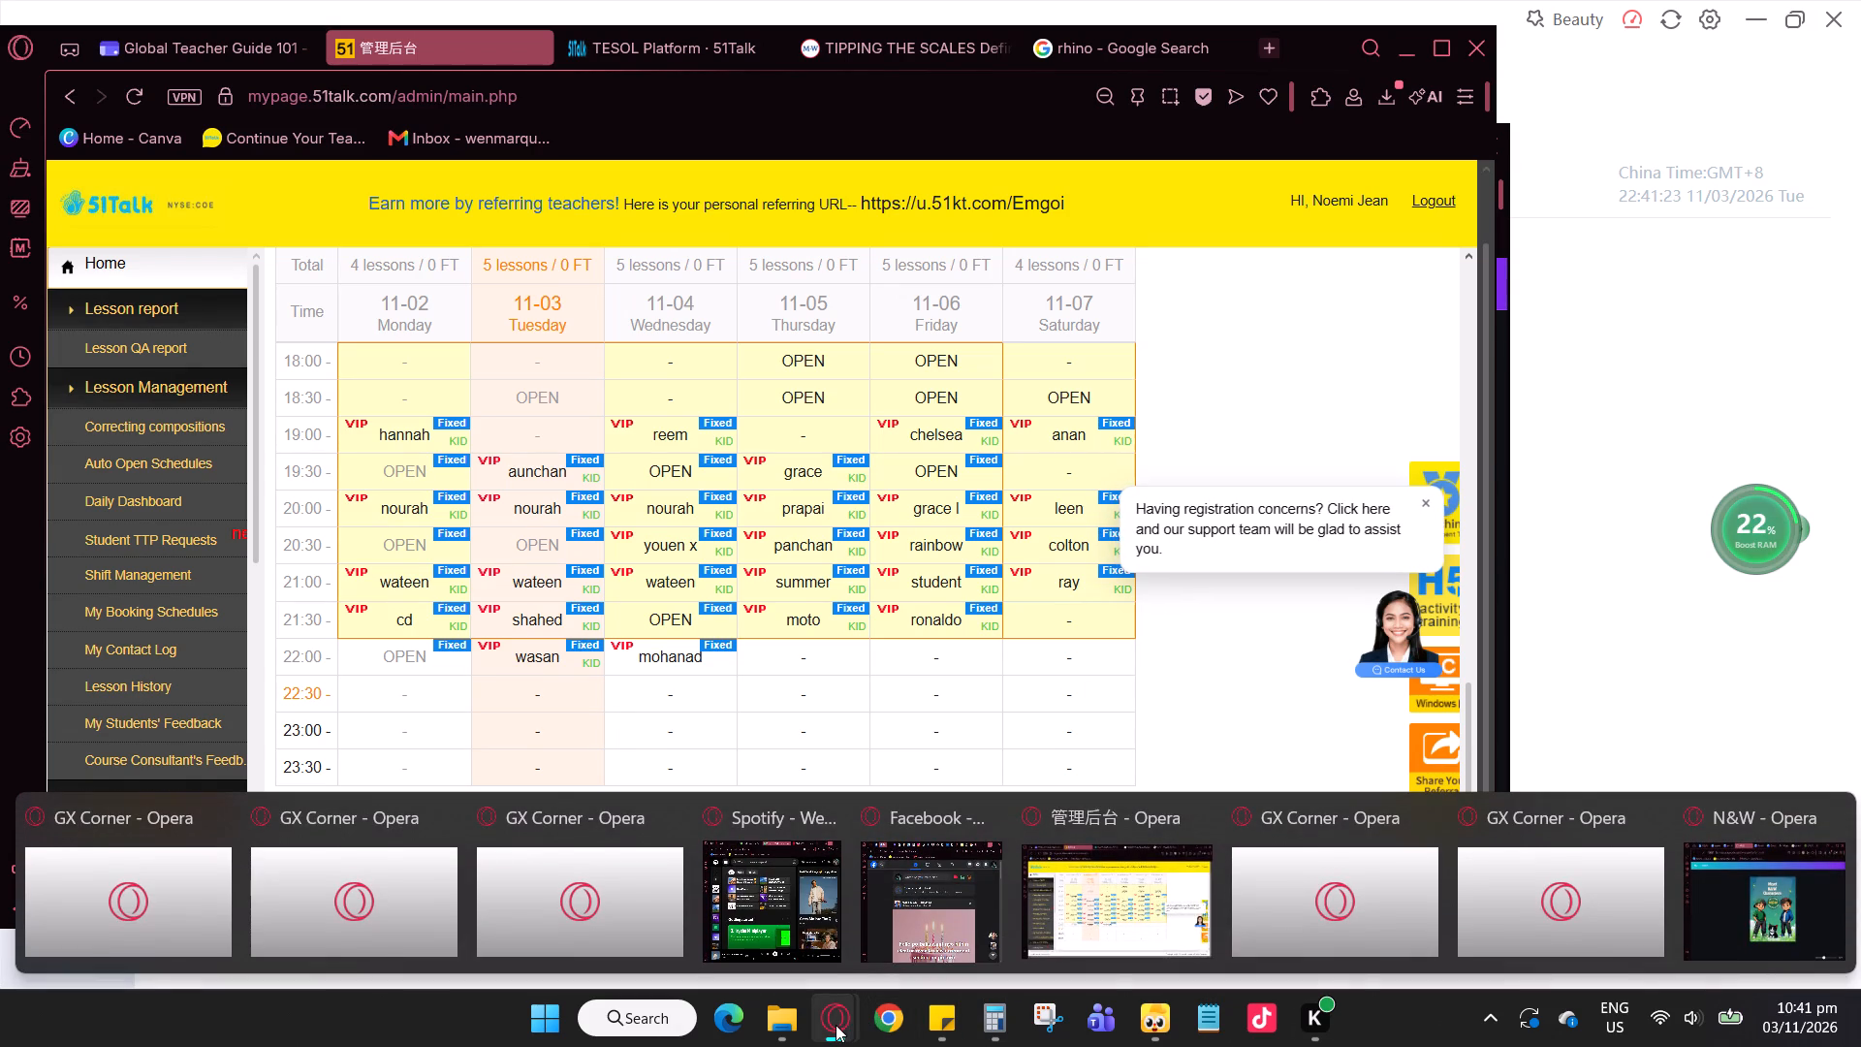
Switch to the N&W Canva design and copy the boy in the blue jacket from the characters poster.
left_click(1719, 907)
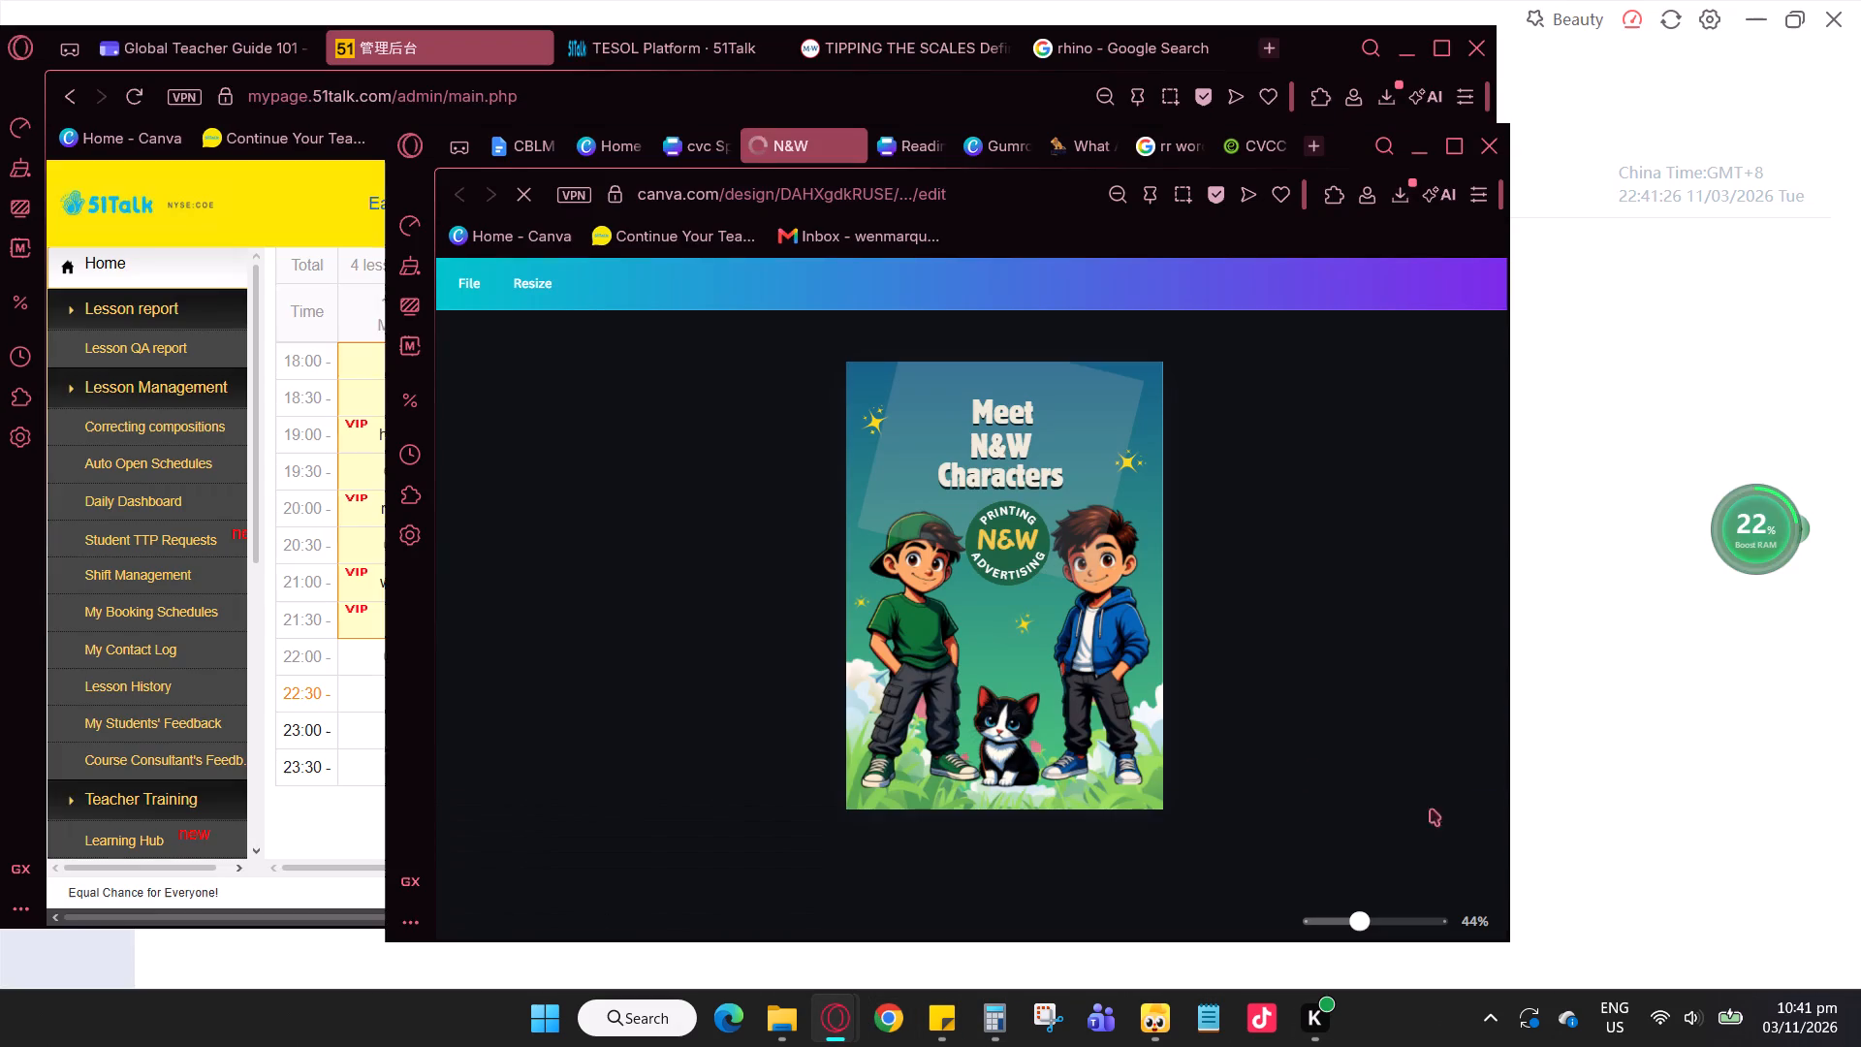
left_click(1090, 682)
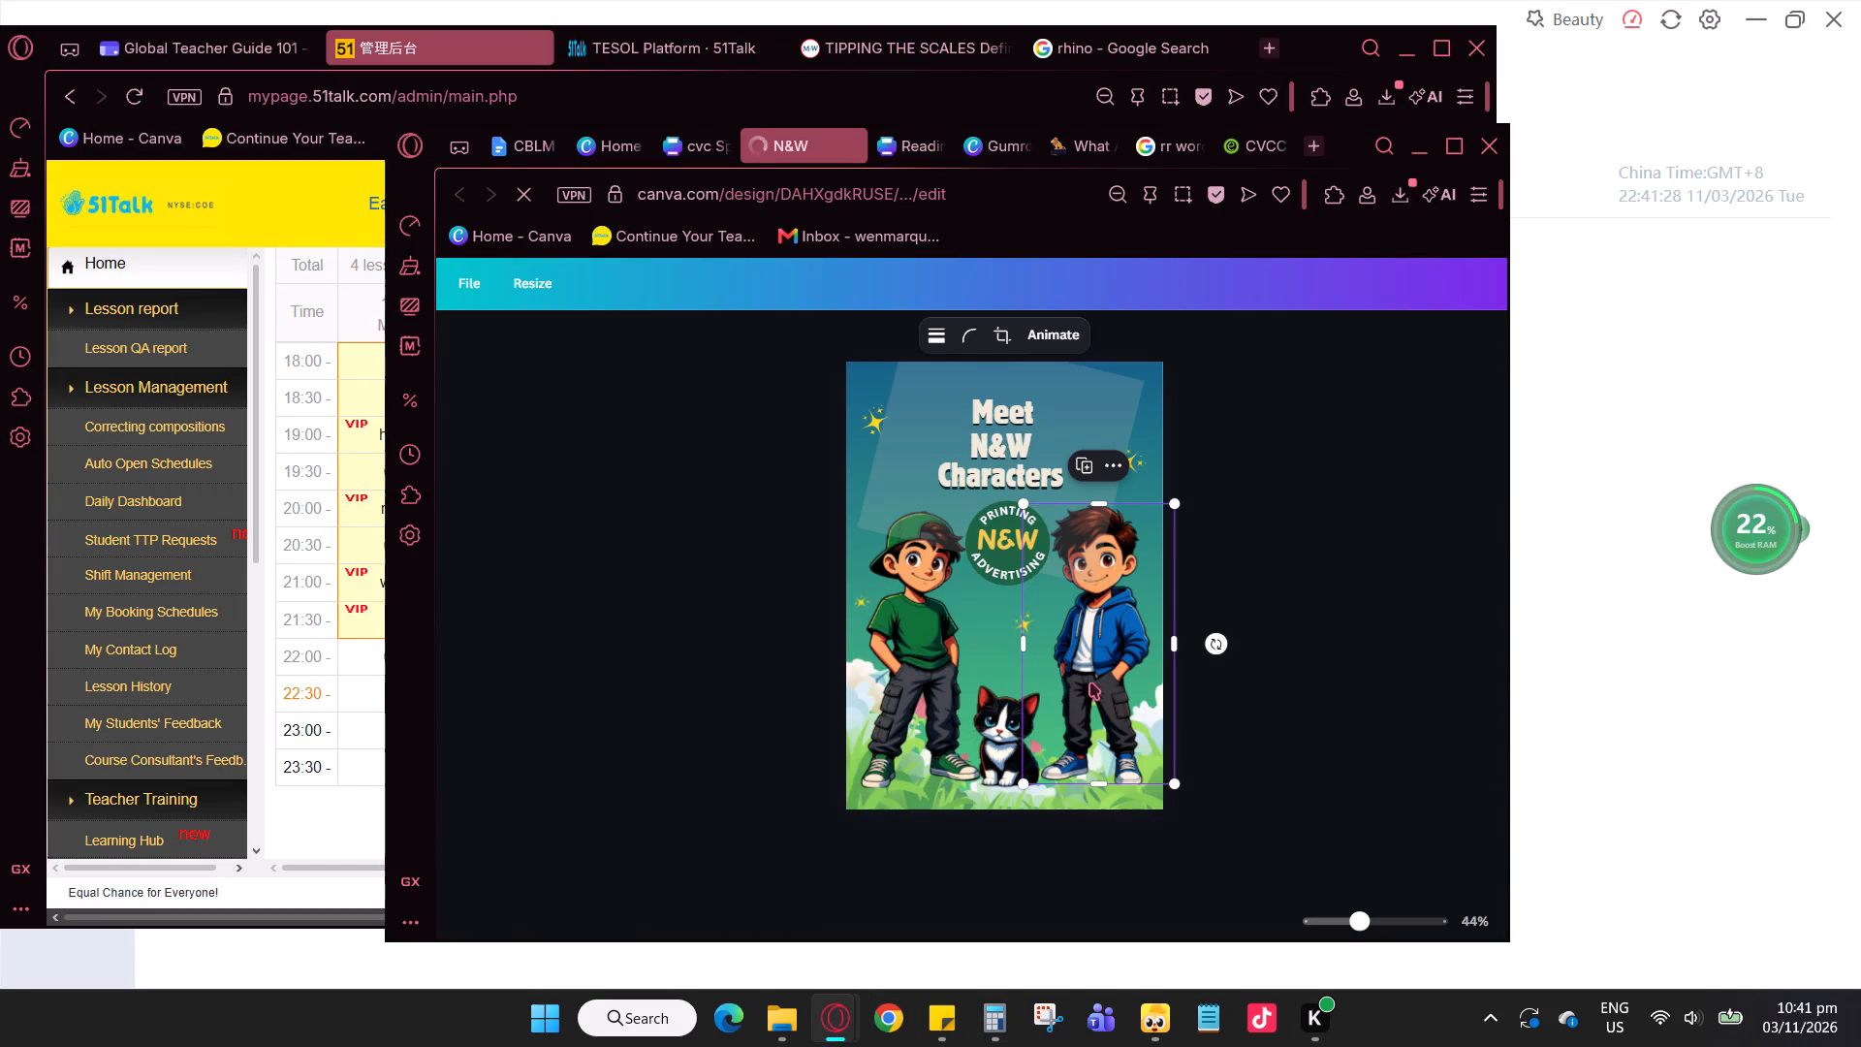
key("ctrl+c")
key("ctrl+c")
Return to the spelling booklet and check the word banks and picture boxes on pages 16, 9, 8, 11, 15 and 14.
left_click(690, 153)
scroll(812, 859, "up", 3)
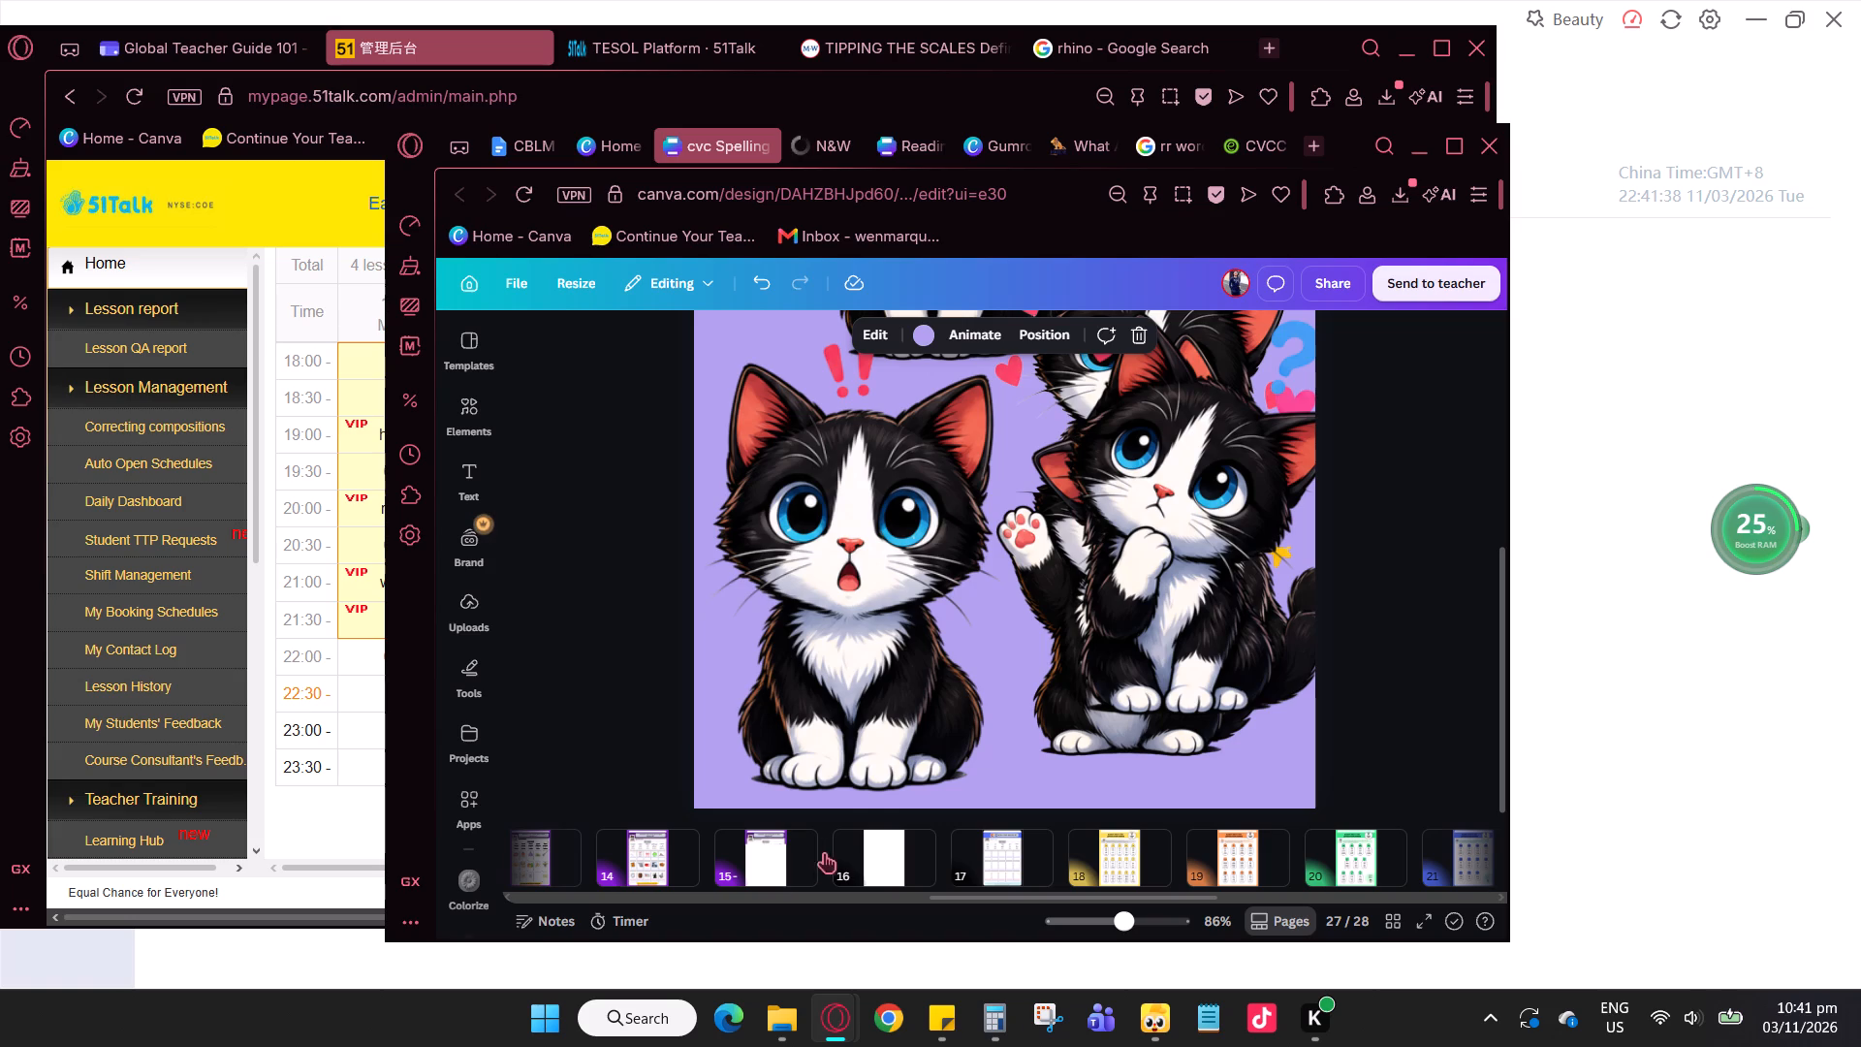
left_click(873, 857)
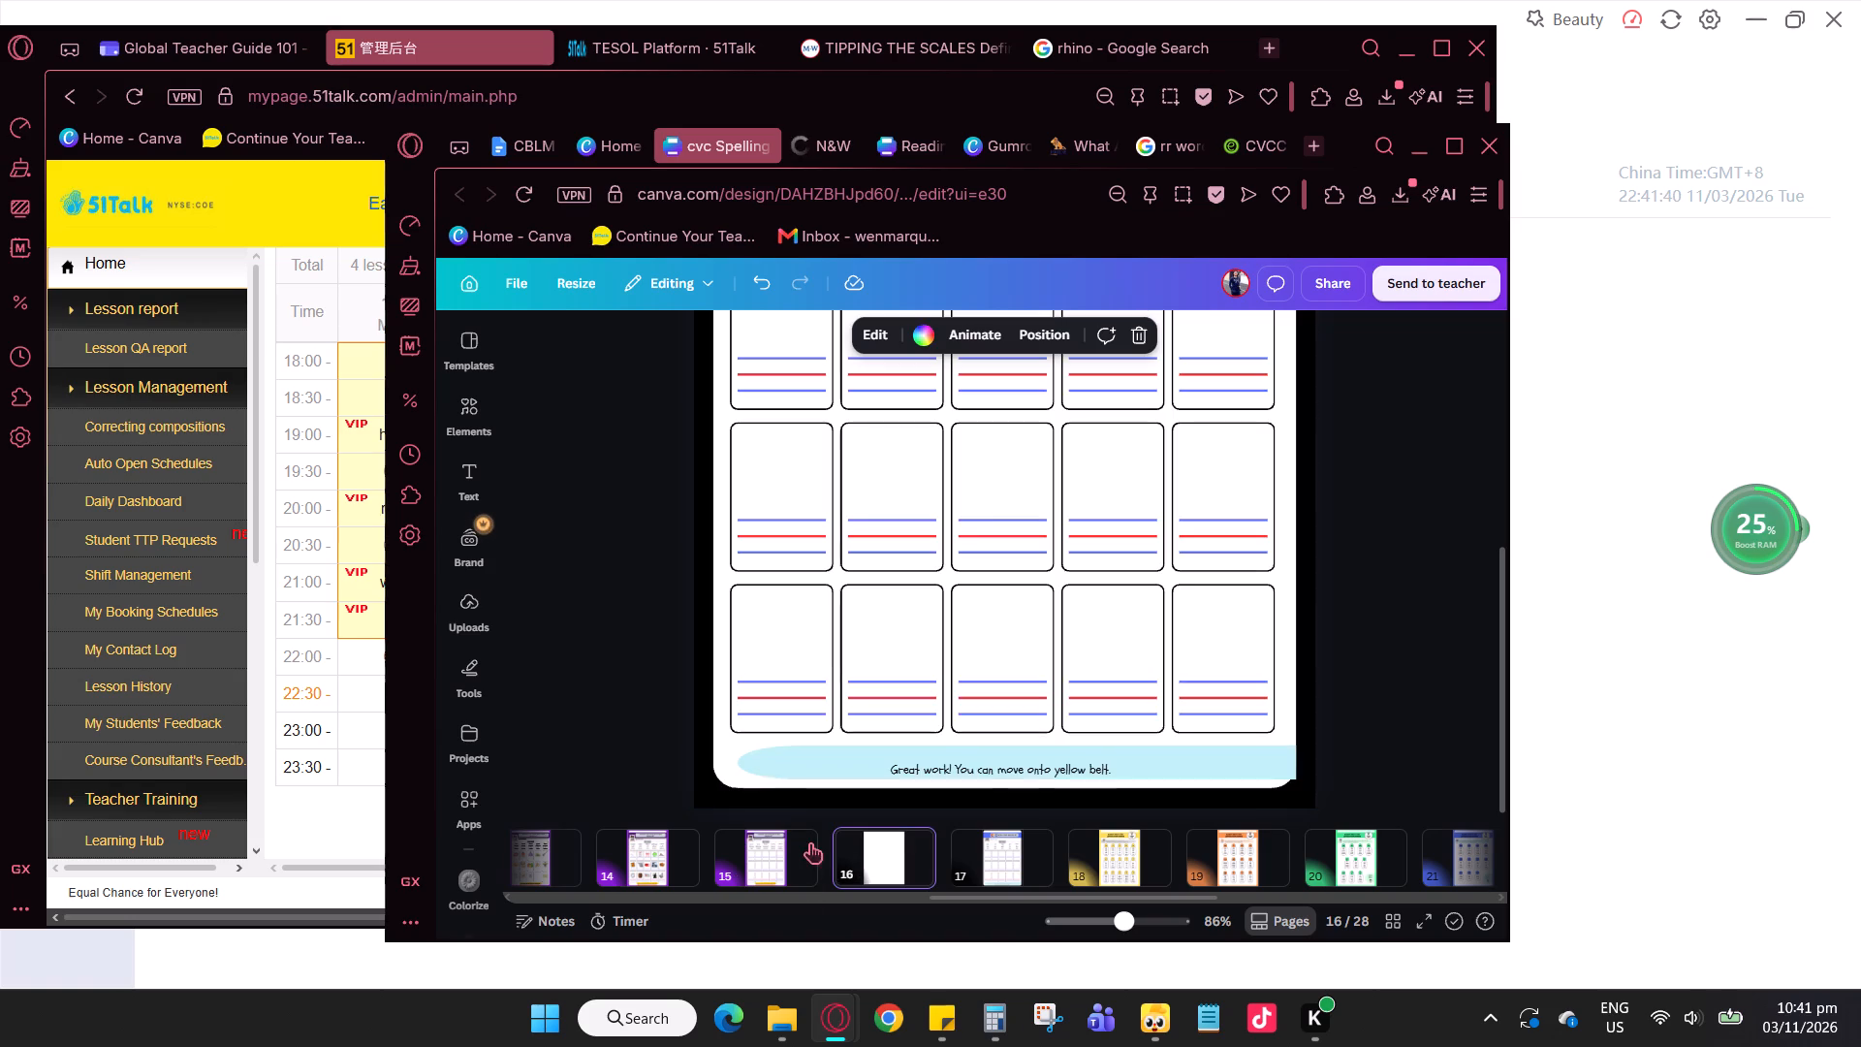
scroll(1070, 837, "up", 2)
scroll(1208, 686, "up", 1)
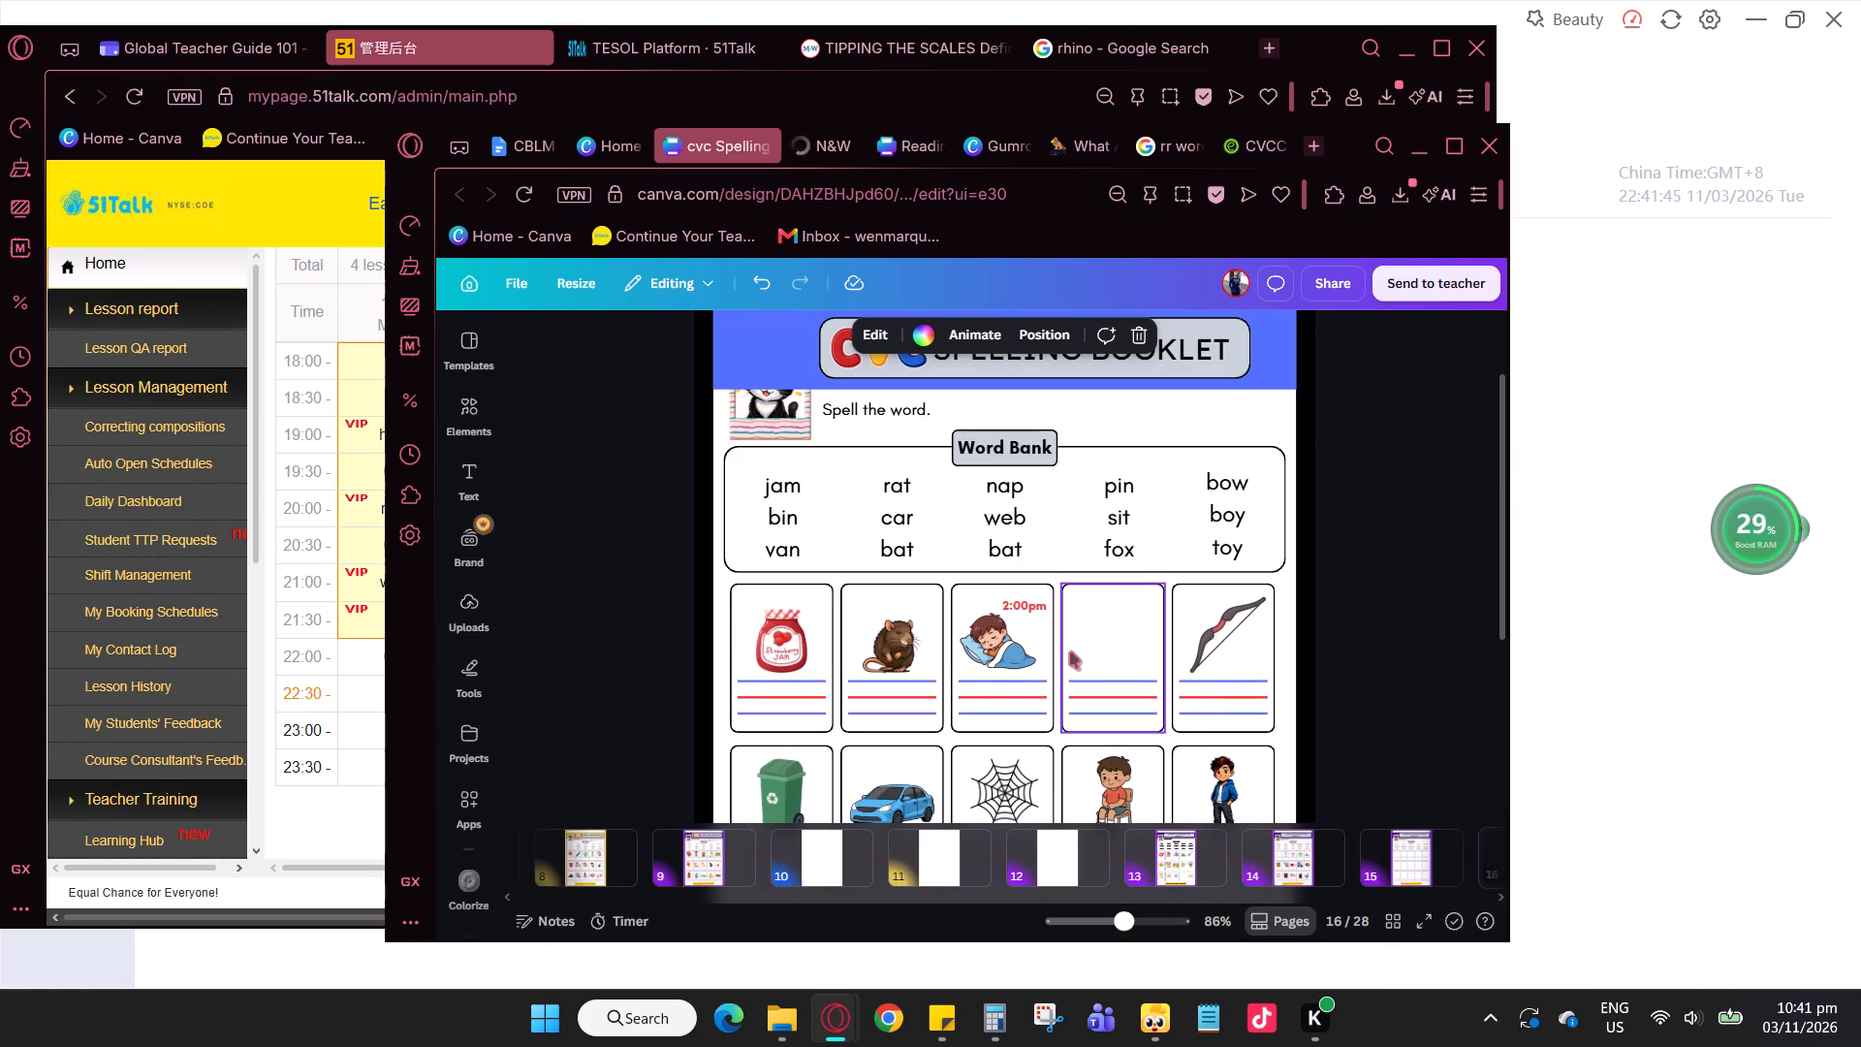
scroll(1070, 651, "down", 1)
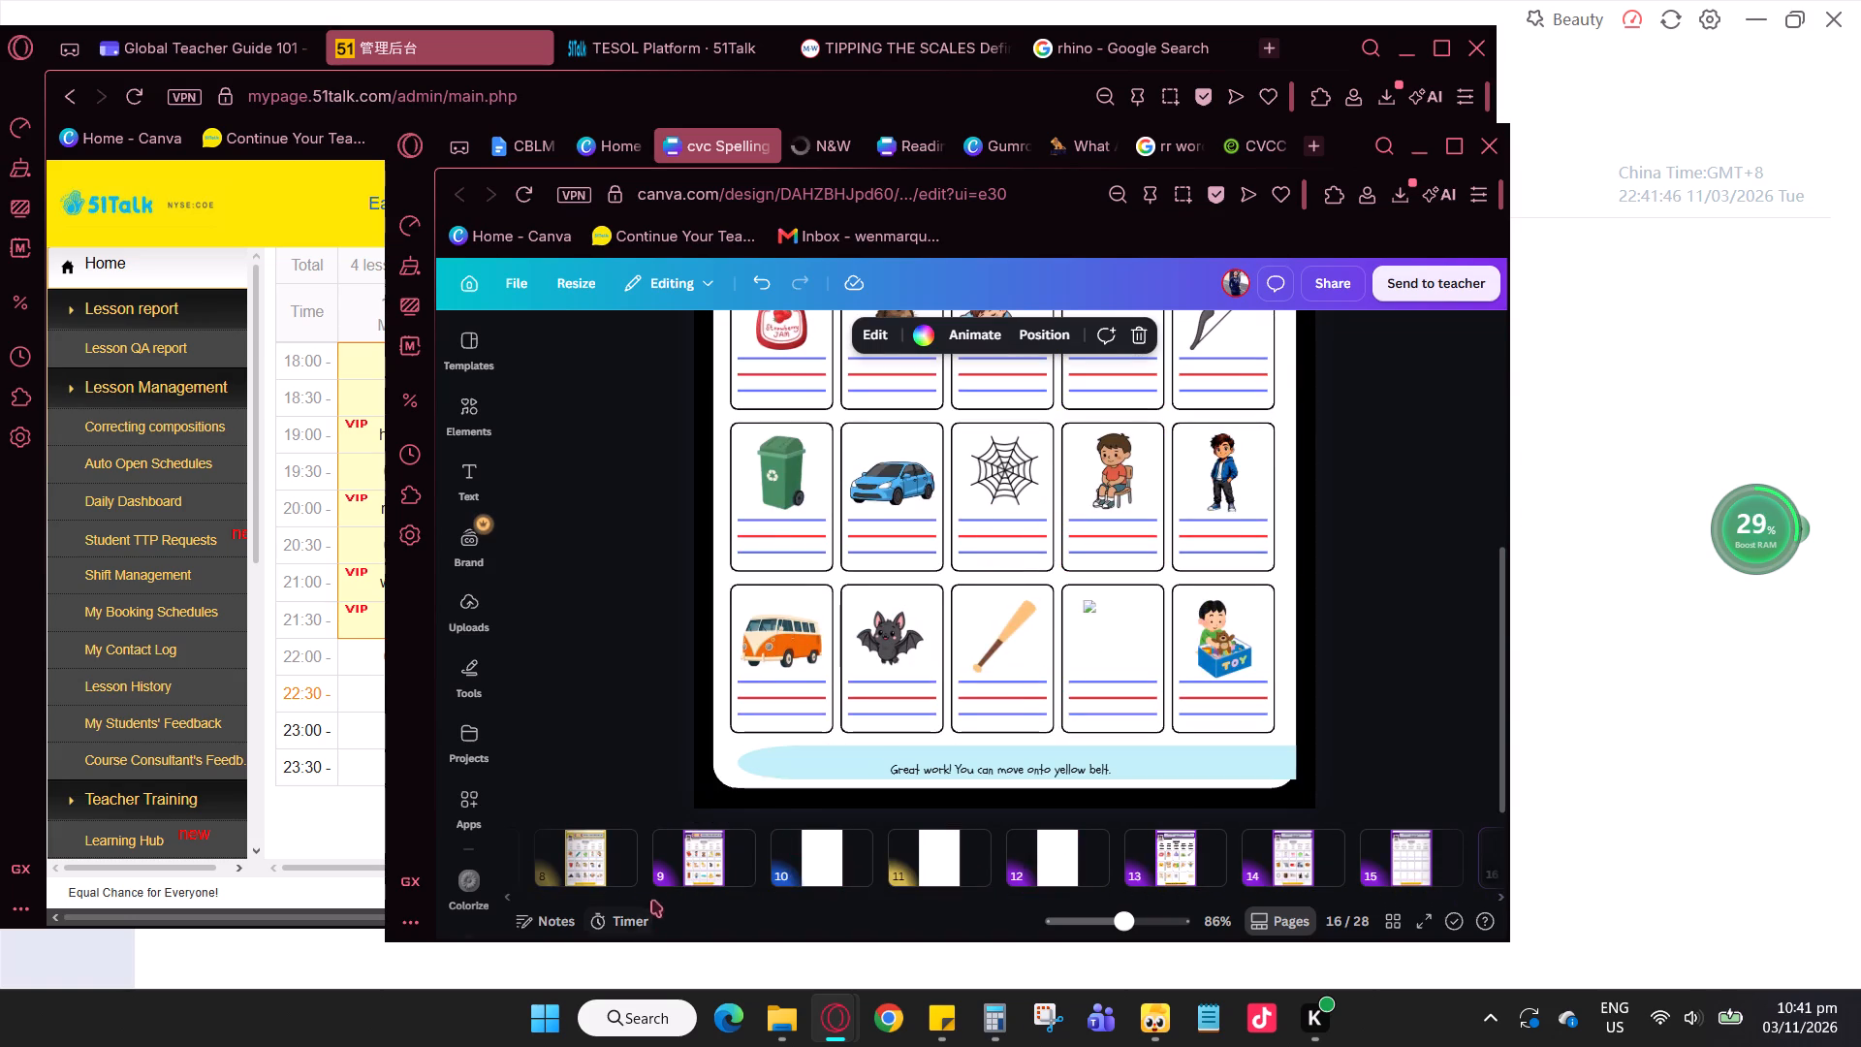
left_click(703, 877)
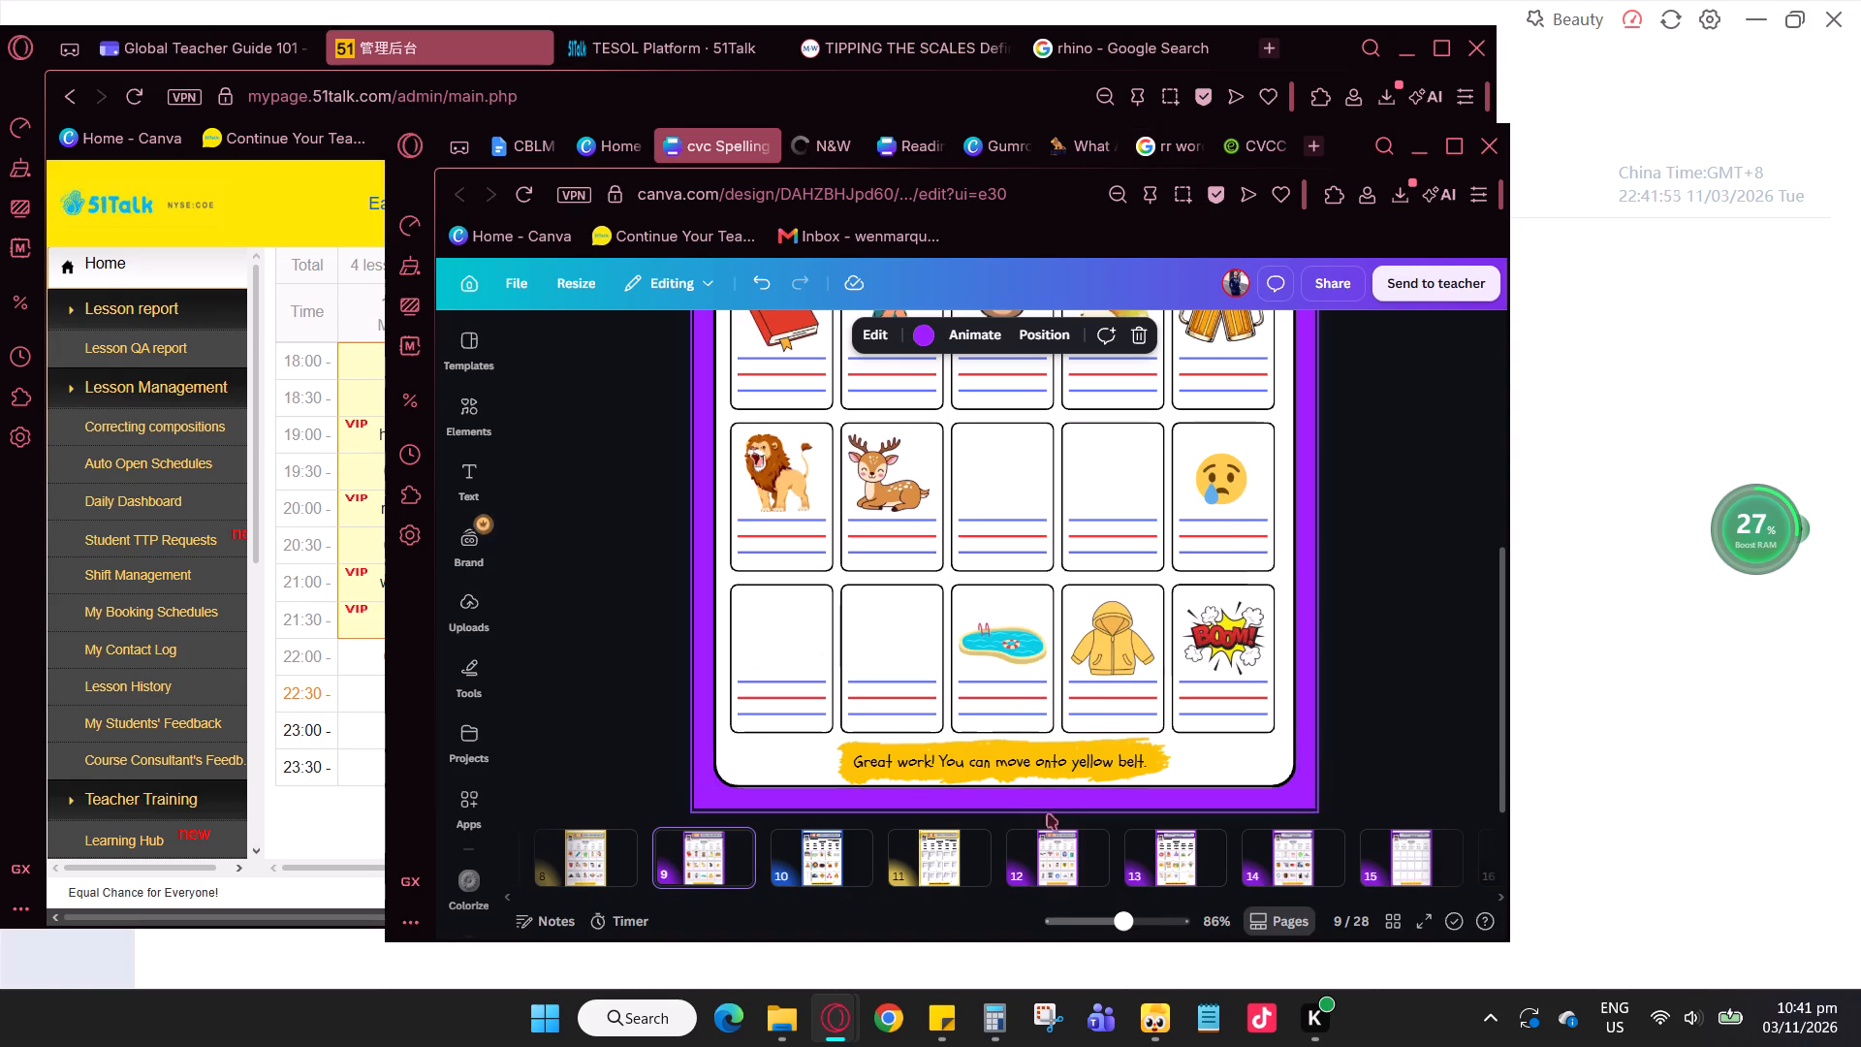
left_click(579, 854)
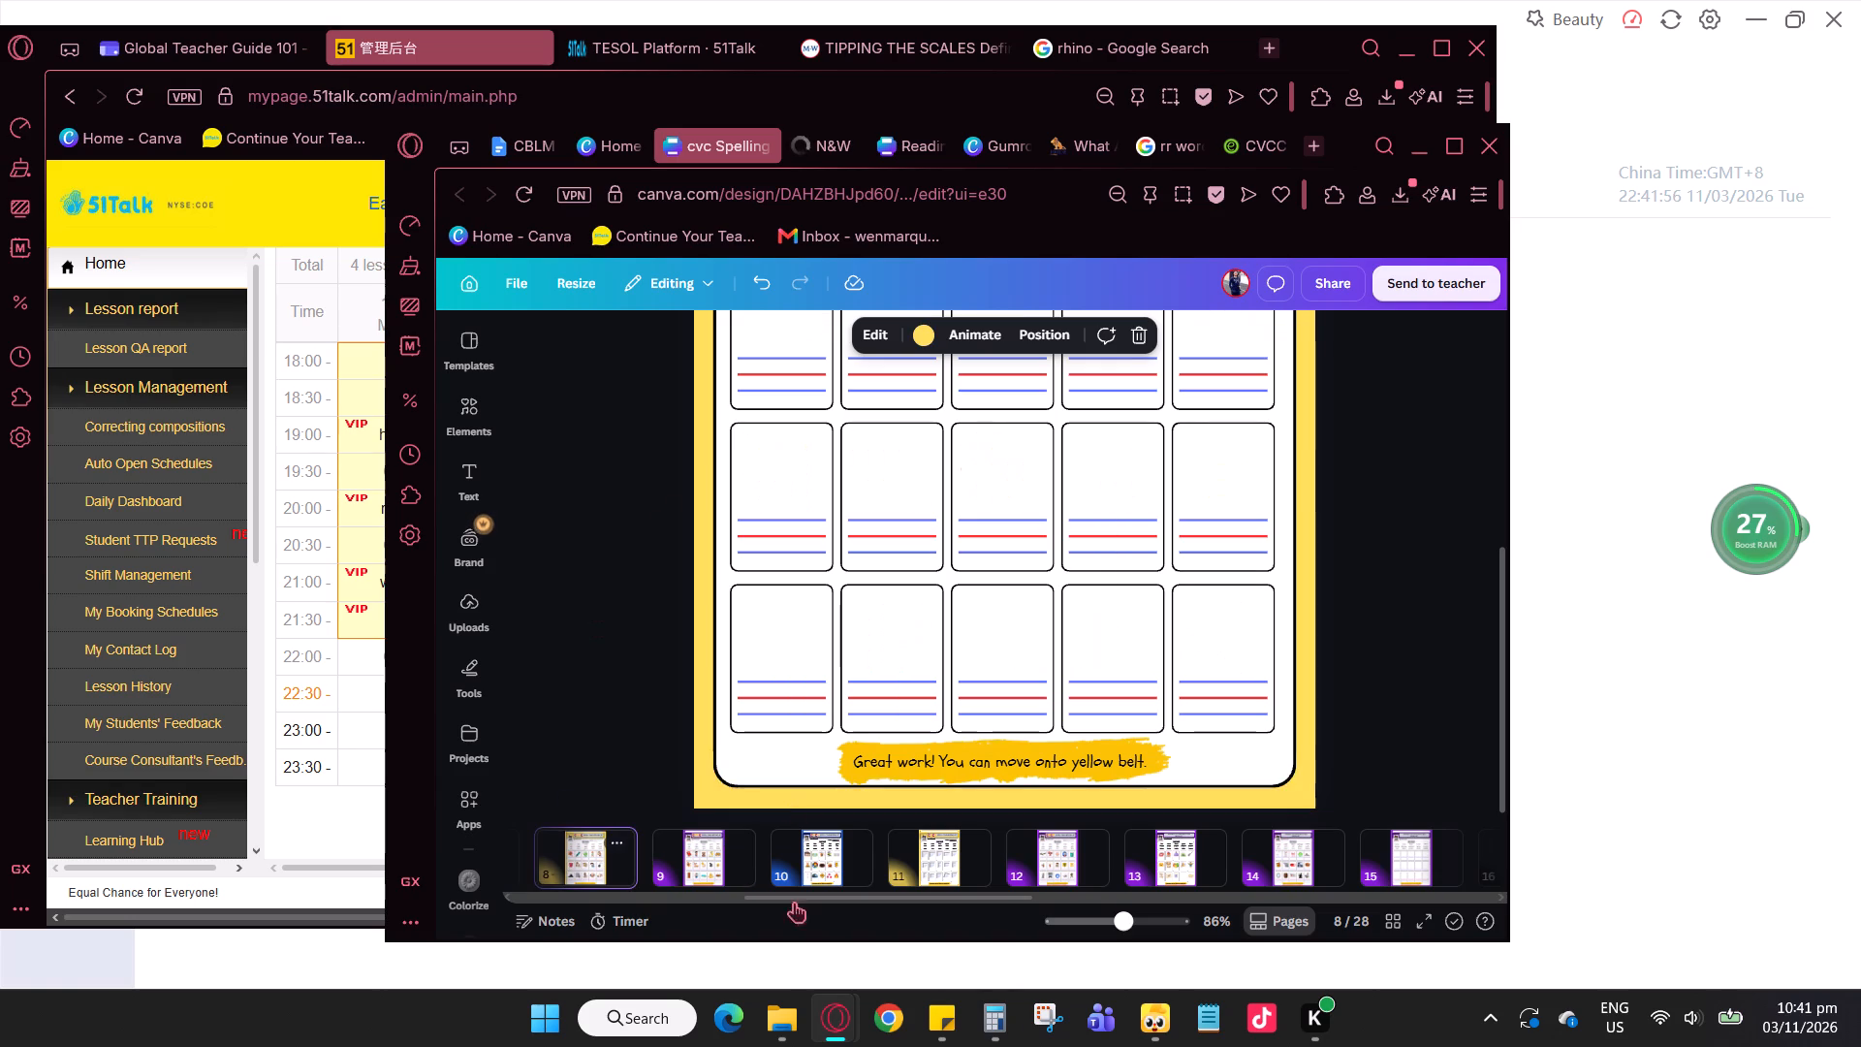
left_click(931, 868)
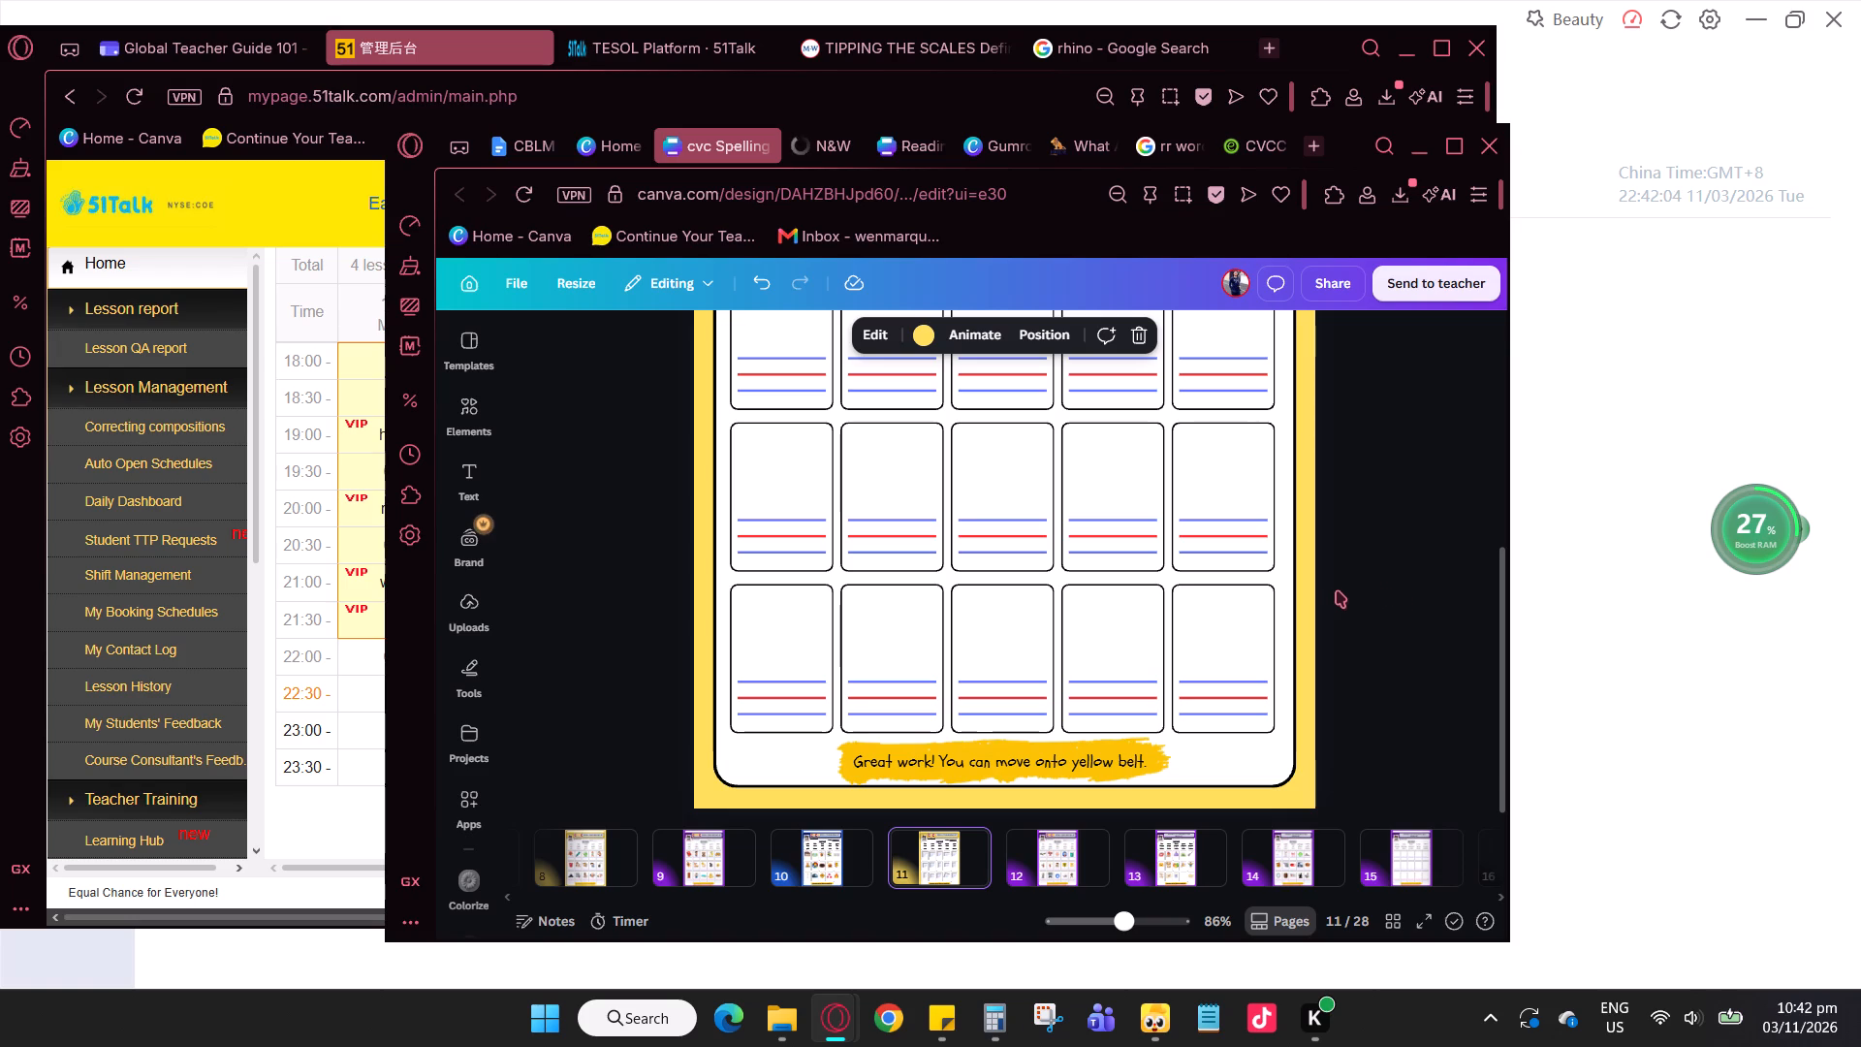
scroll(1400, 589, "up", 1)
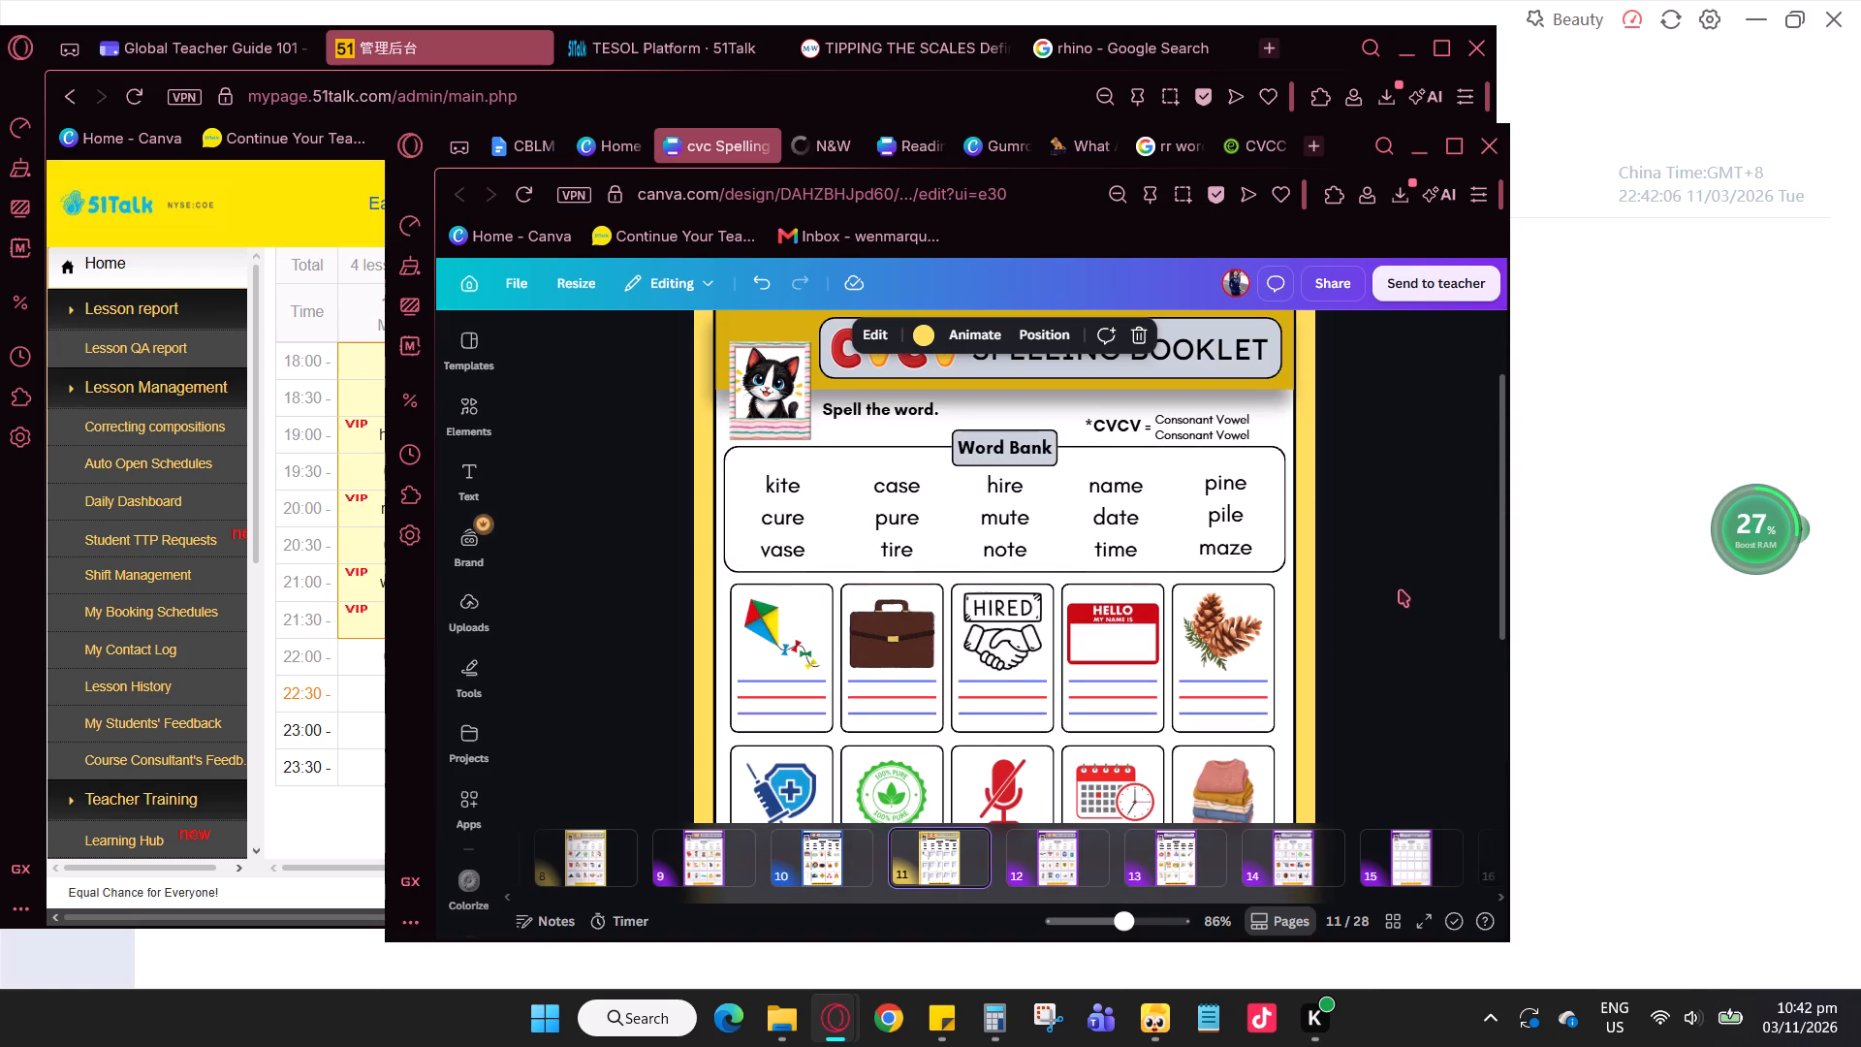
scroll(1400, 589, "down", 1)
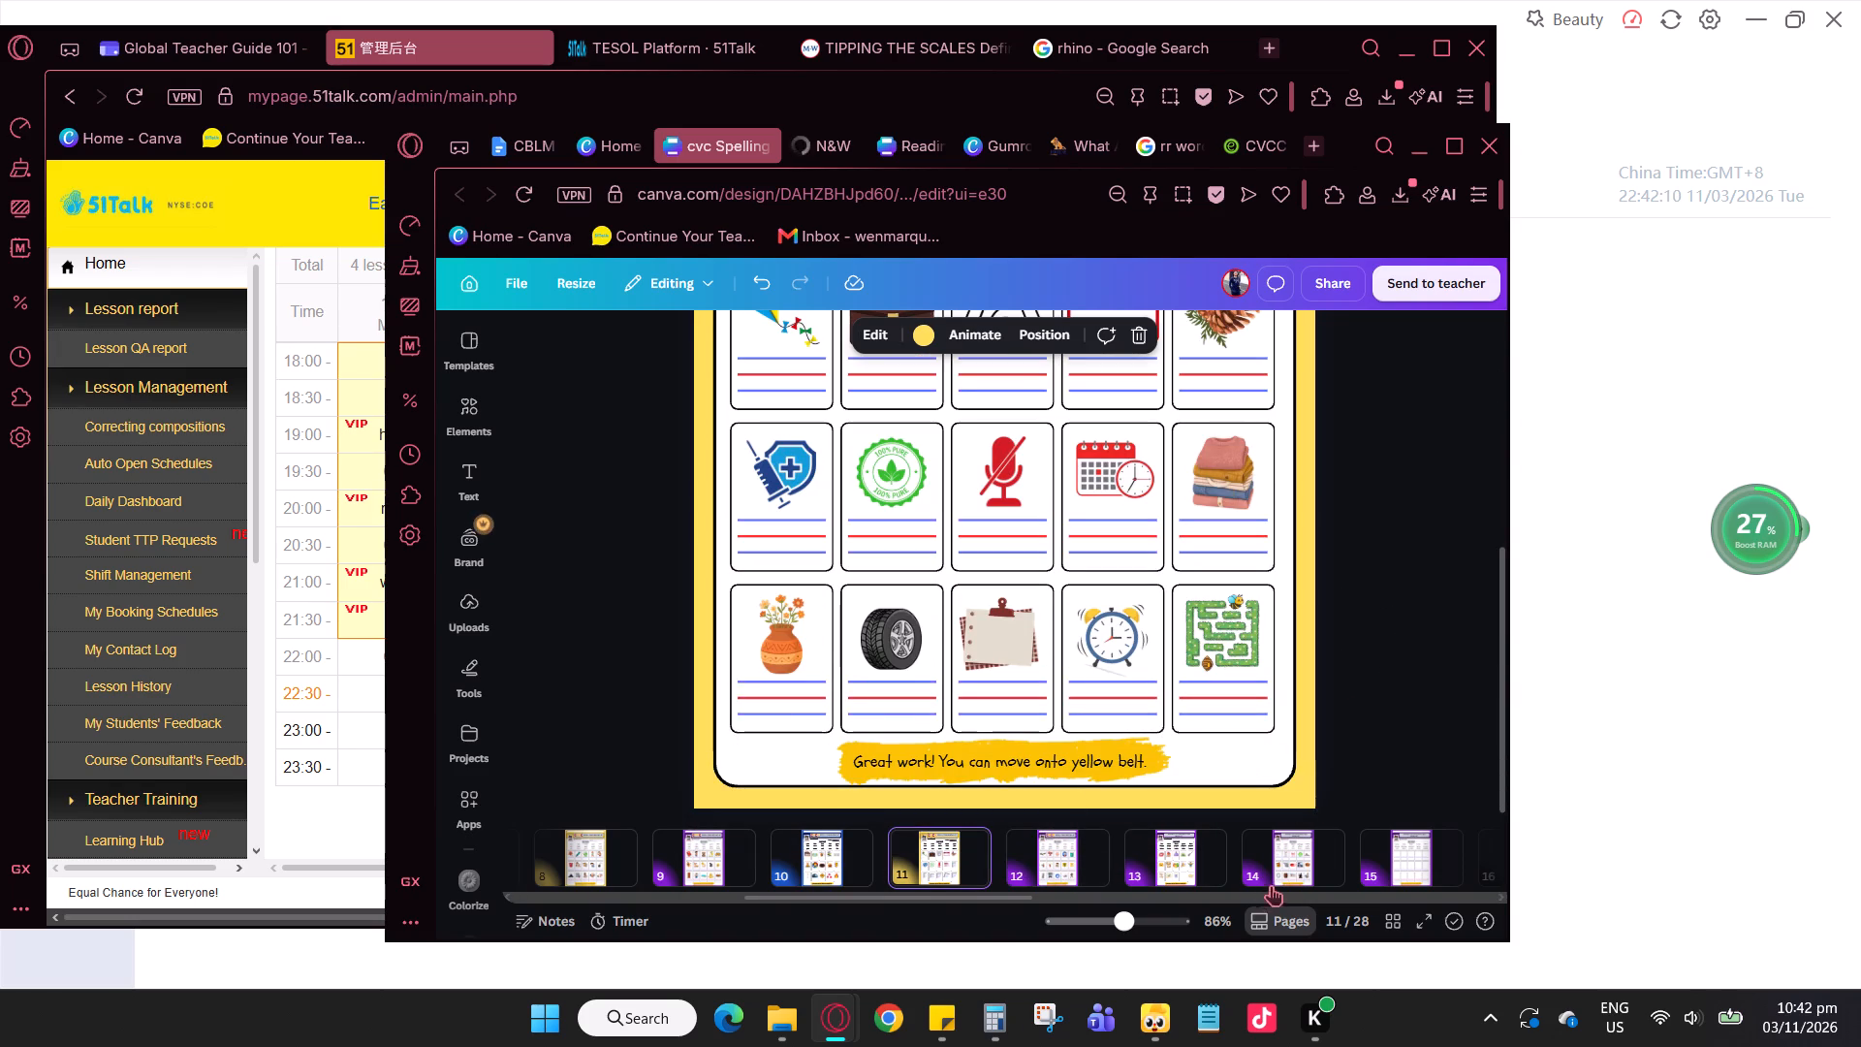
left_click(1405, 860)
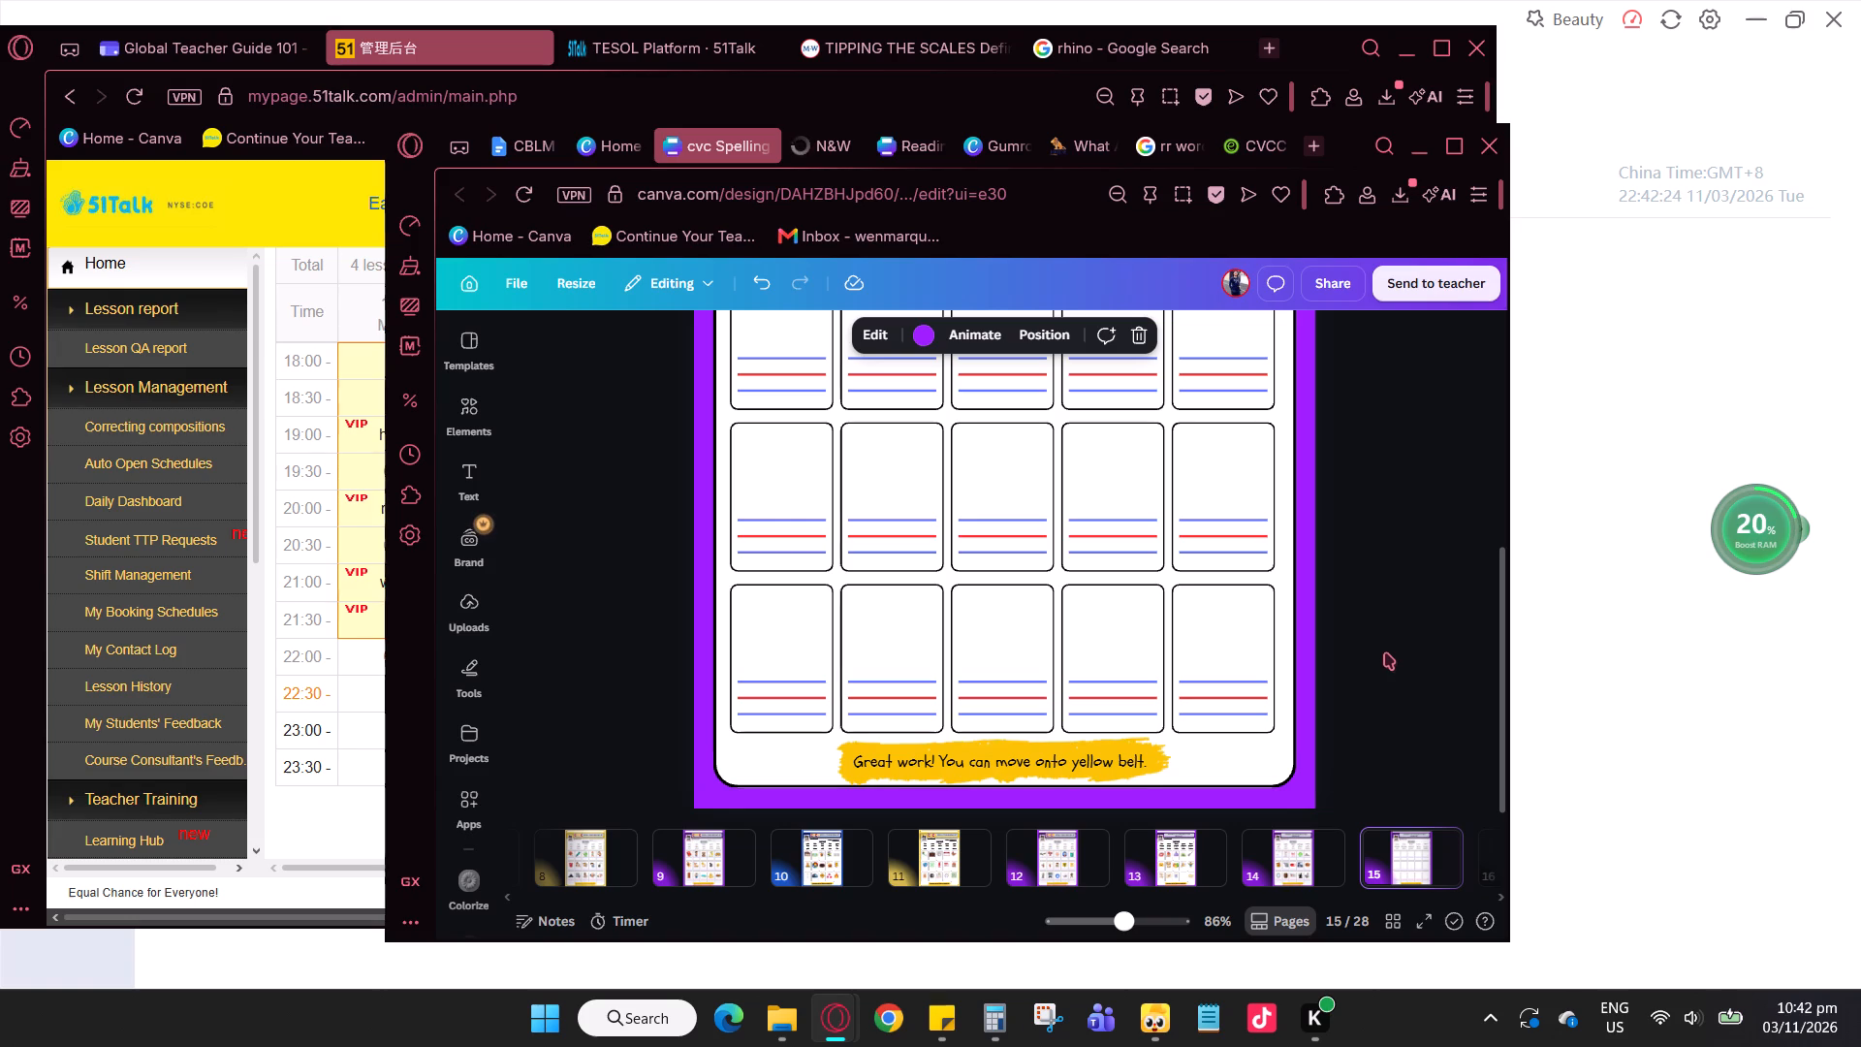
scroll(1385, 652, "up", 1)
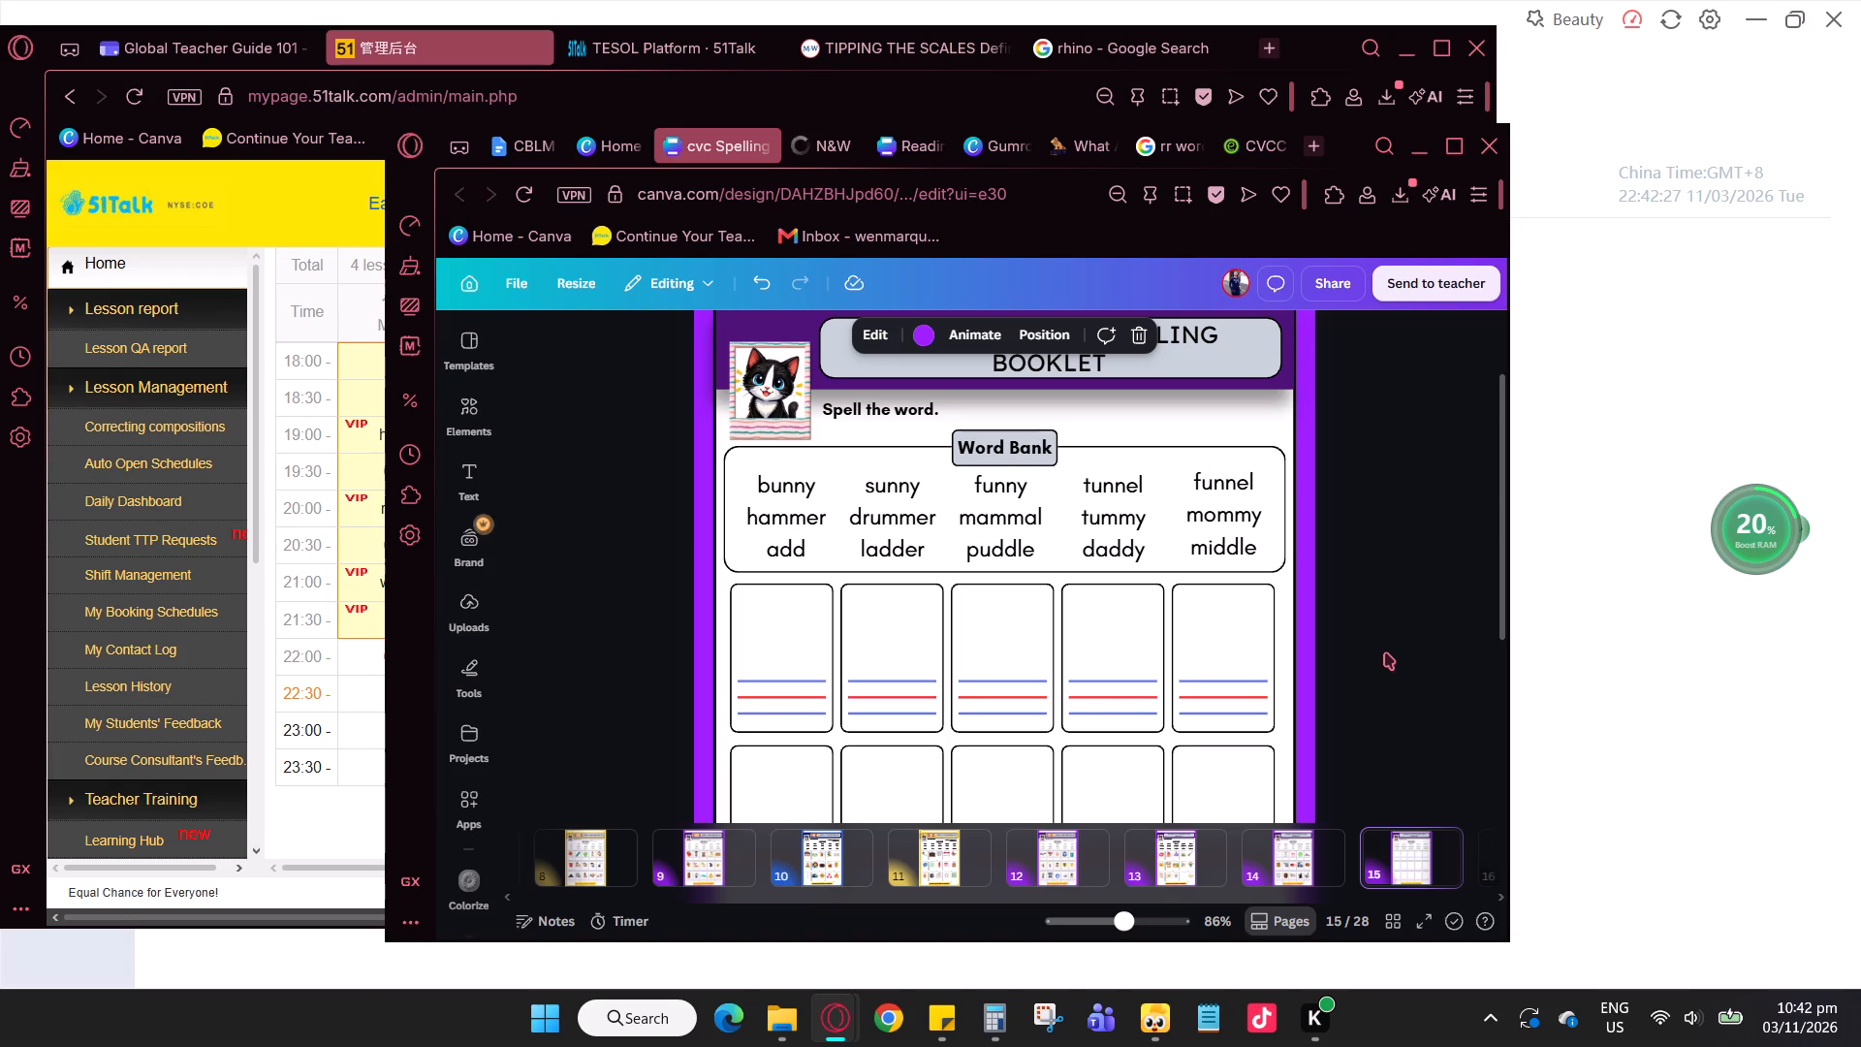
left_click(1288, 853)
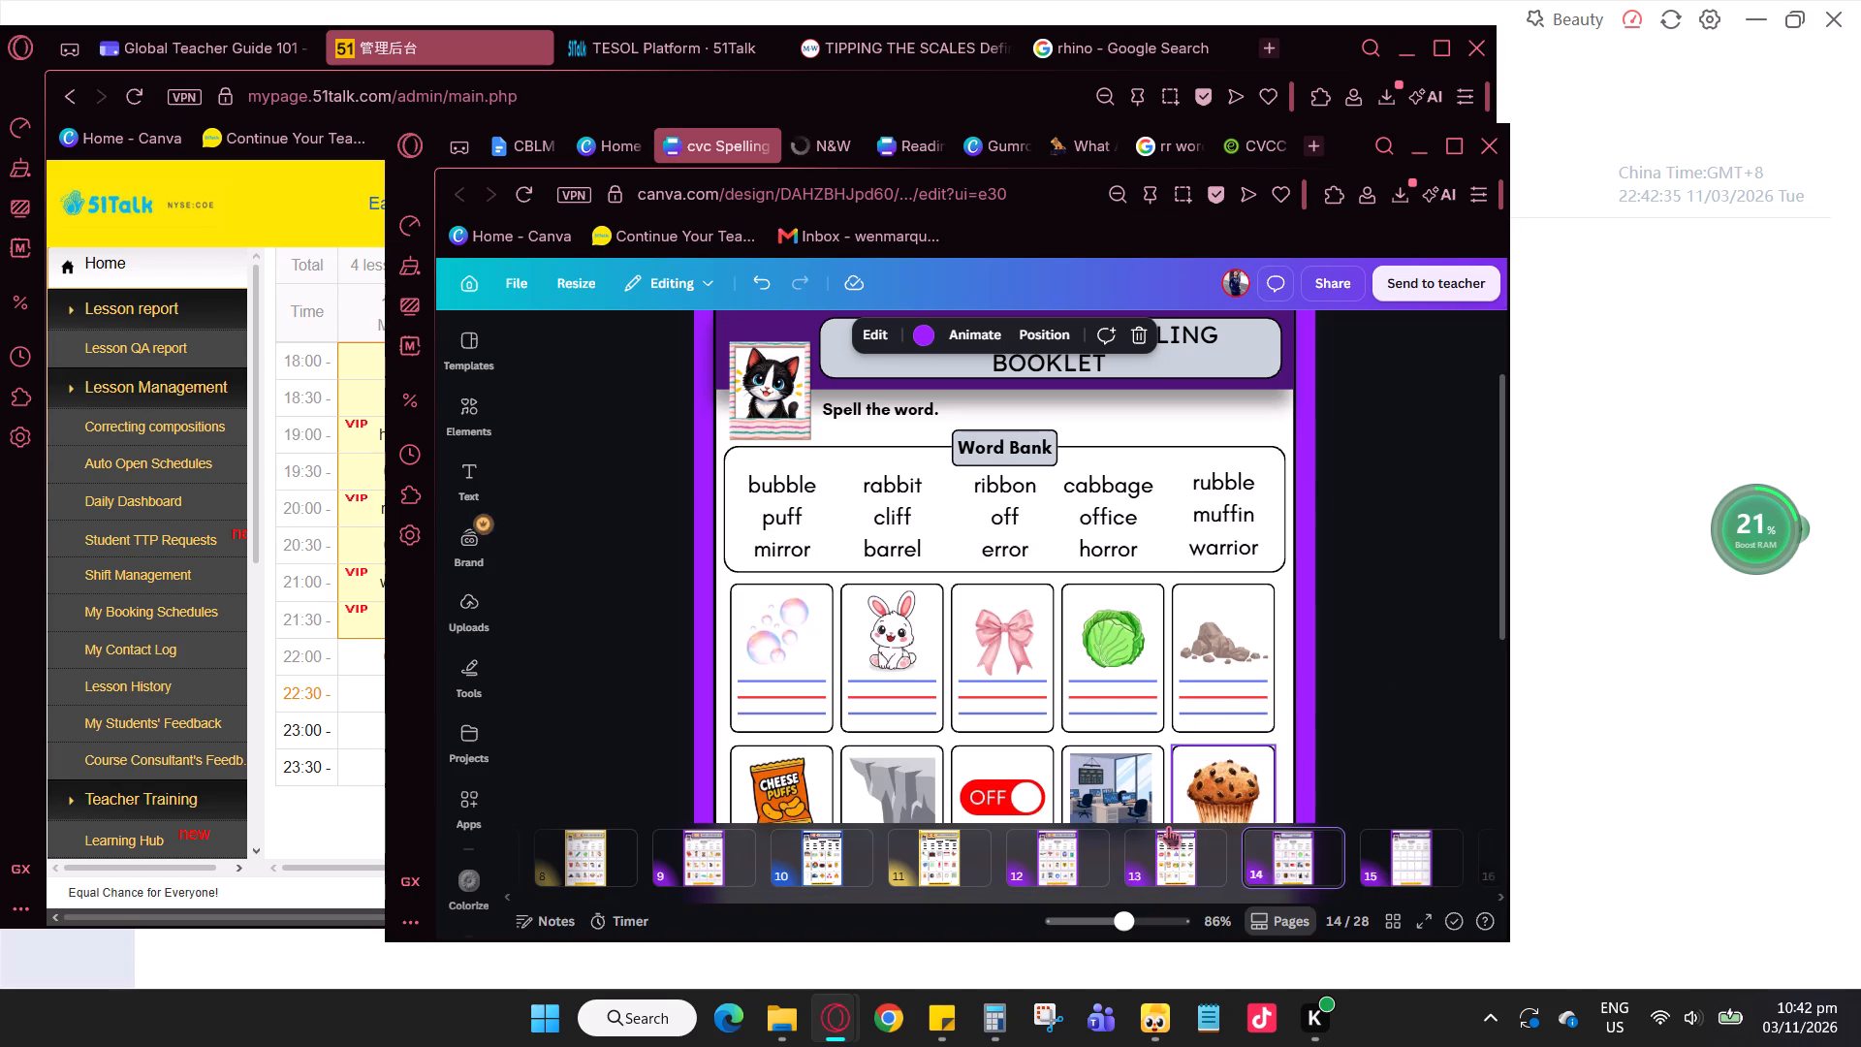
Paste the copied boy on page 13 and place him in the left half of the empty "little" box between kettle and butter.
left_click(1187, 864)
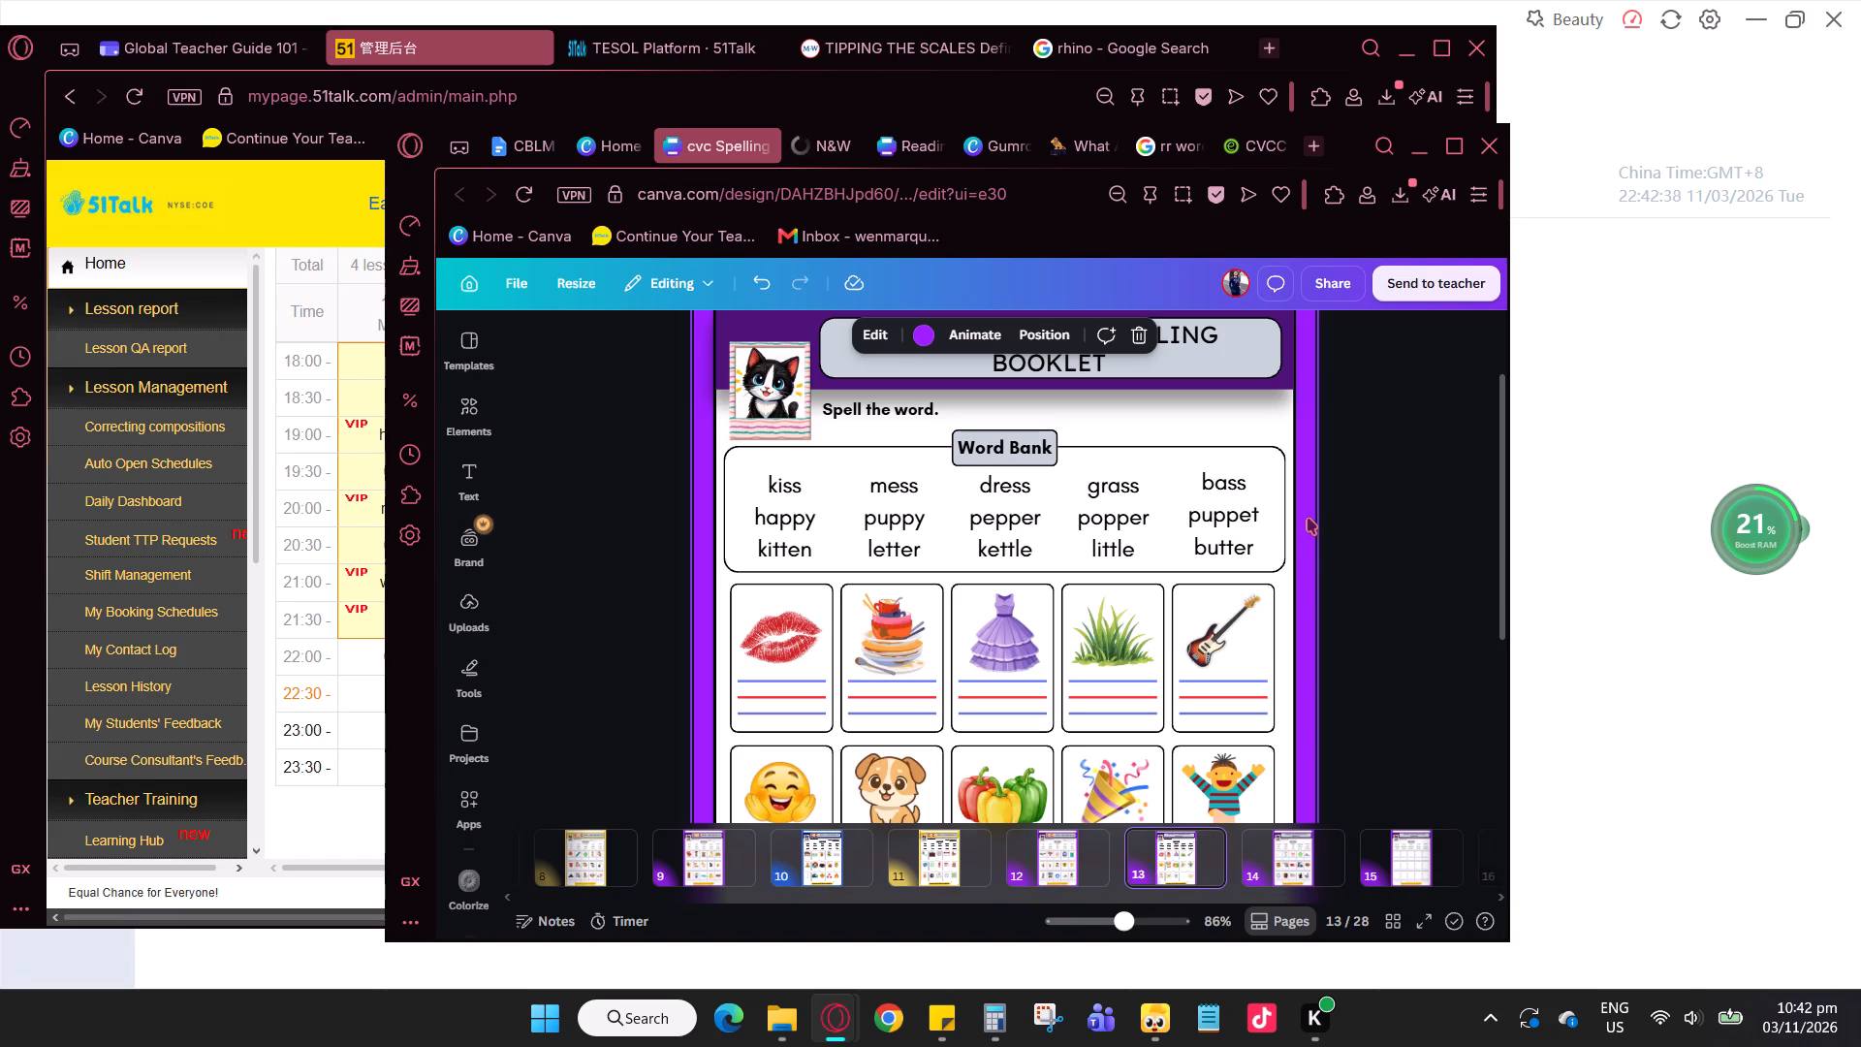
scroll(1308, 518, "down", 1)
left_click(1115, 650)
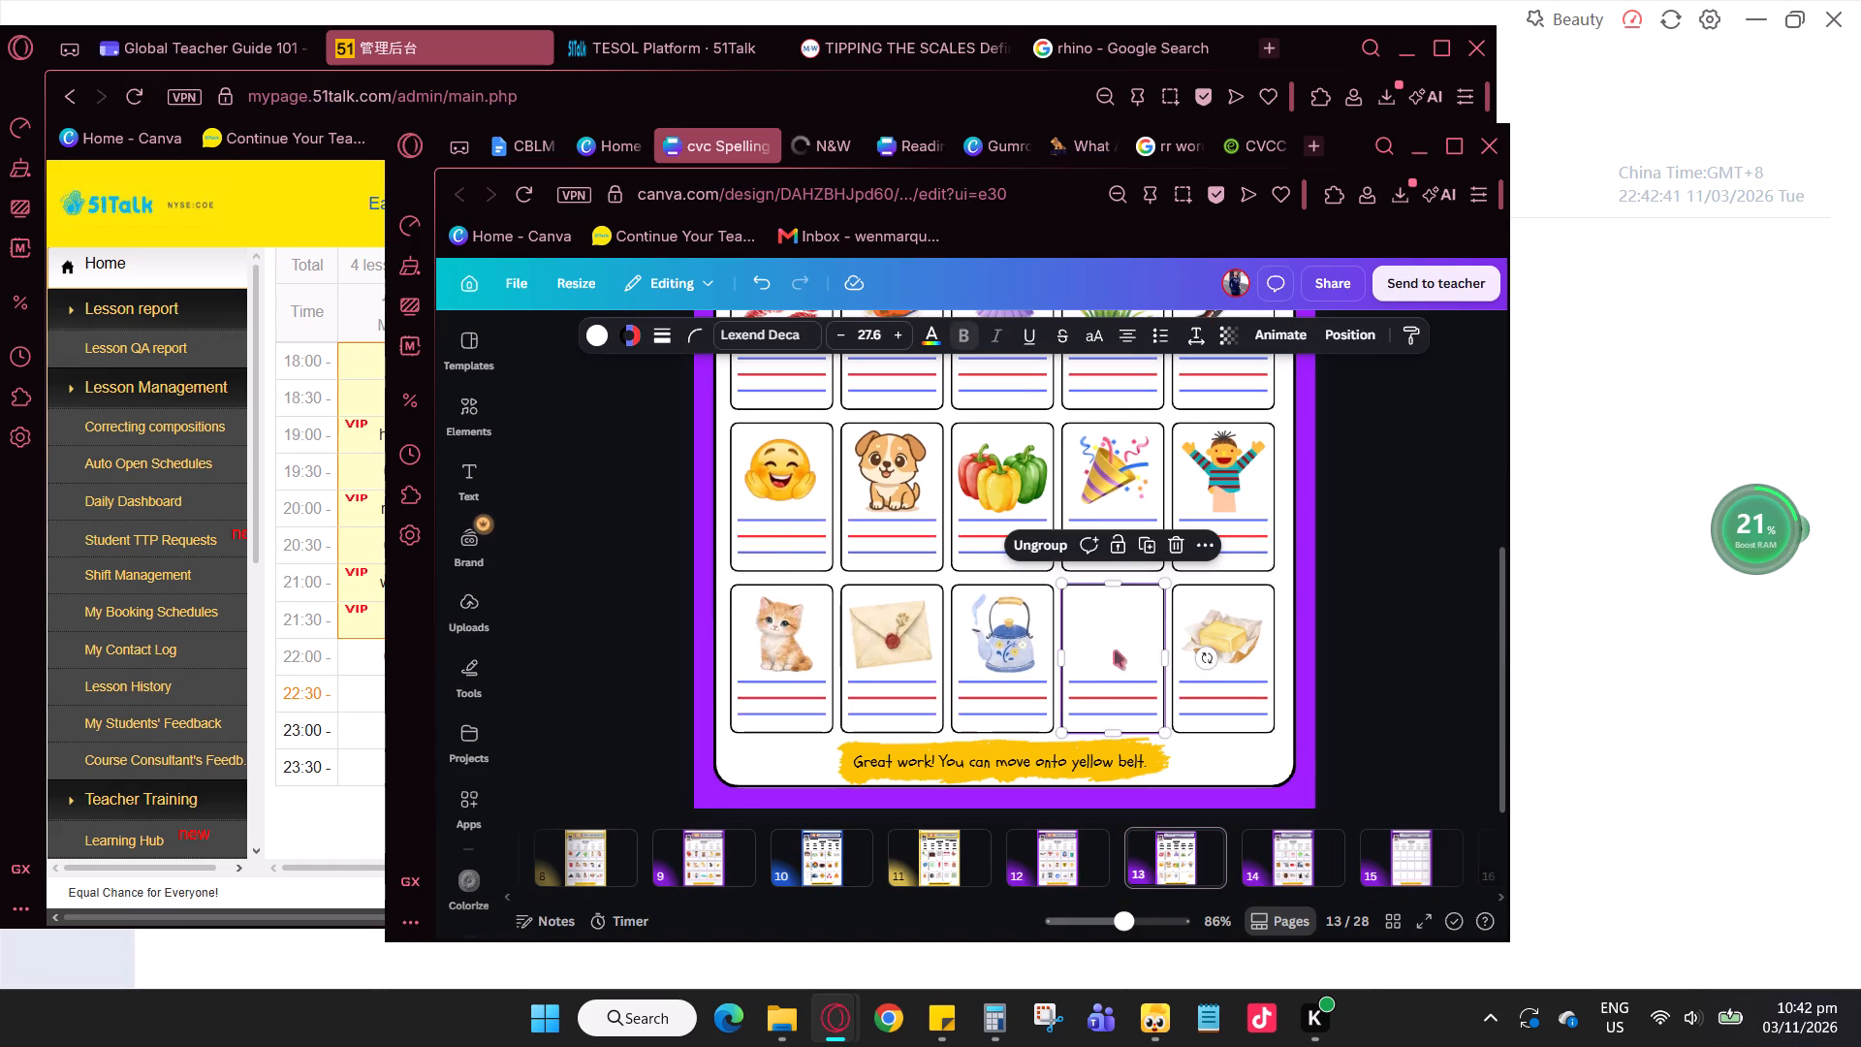
key("ctrl+v")
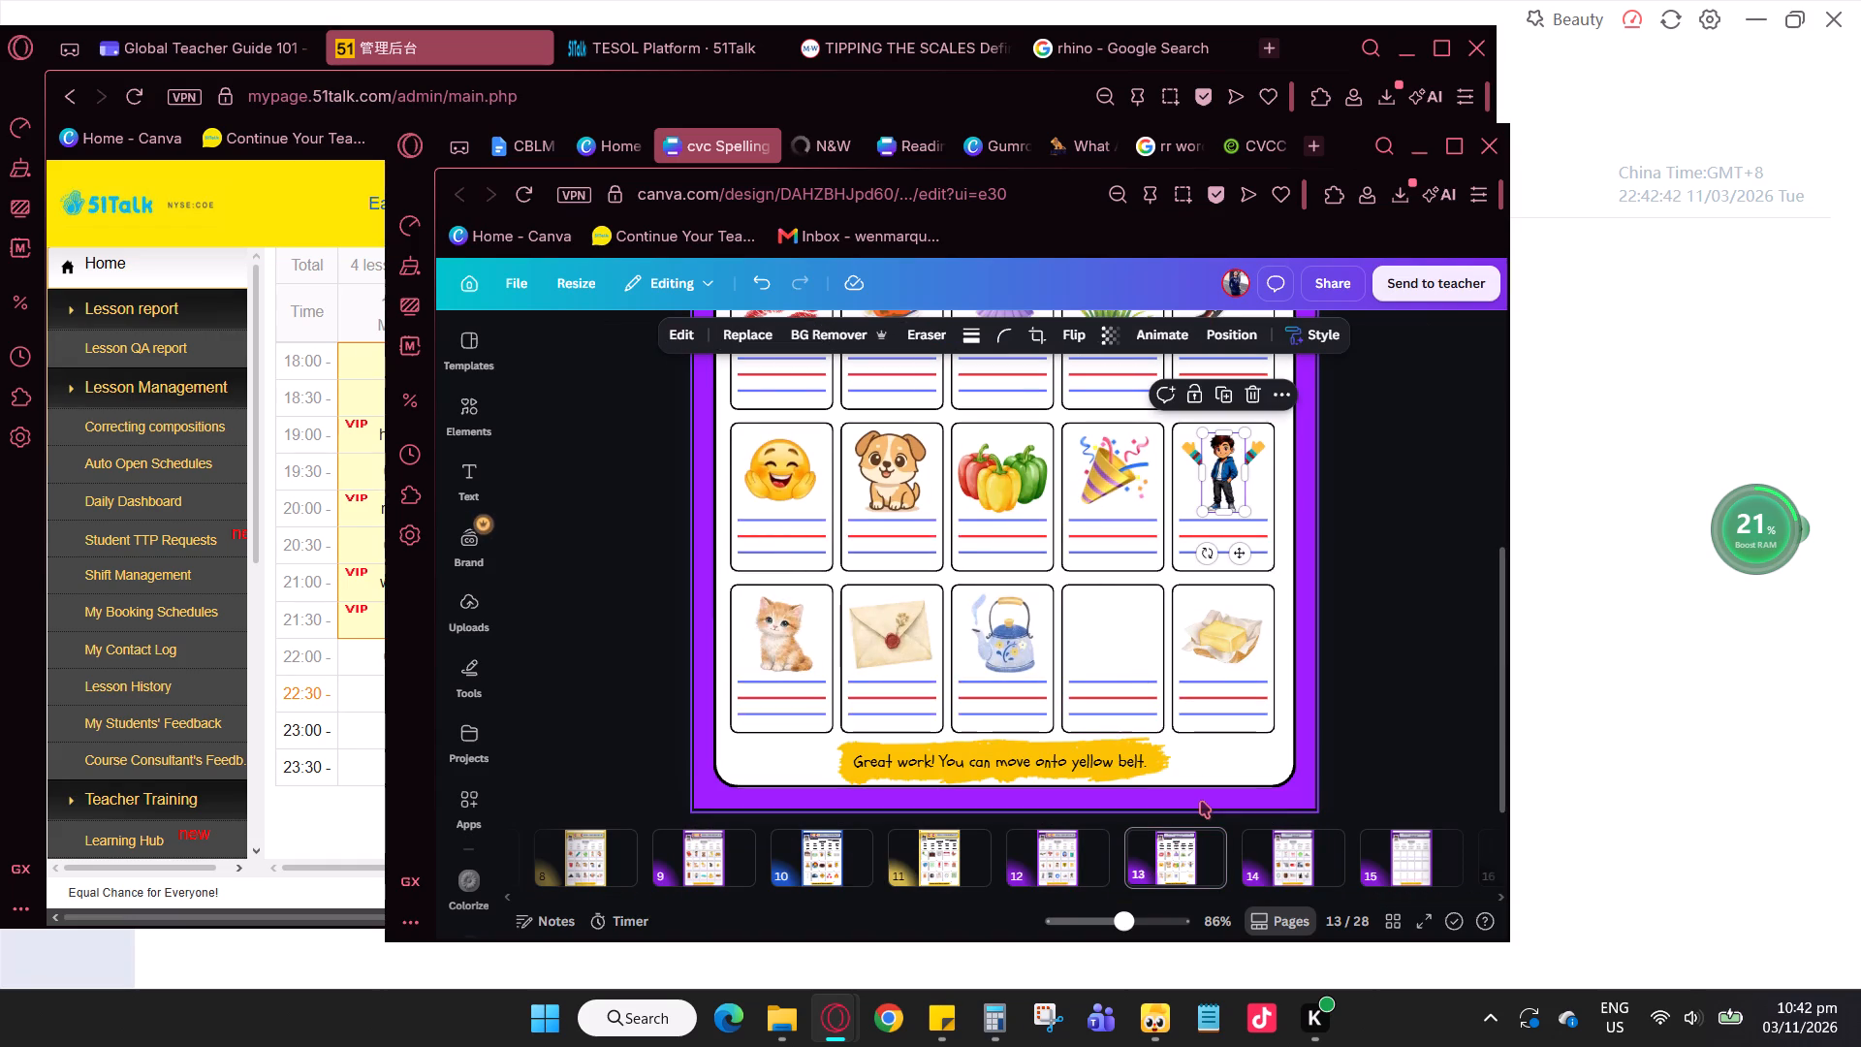
left_click_drag(1227, 463, 1145, 586)
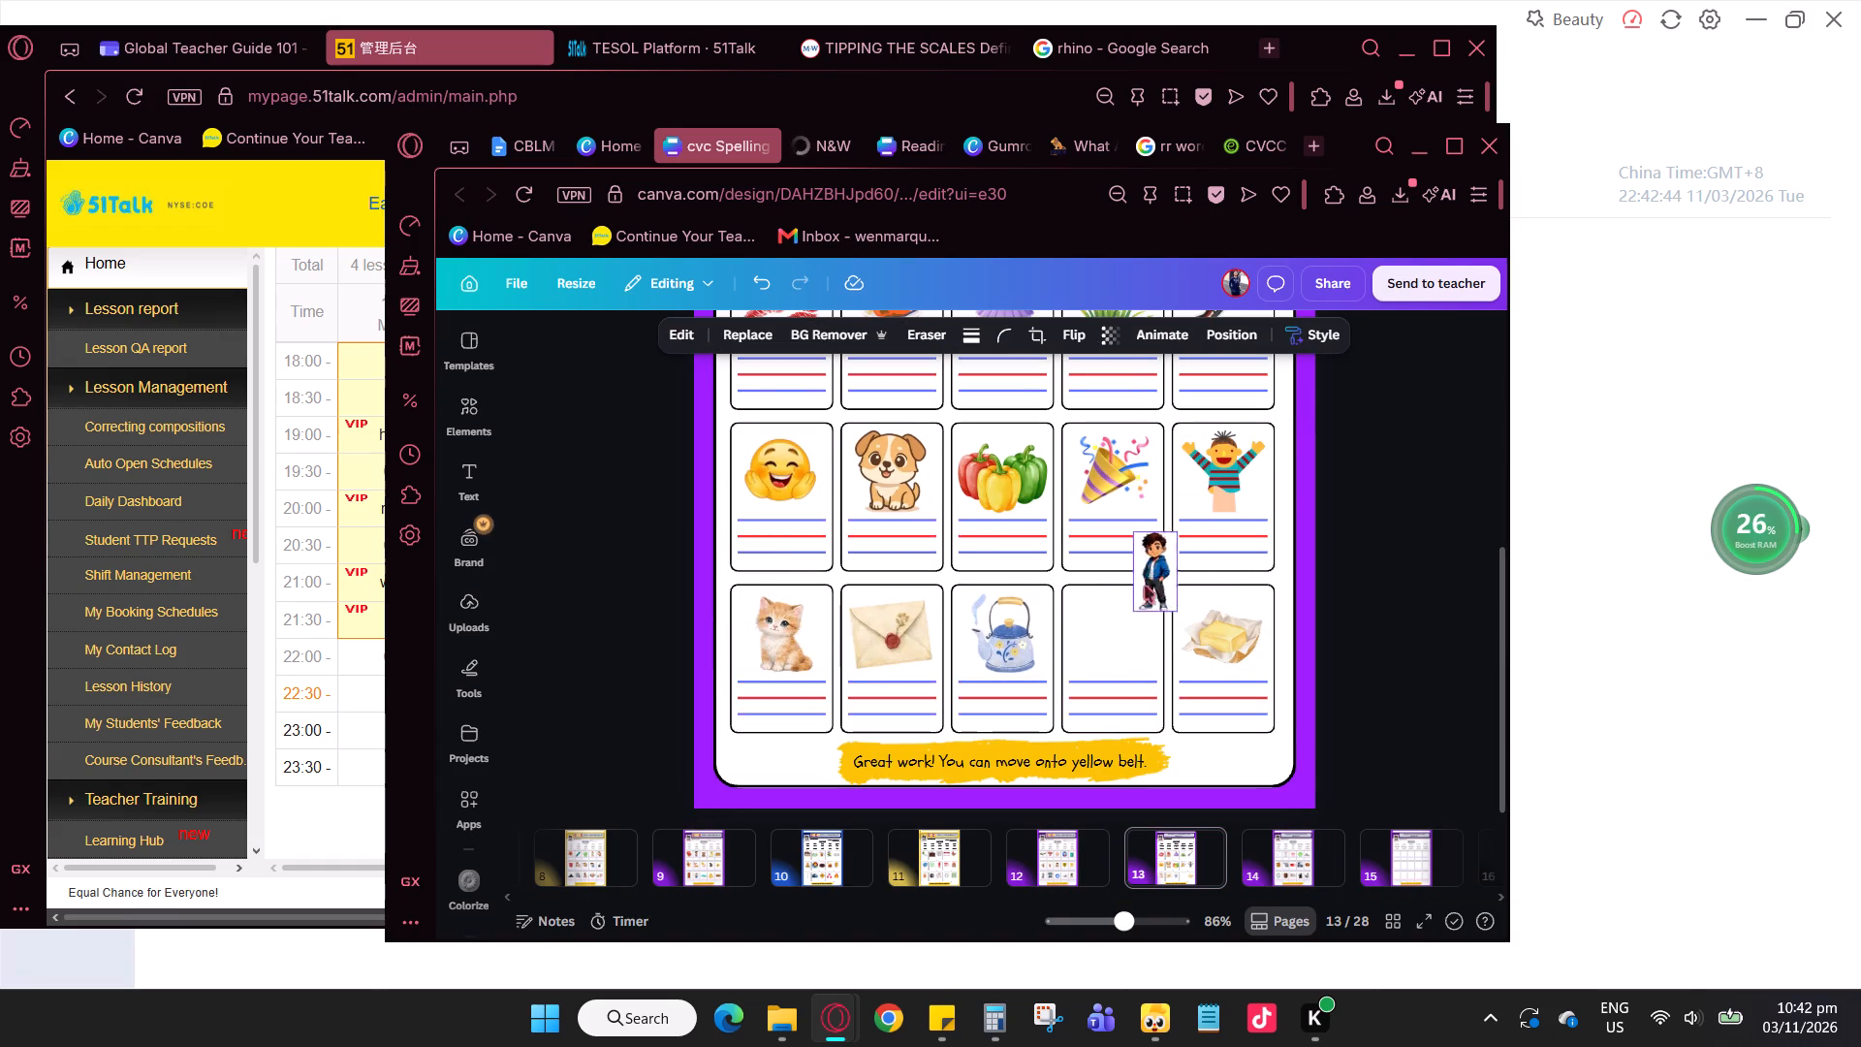
left_click_drag(1145, 586, 1095, 619)
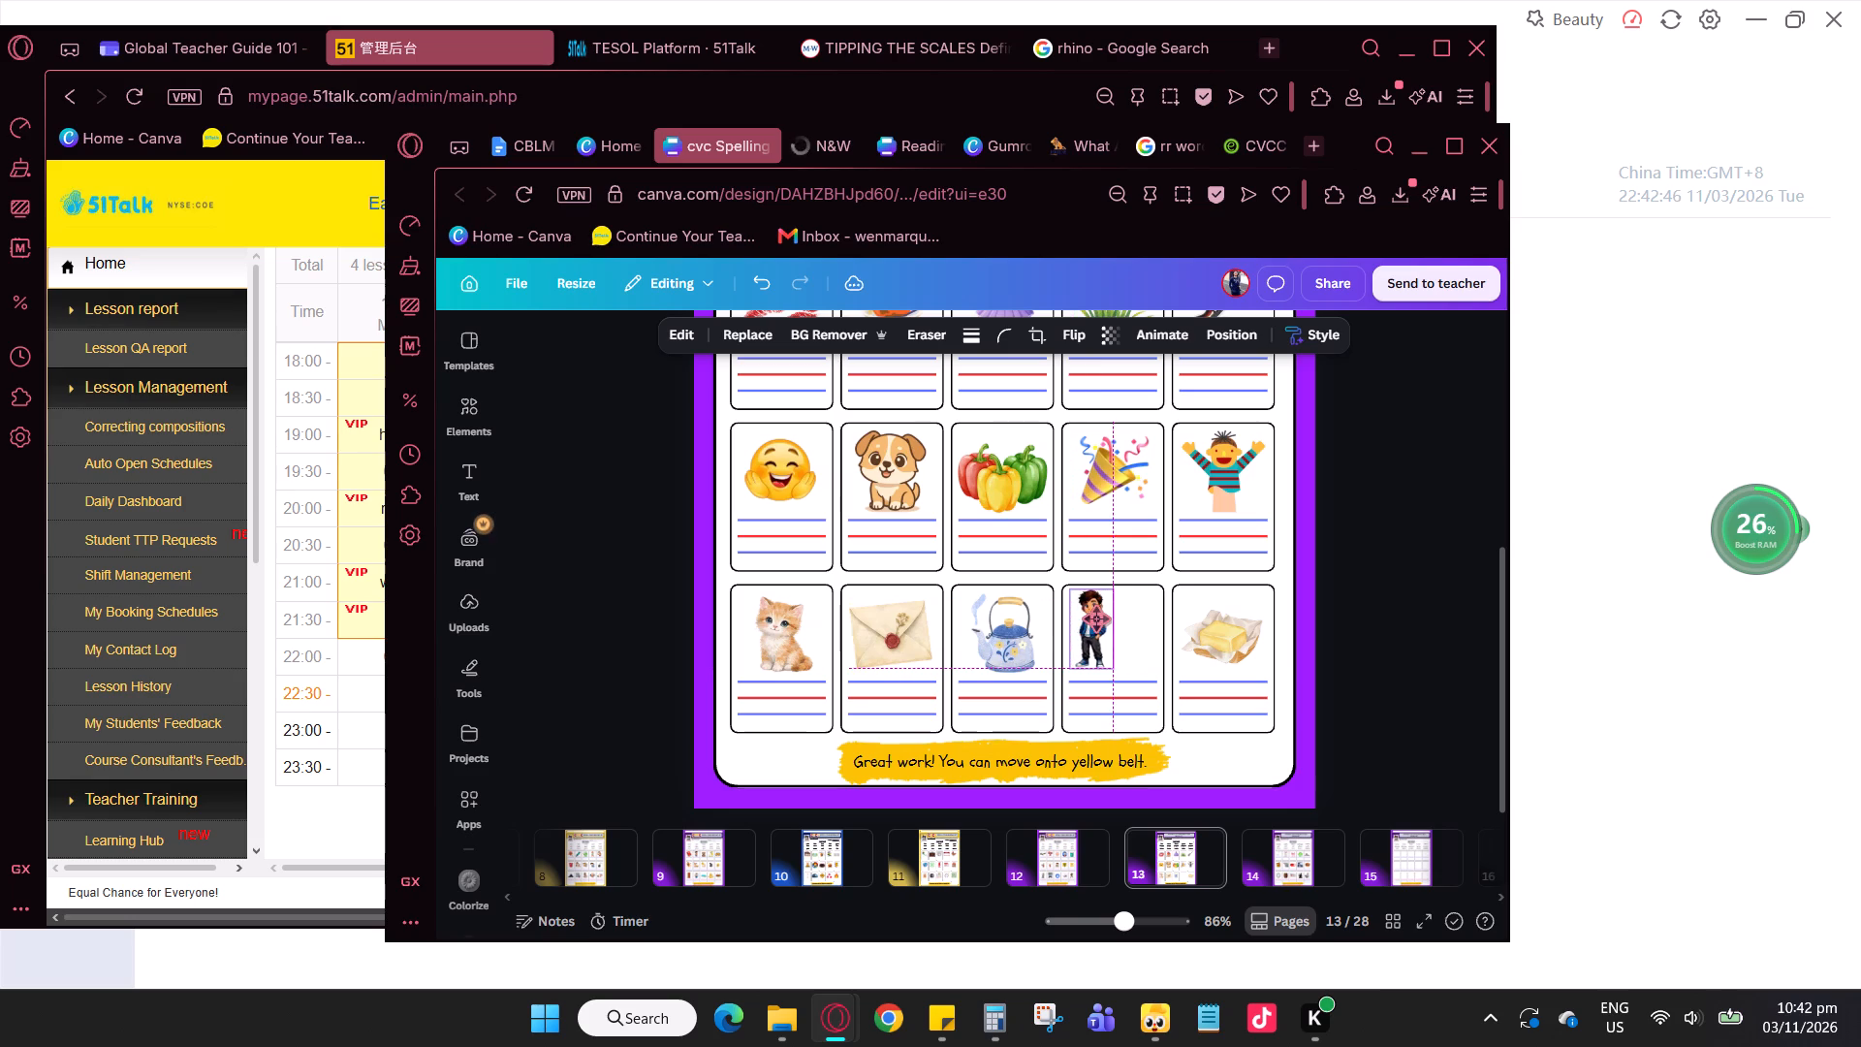
left_click_drag(1095, 619, 1096, 629)
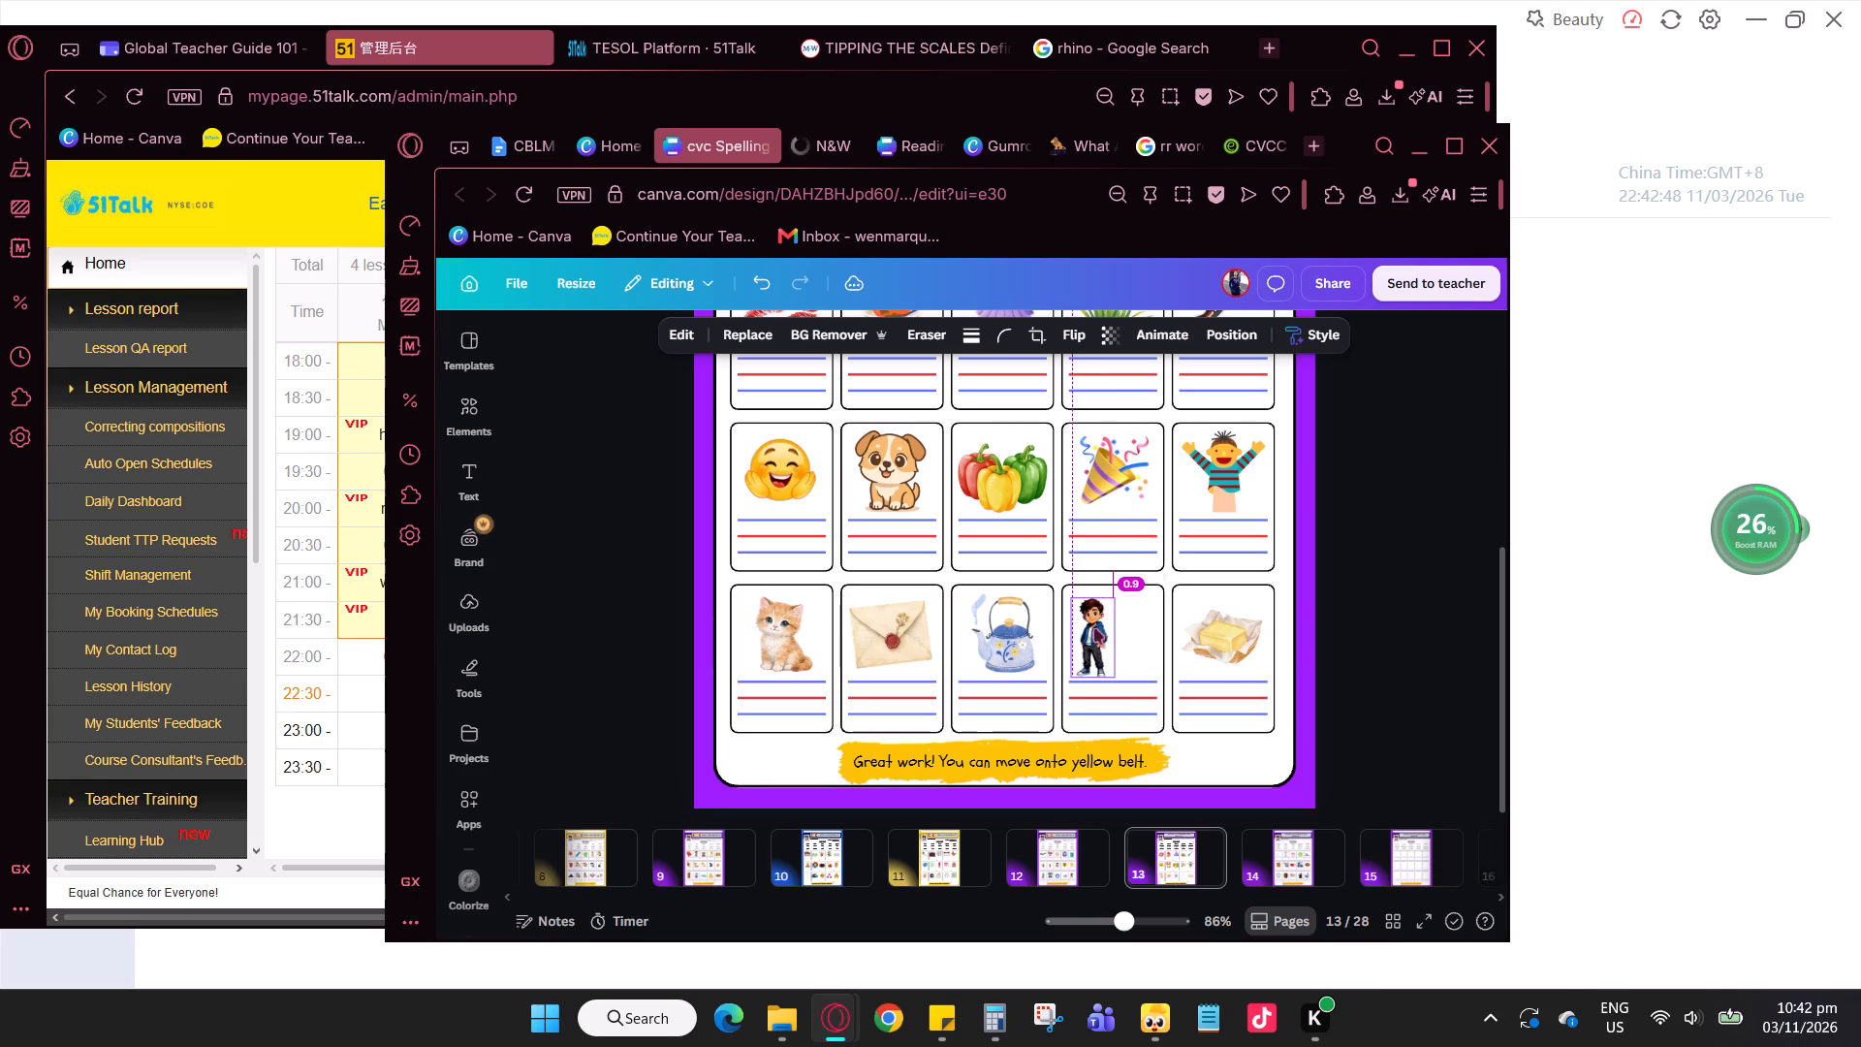
key("Up")
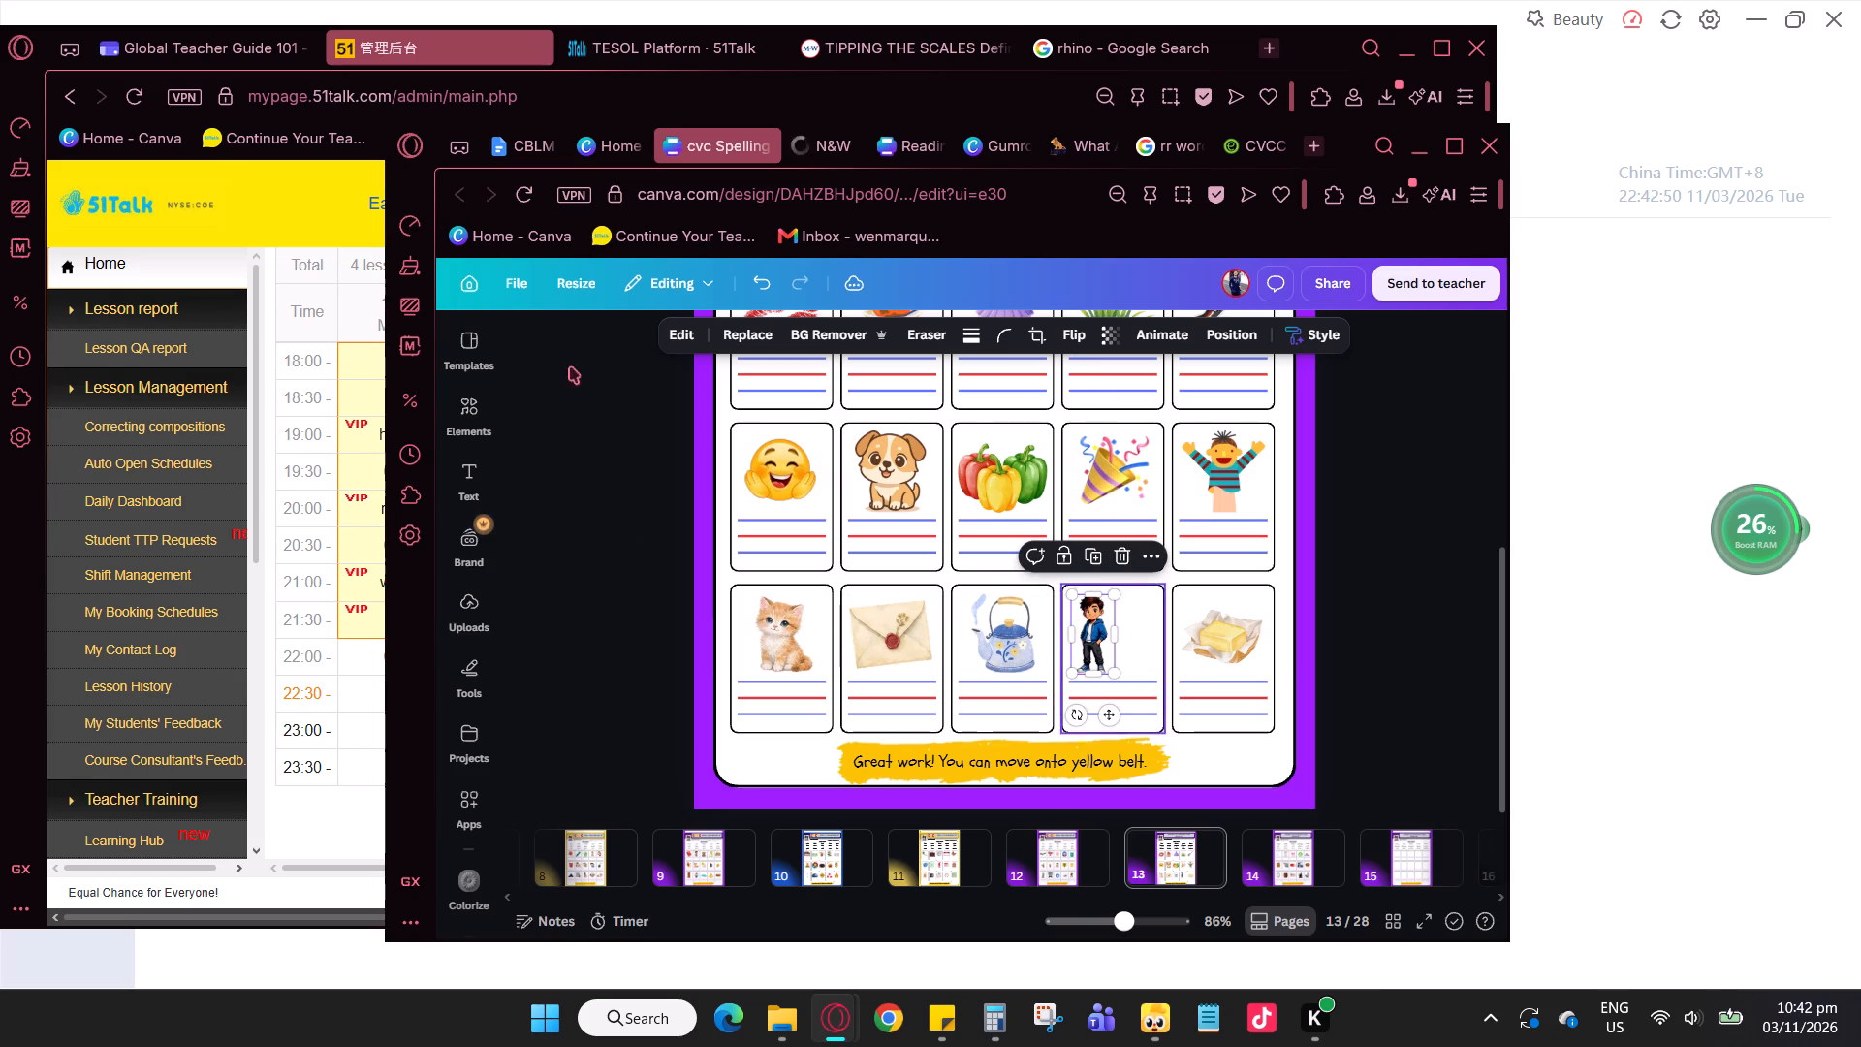
Duplicate the boy and line up the copy to his right inside the "little" box.
key("ctrl+d")
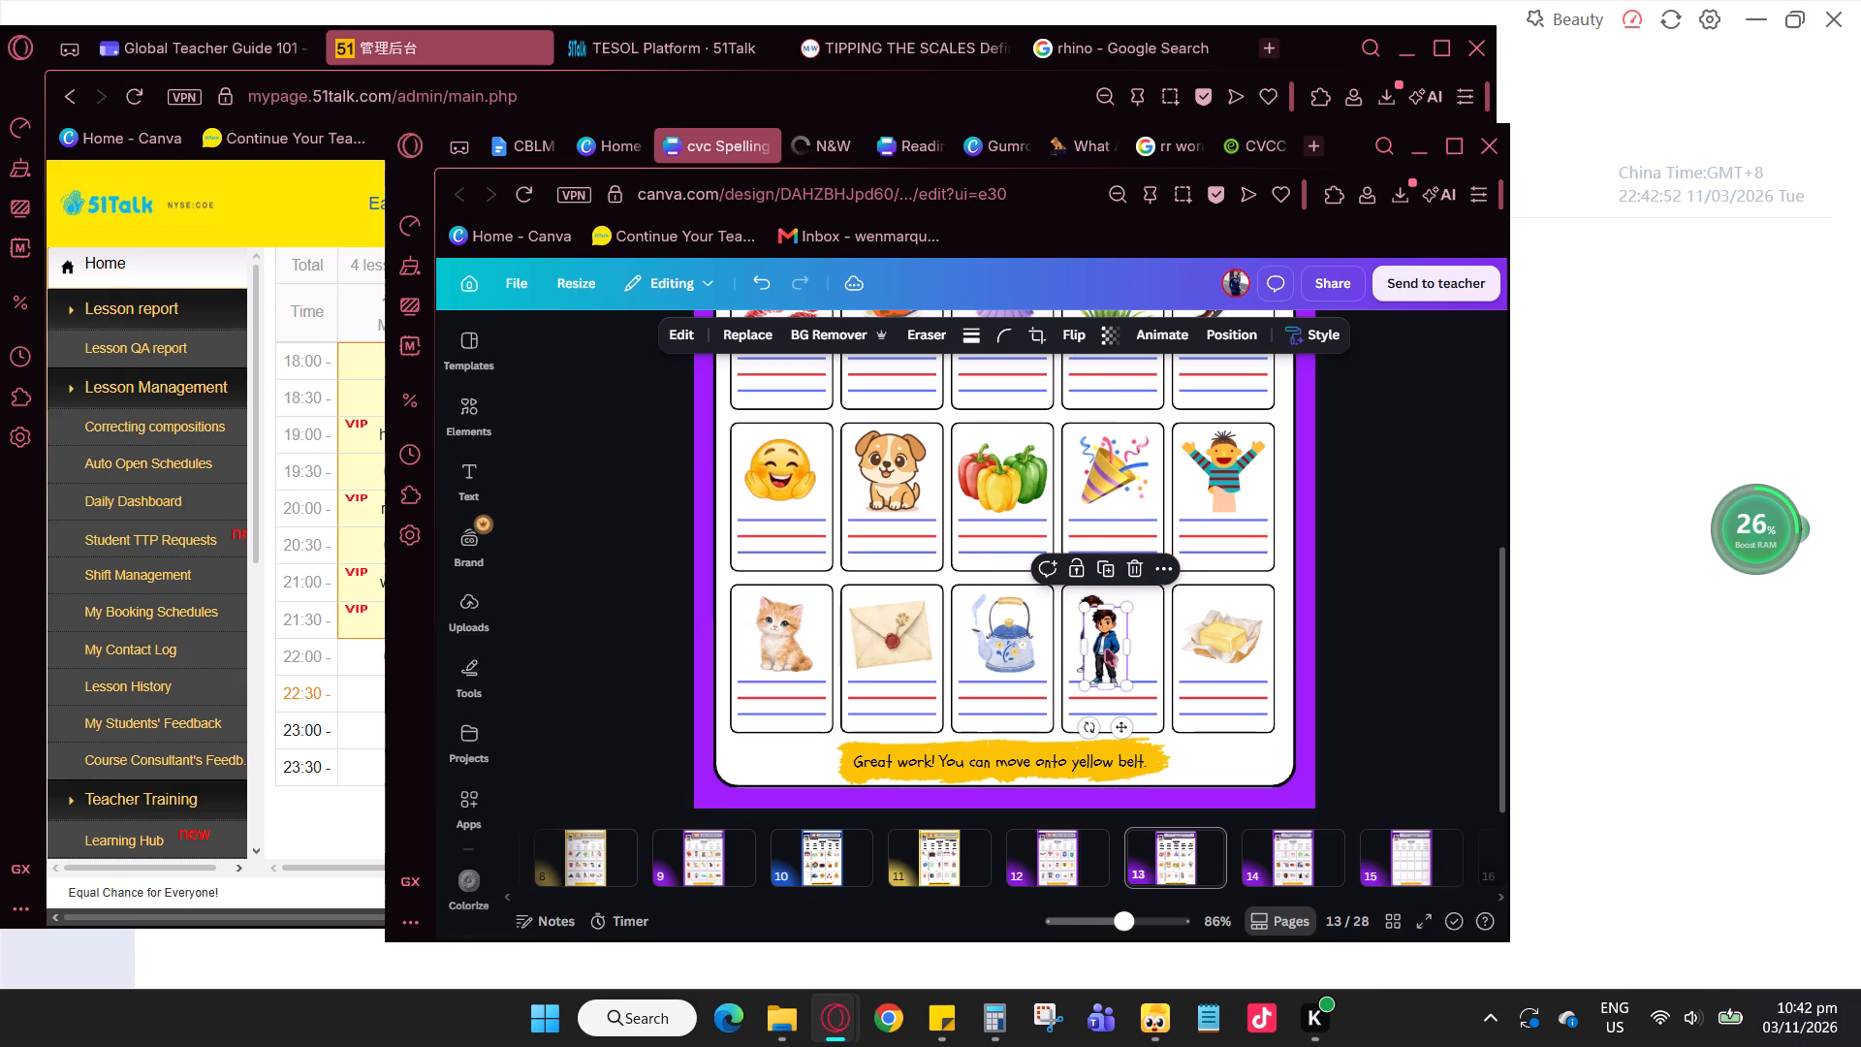
left_click_drag(1106, 649, 1134, 635)
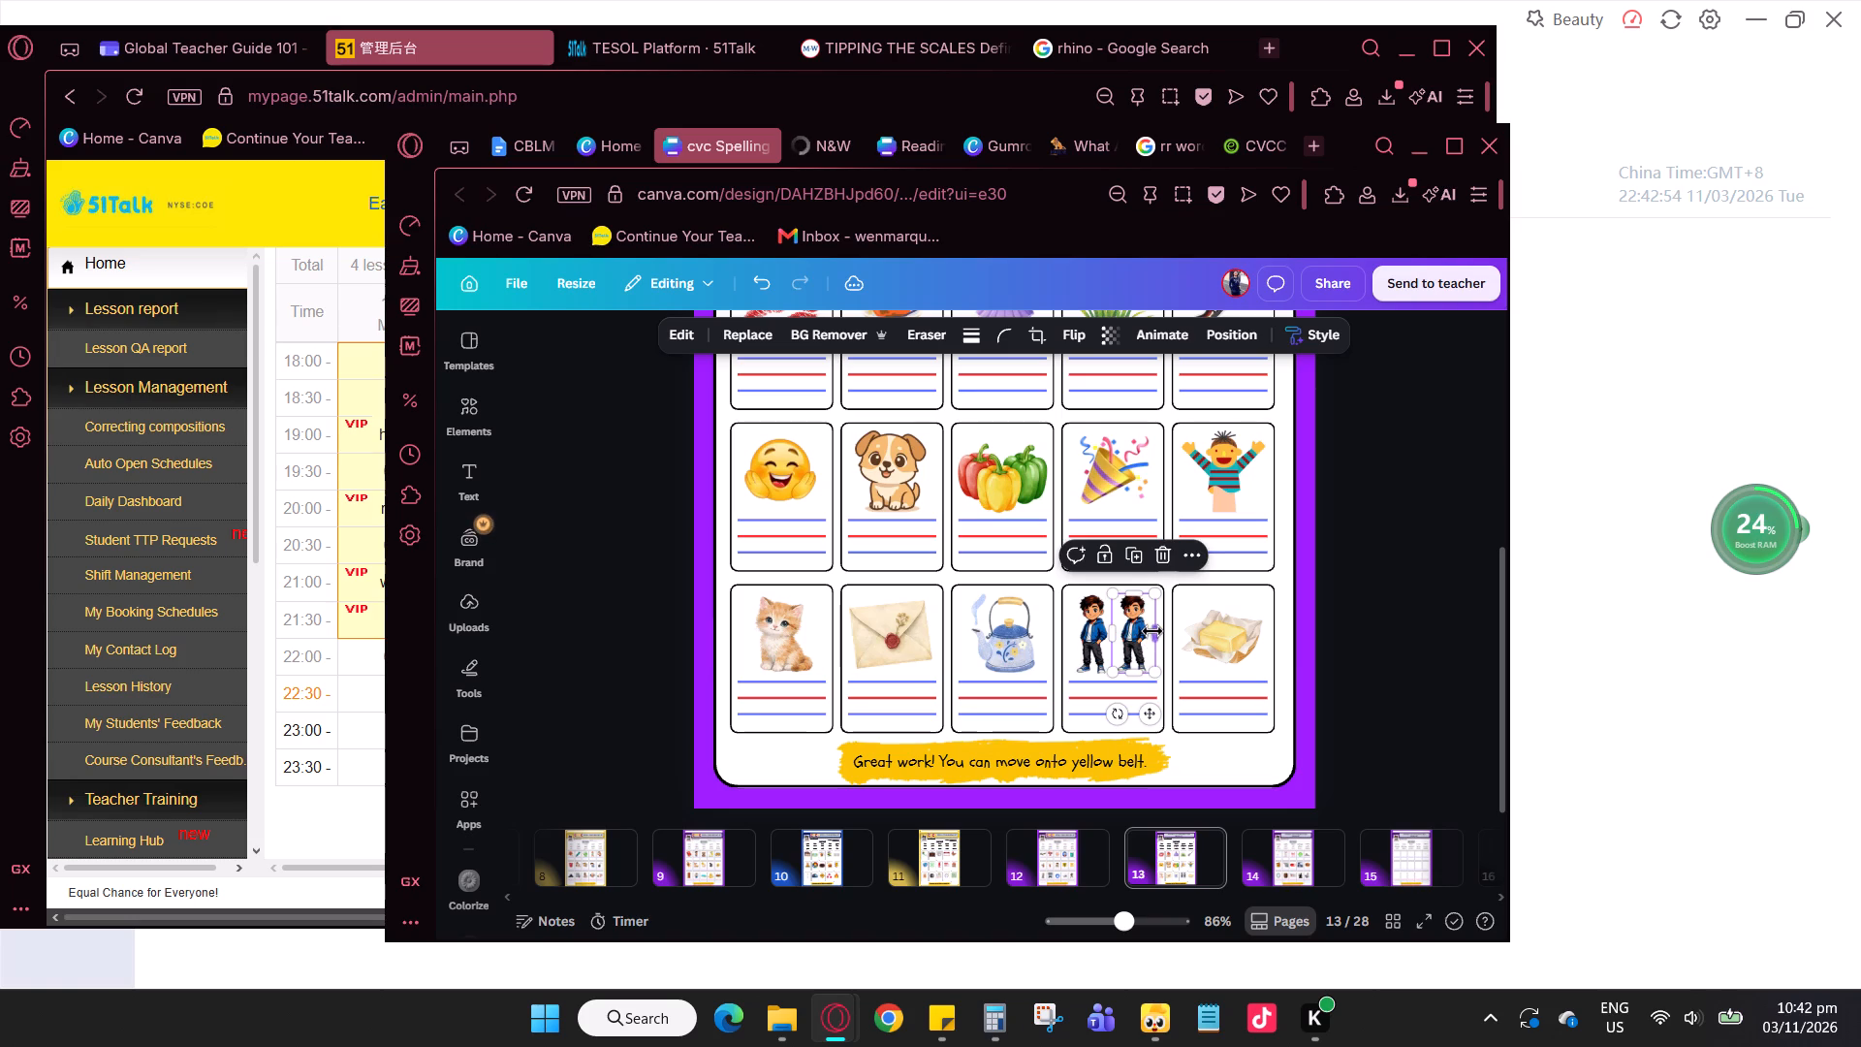
scroll(1152, 629, "up", 3, "ctrl")
left_click(1196, 639)
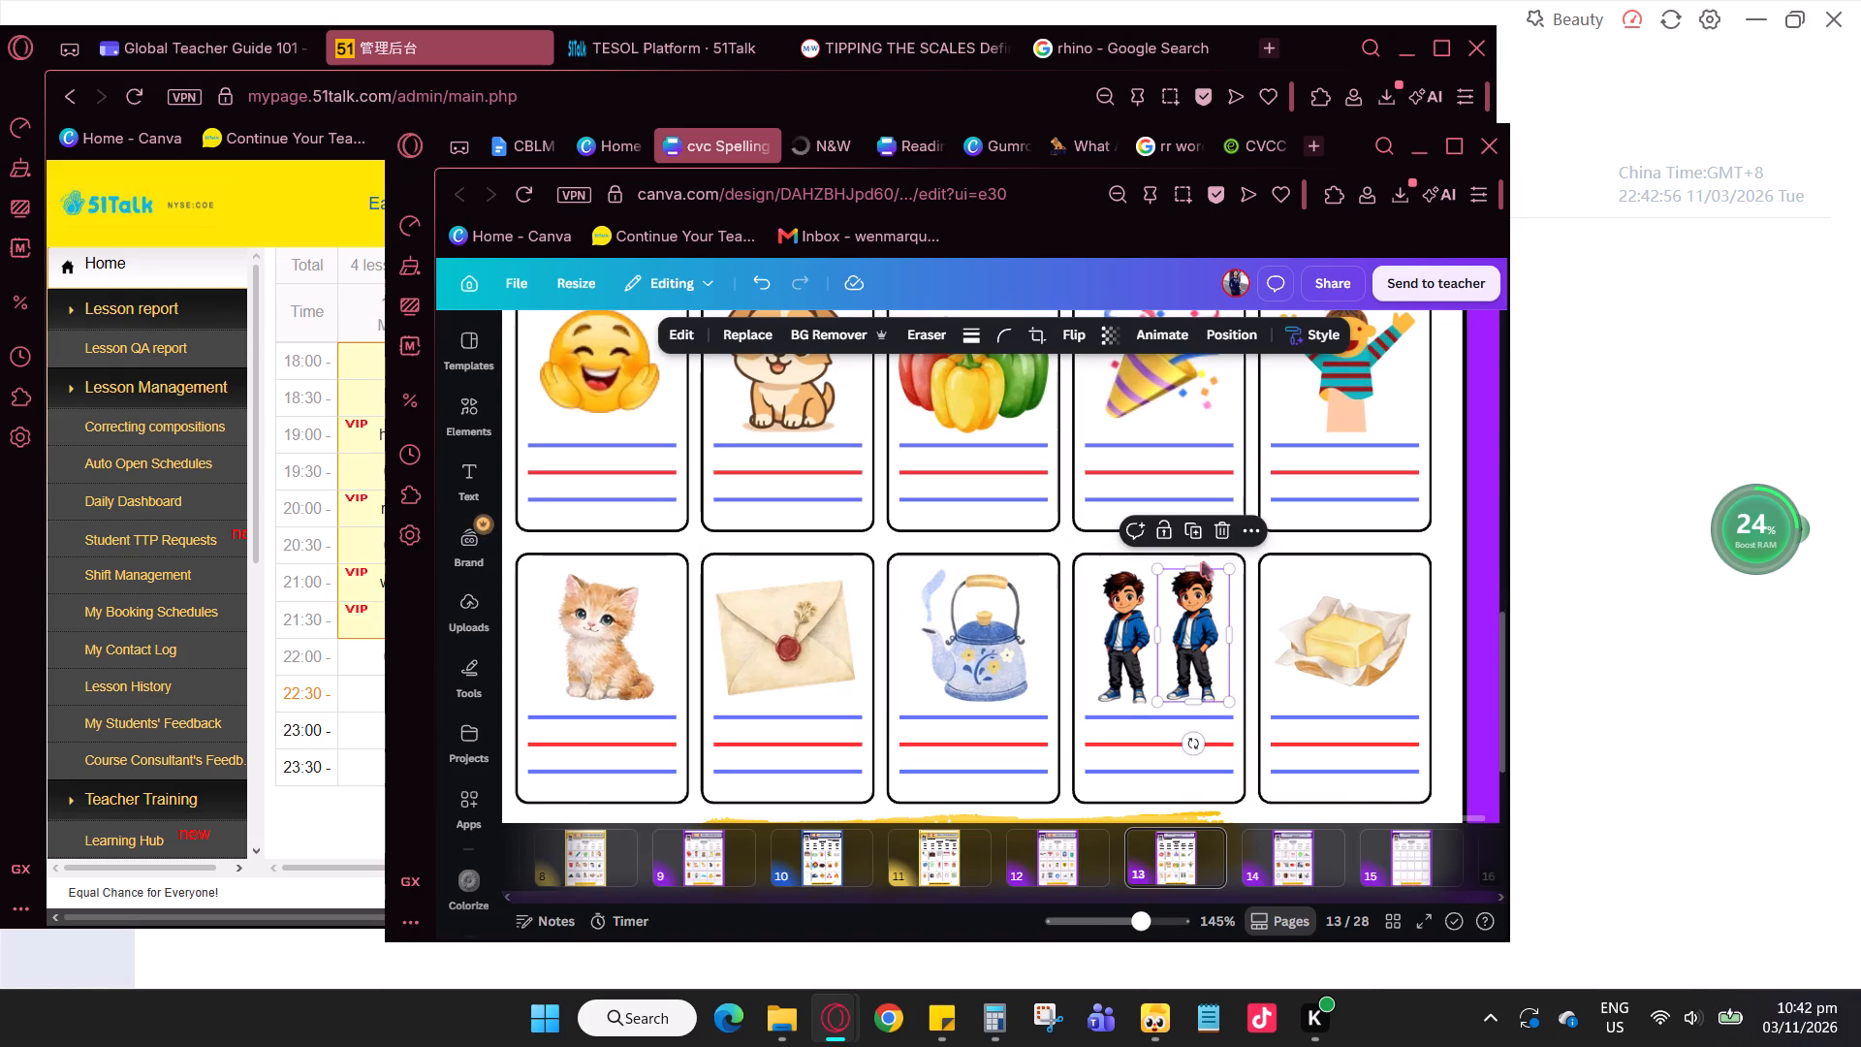
key("Down")
key("Up")
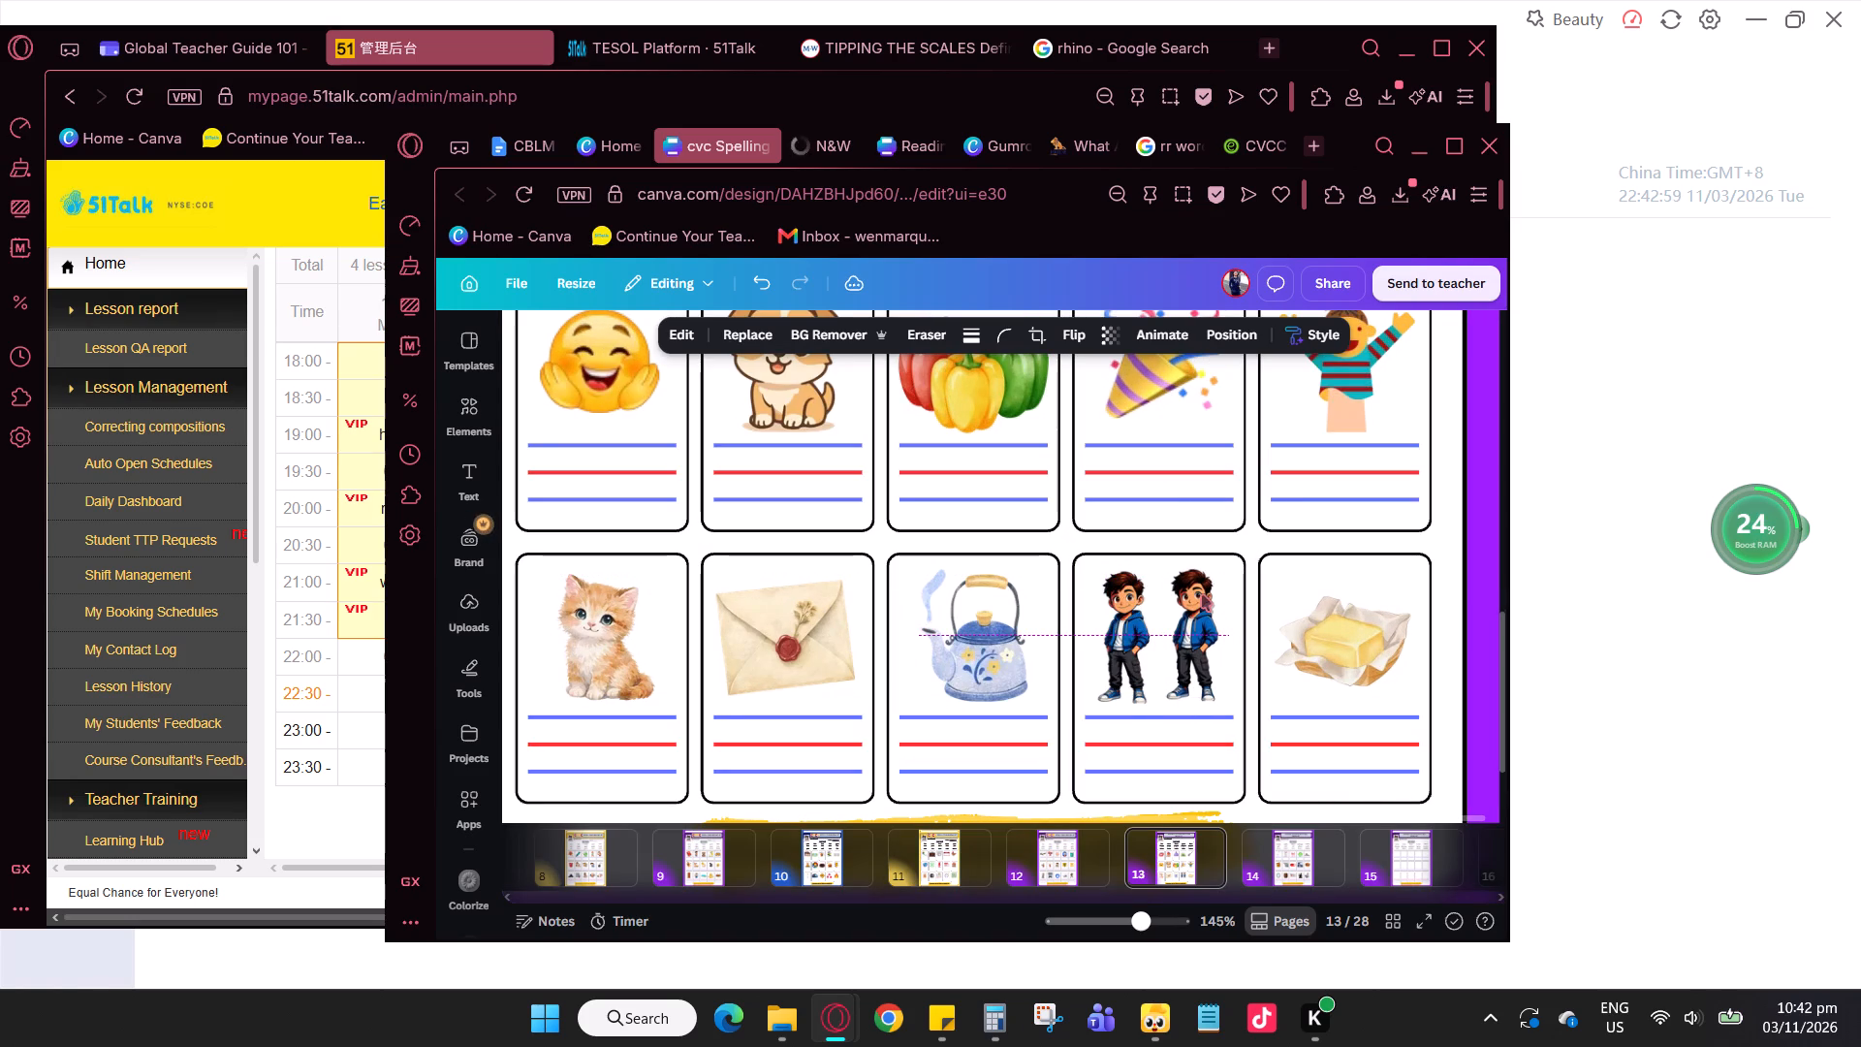
key("Left")
key("Down")
key("Right")
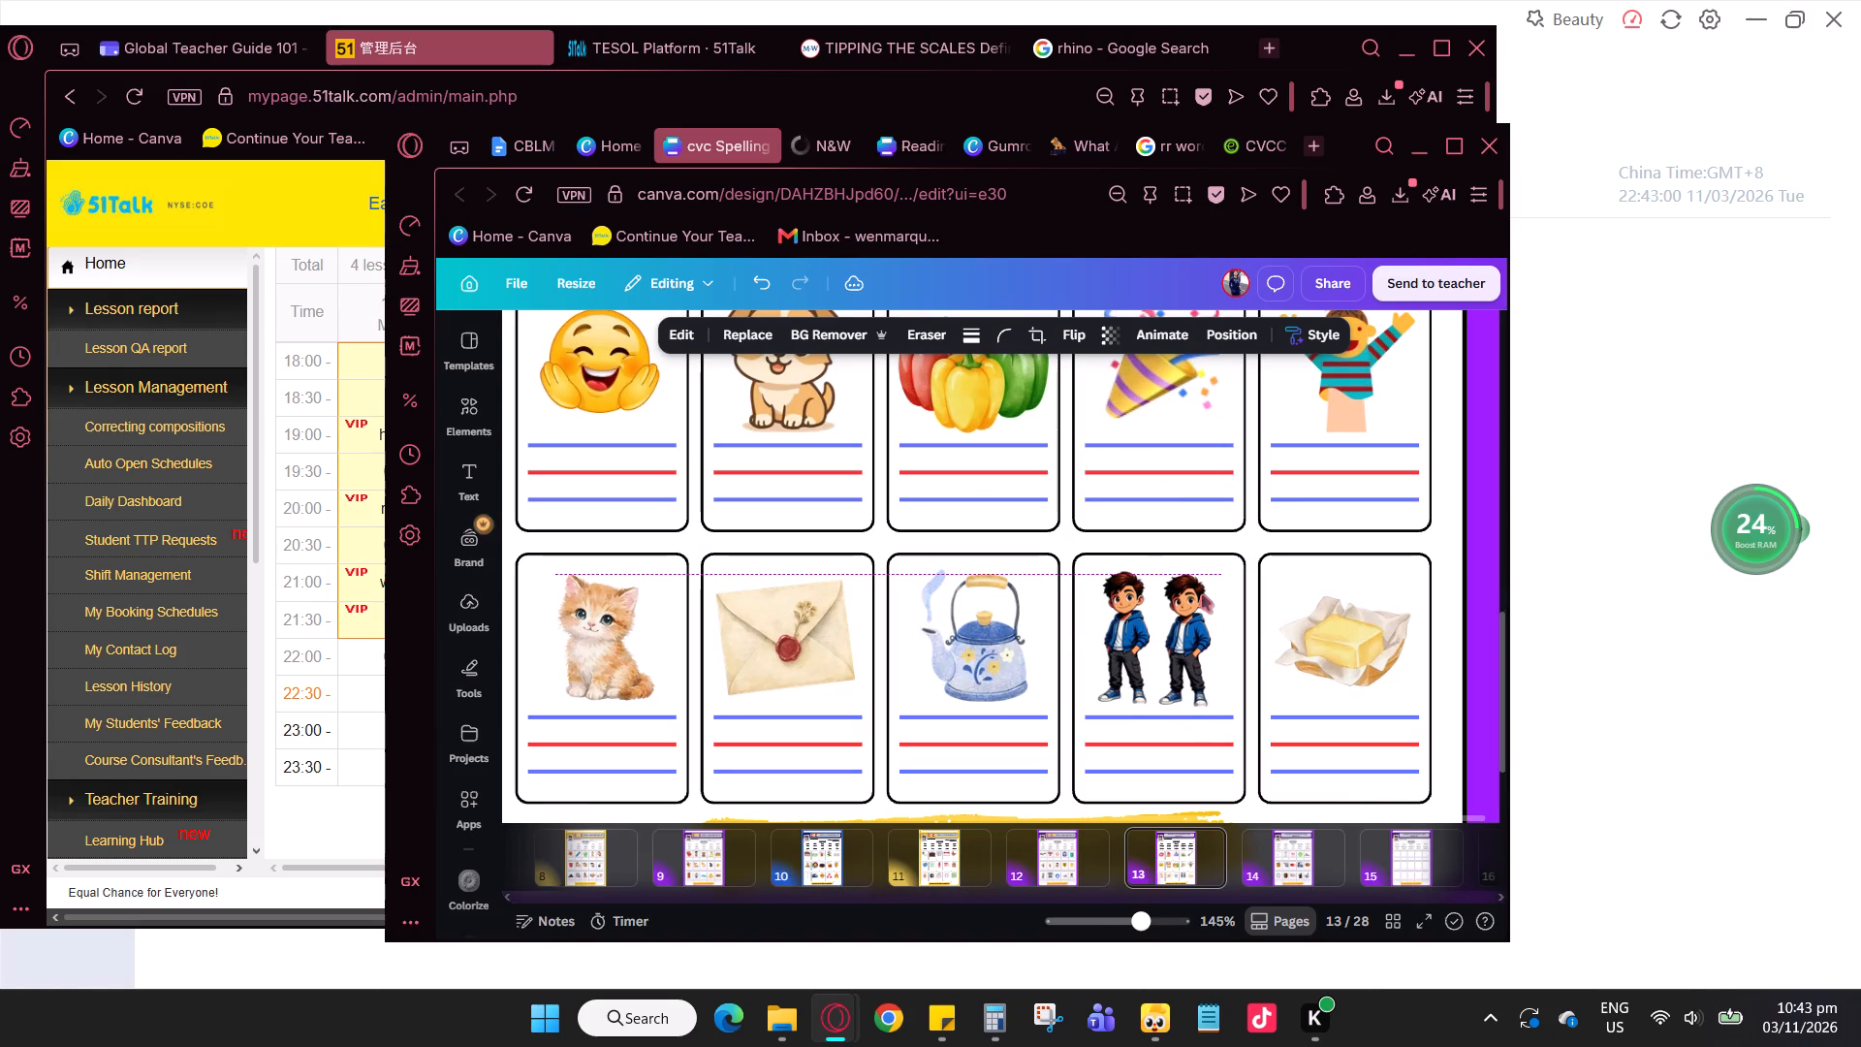
key("Up")
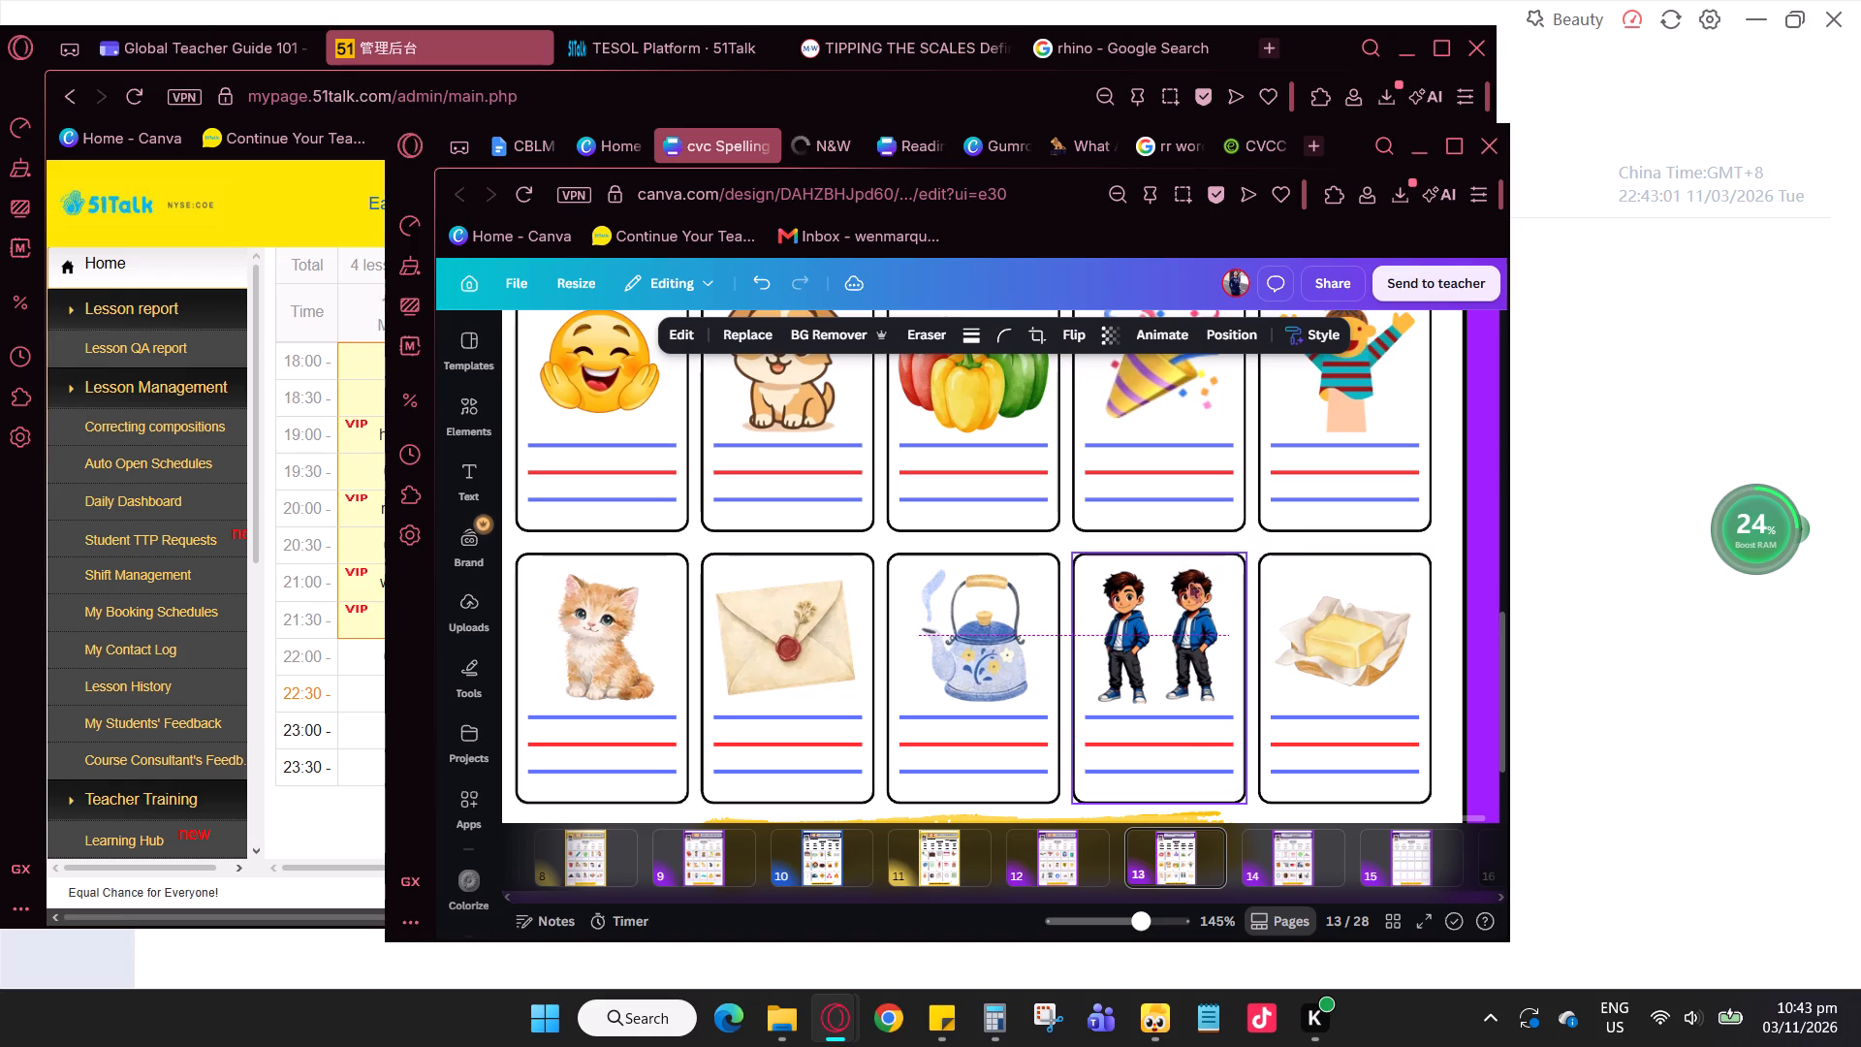
Shrink the duplicated boy in the "little" box to about half the other boy's height, standing beside him at the same foot level.
left_click(1187, 599)
left_click(1176, 596)
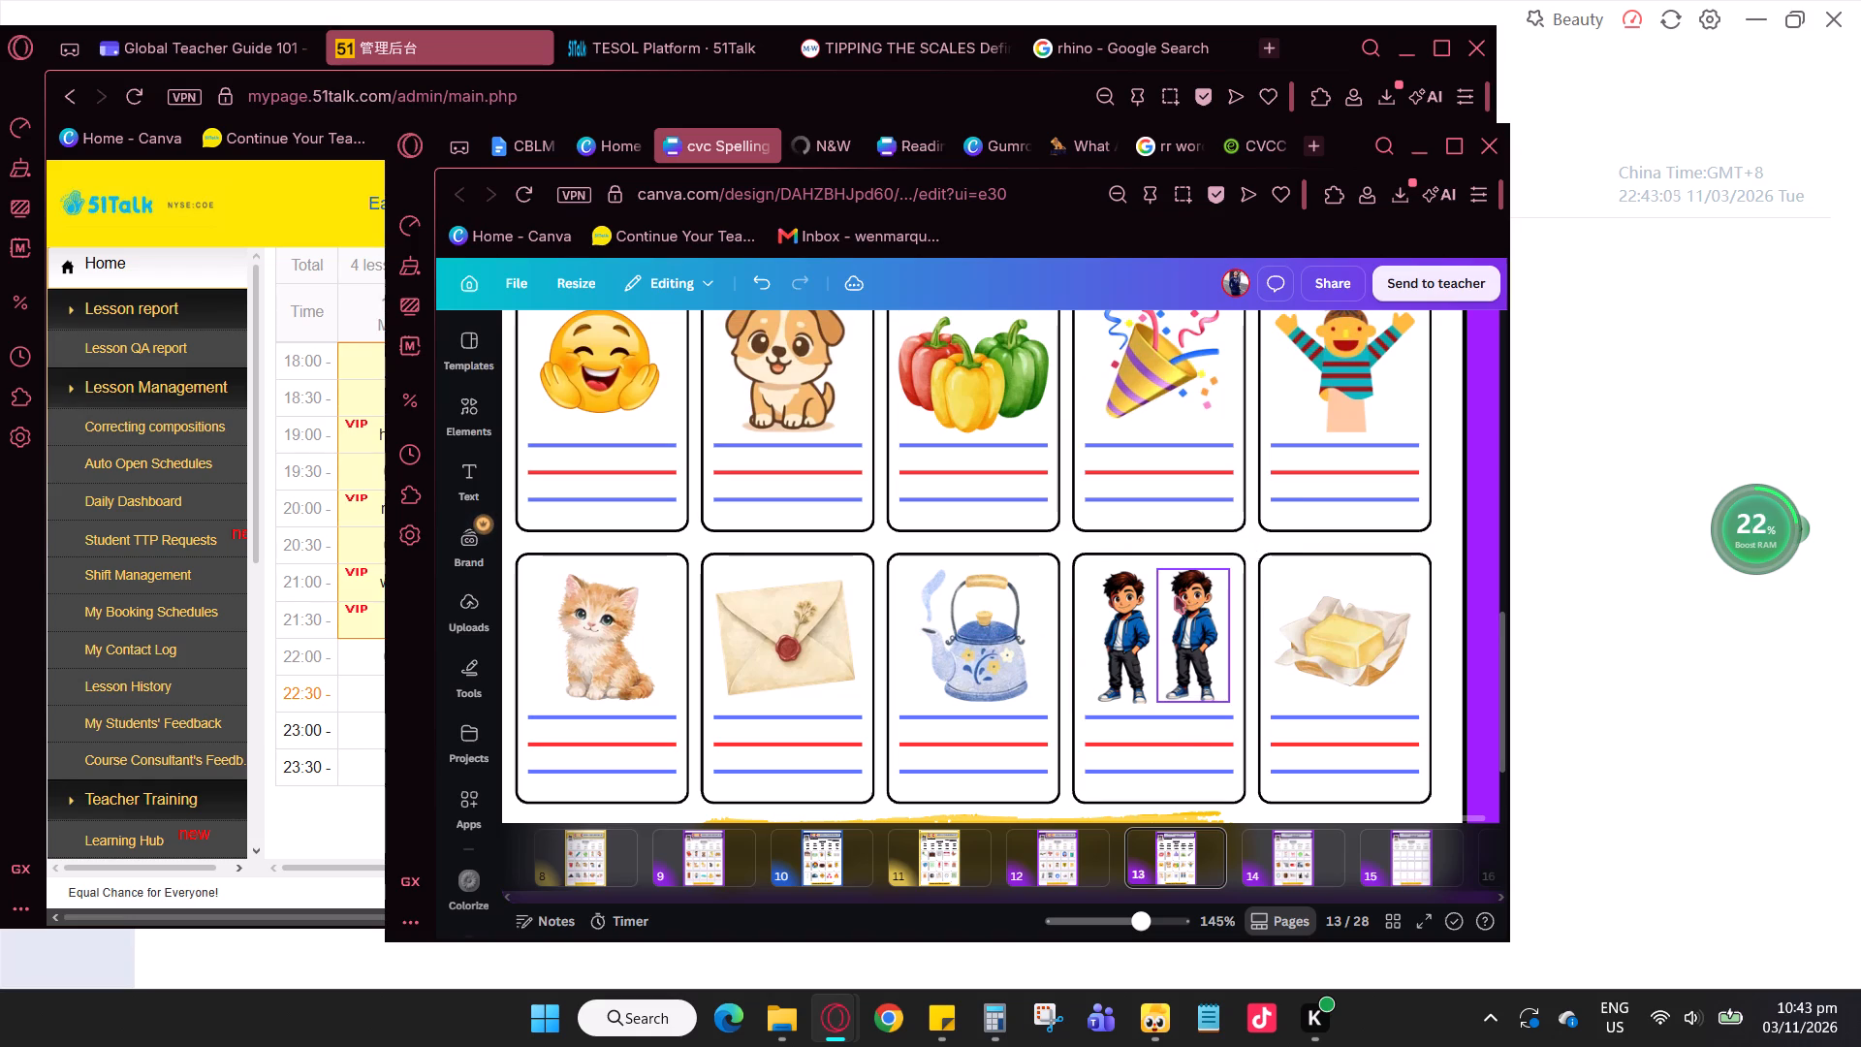
left_click_drag(1159, 567, 1188, 624)
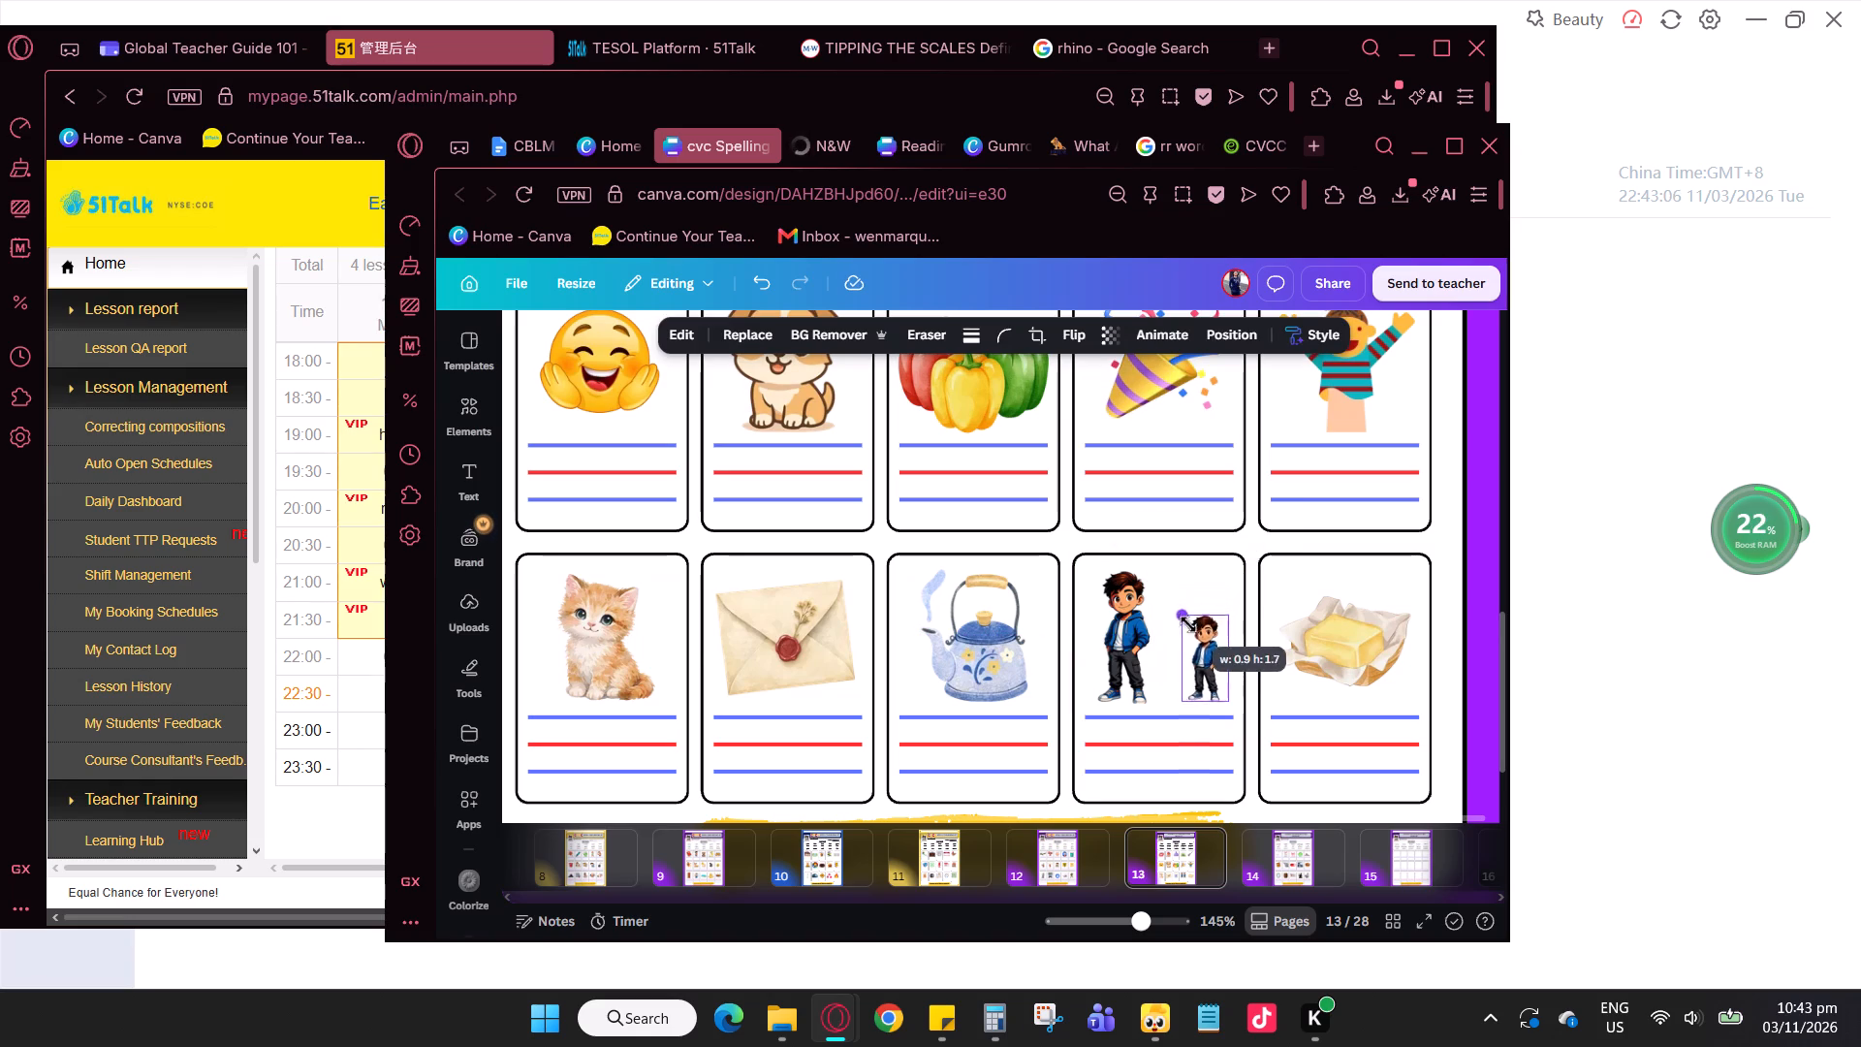
left_click_drag(1188, 624, 1201, 637)
key("Left")
key("Left")
key("Left")
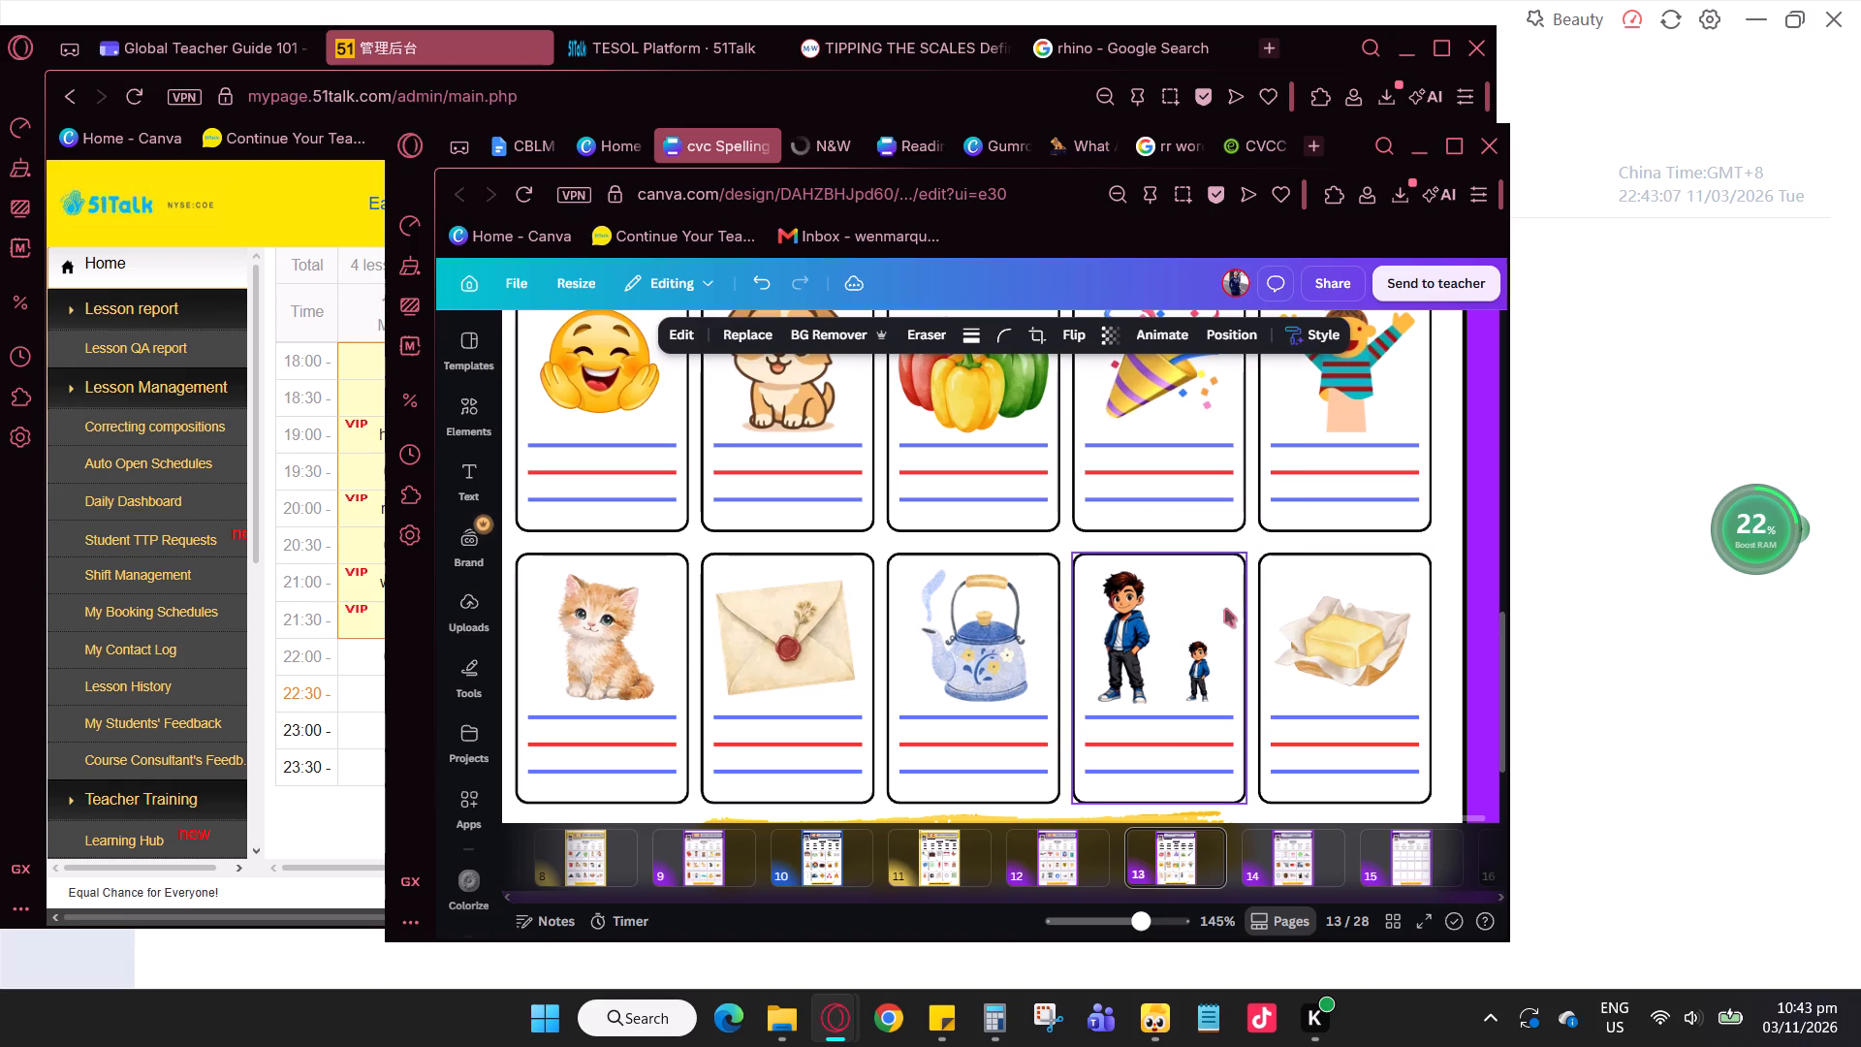
key("Left")
left_click(1194, 660)
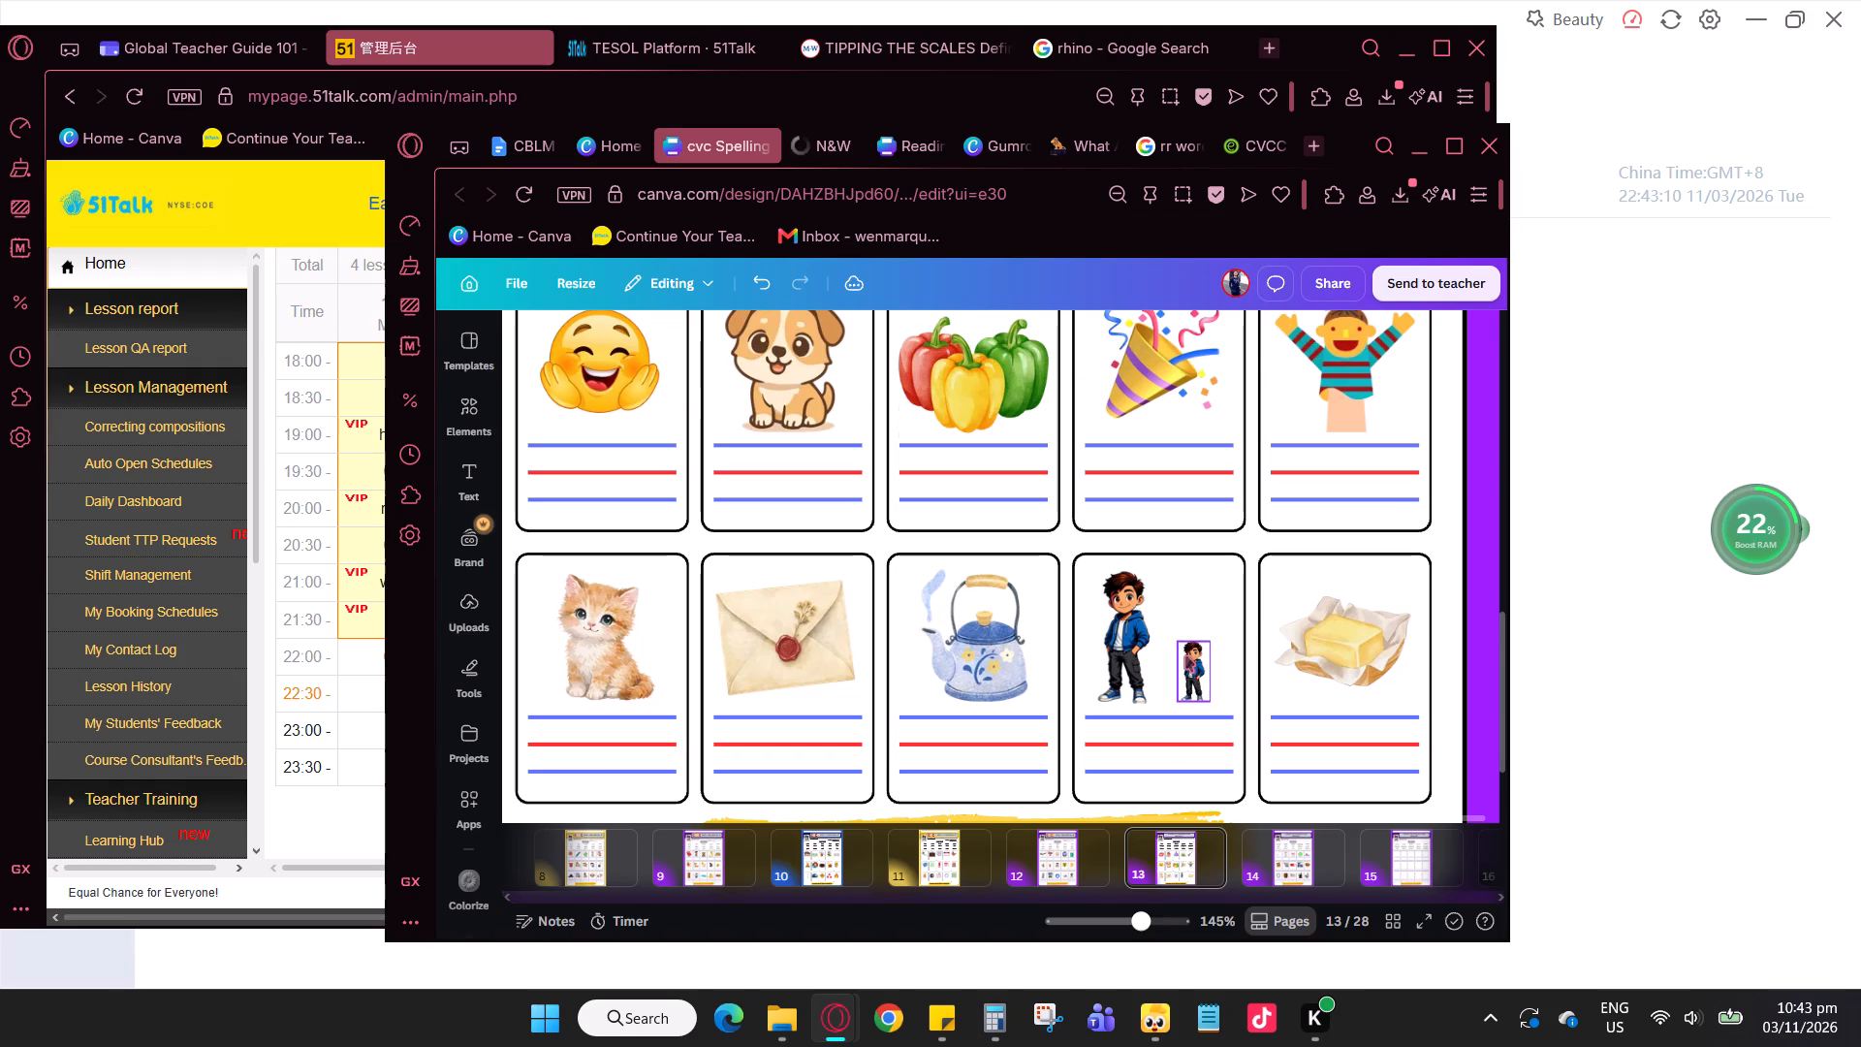
left_click(1189, 670)
left_click_drag(1174, 644, 1162, 635)
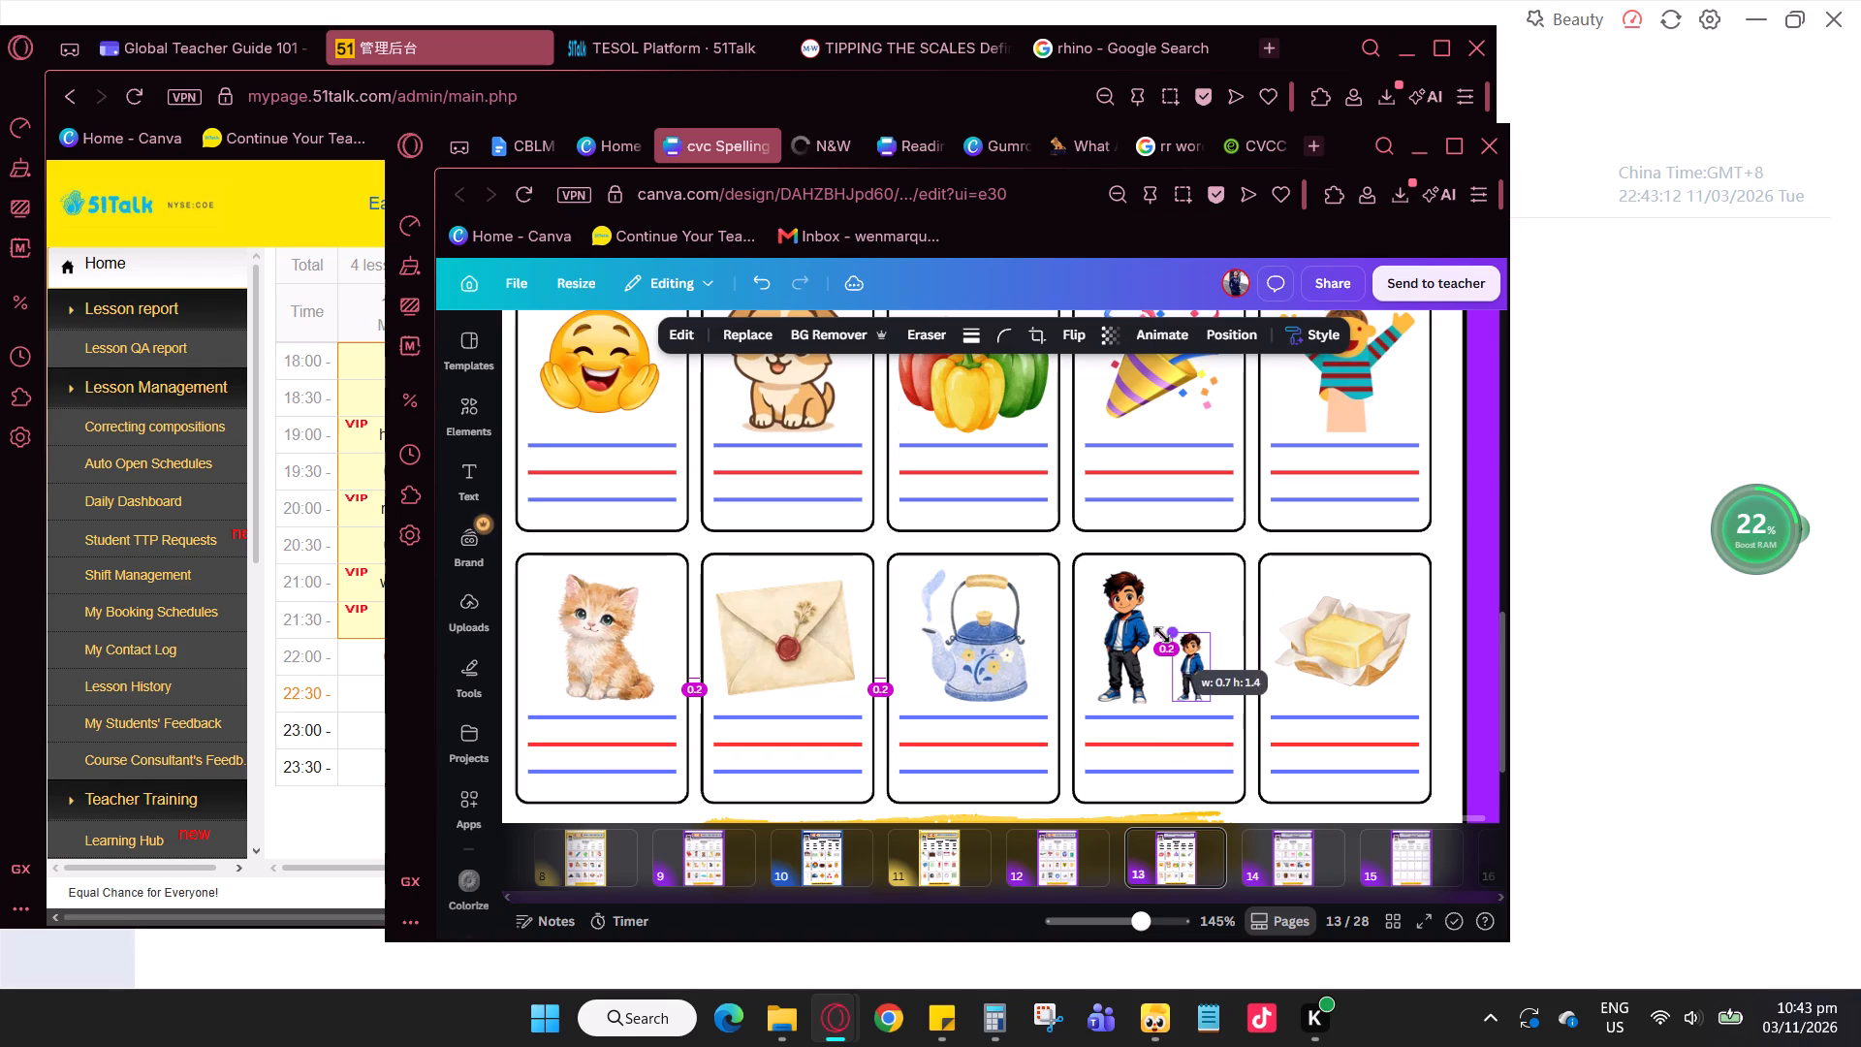
left_click_drag(1162, 635, 1161, 631)
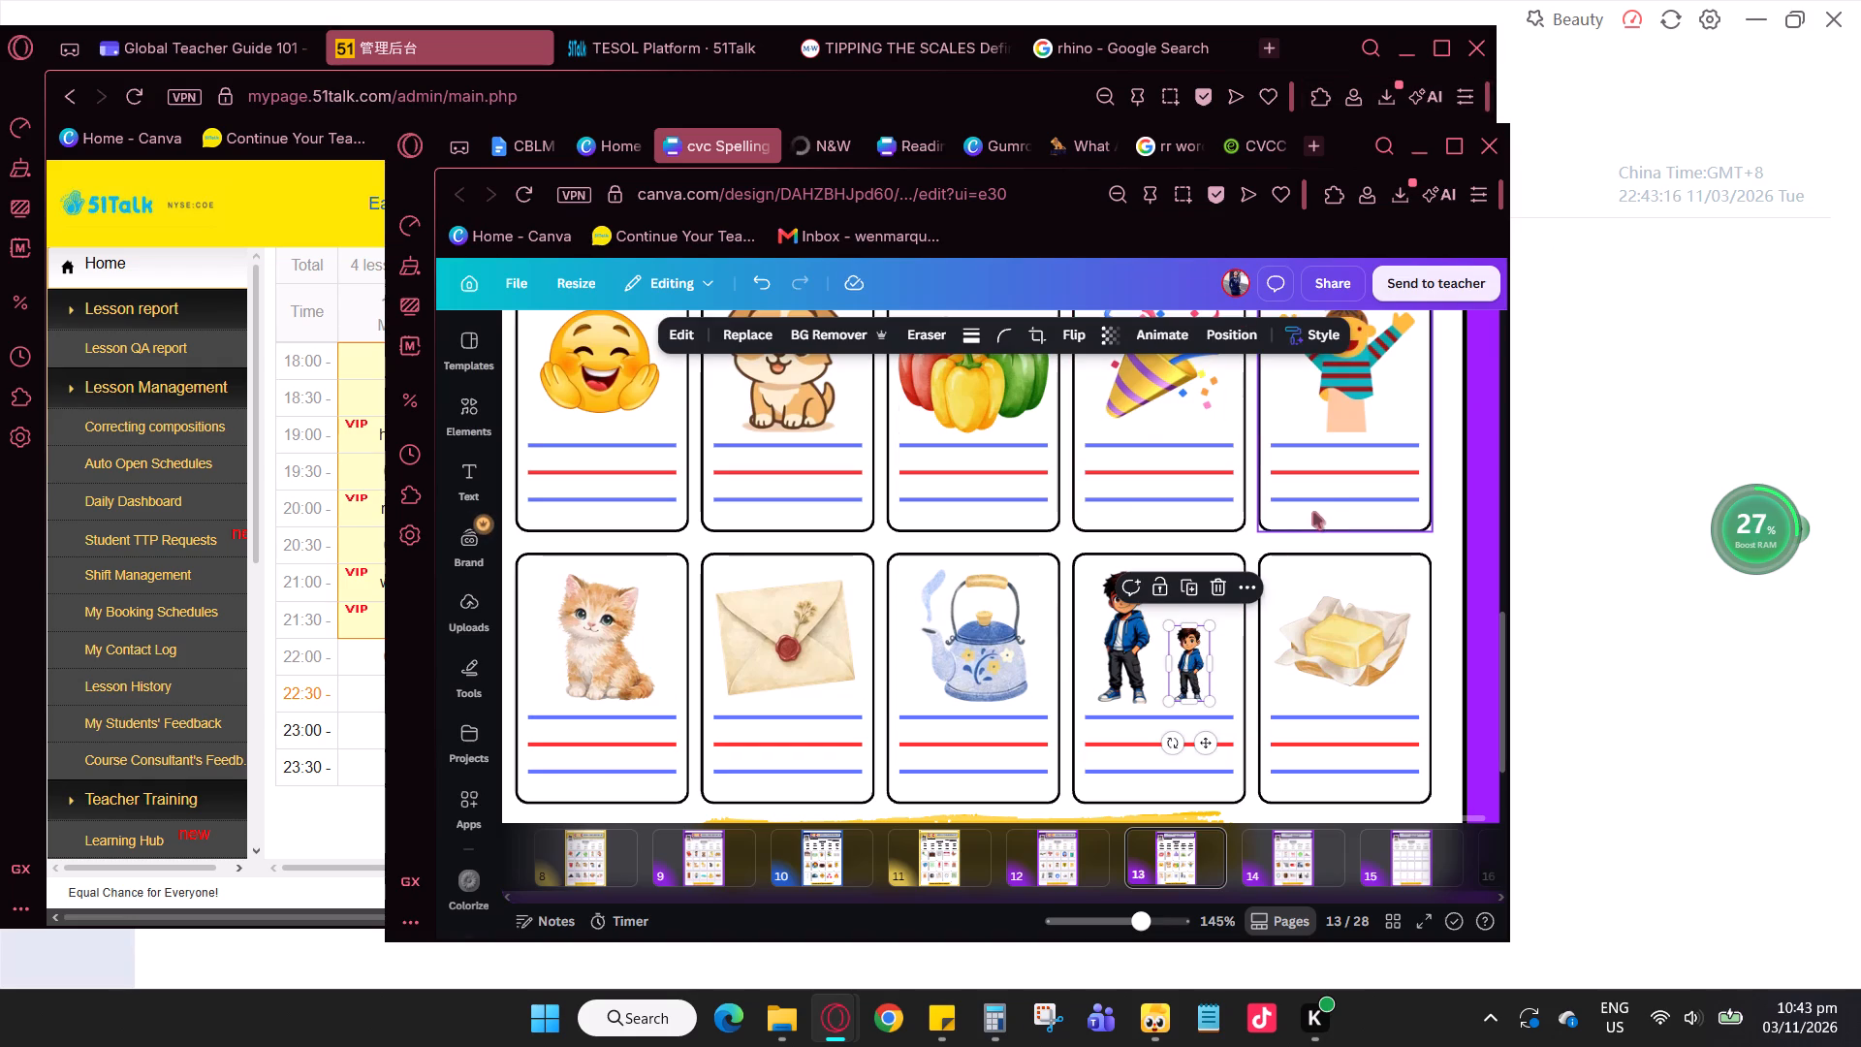
Search the graphics elements for "arrow".
scroll(511, 429, "up", 4)
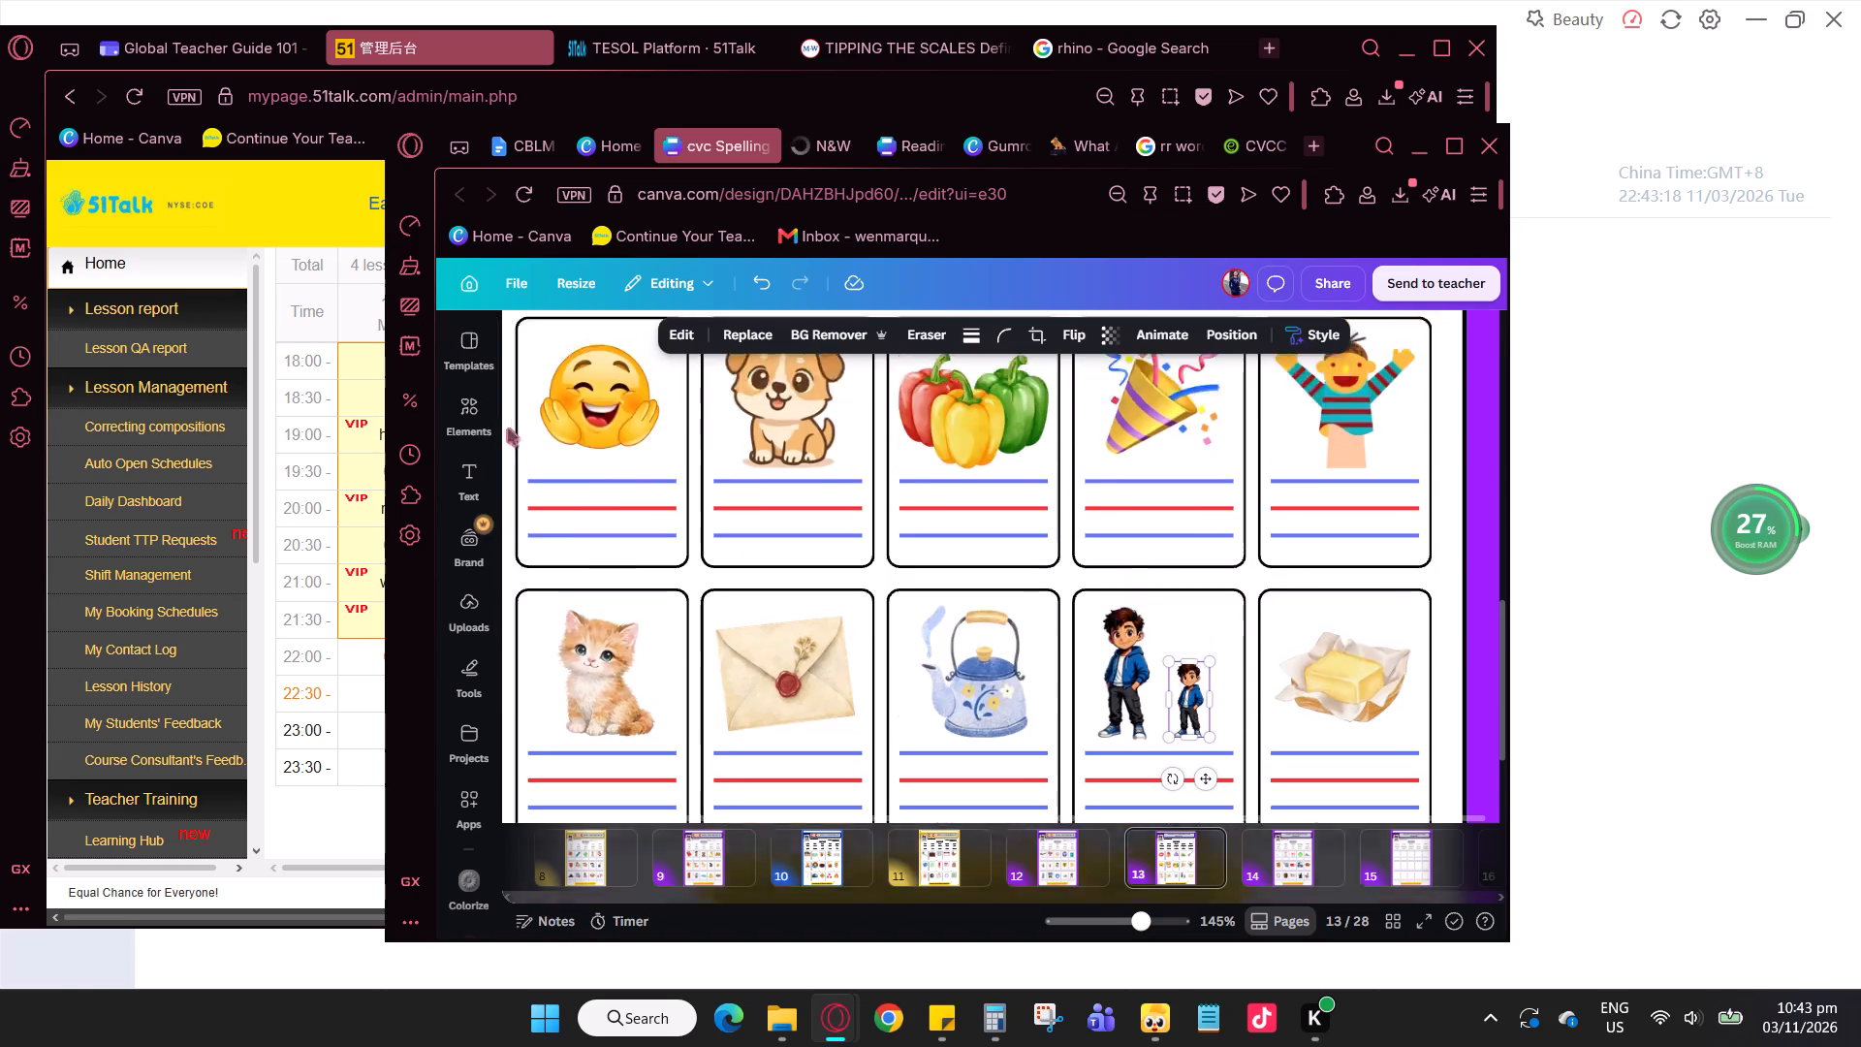
scroll(606, 553, "down", 1)
scroll(587, 529, "up", 1)
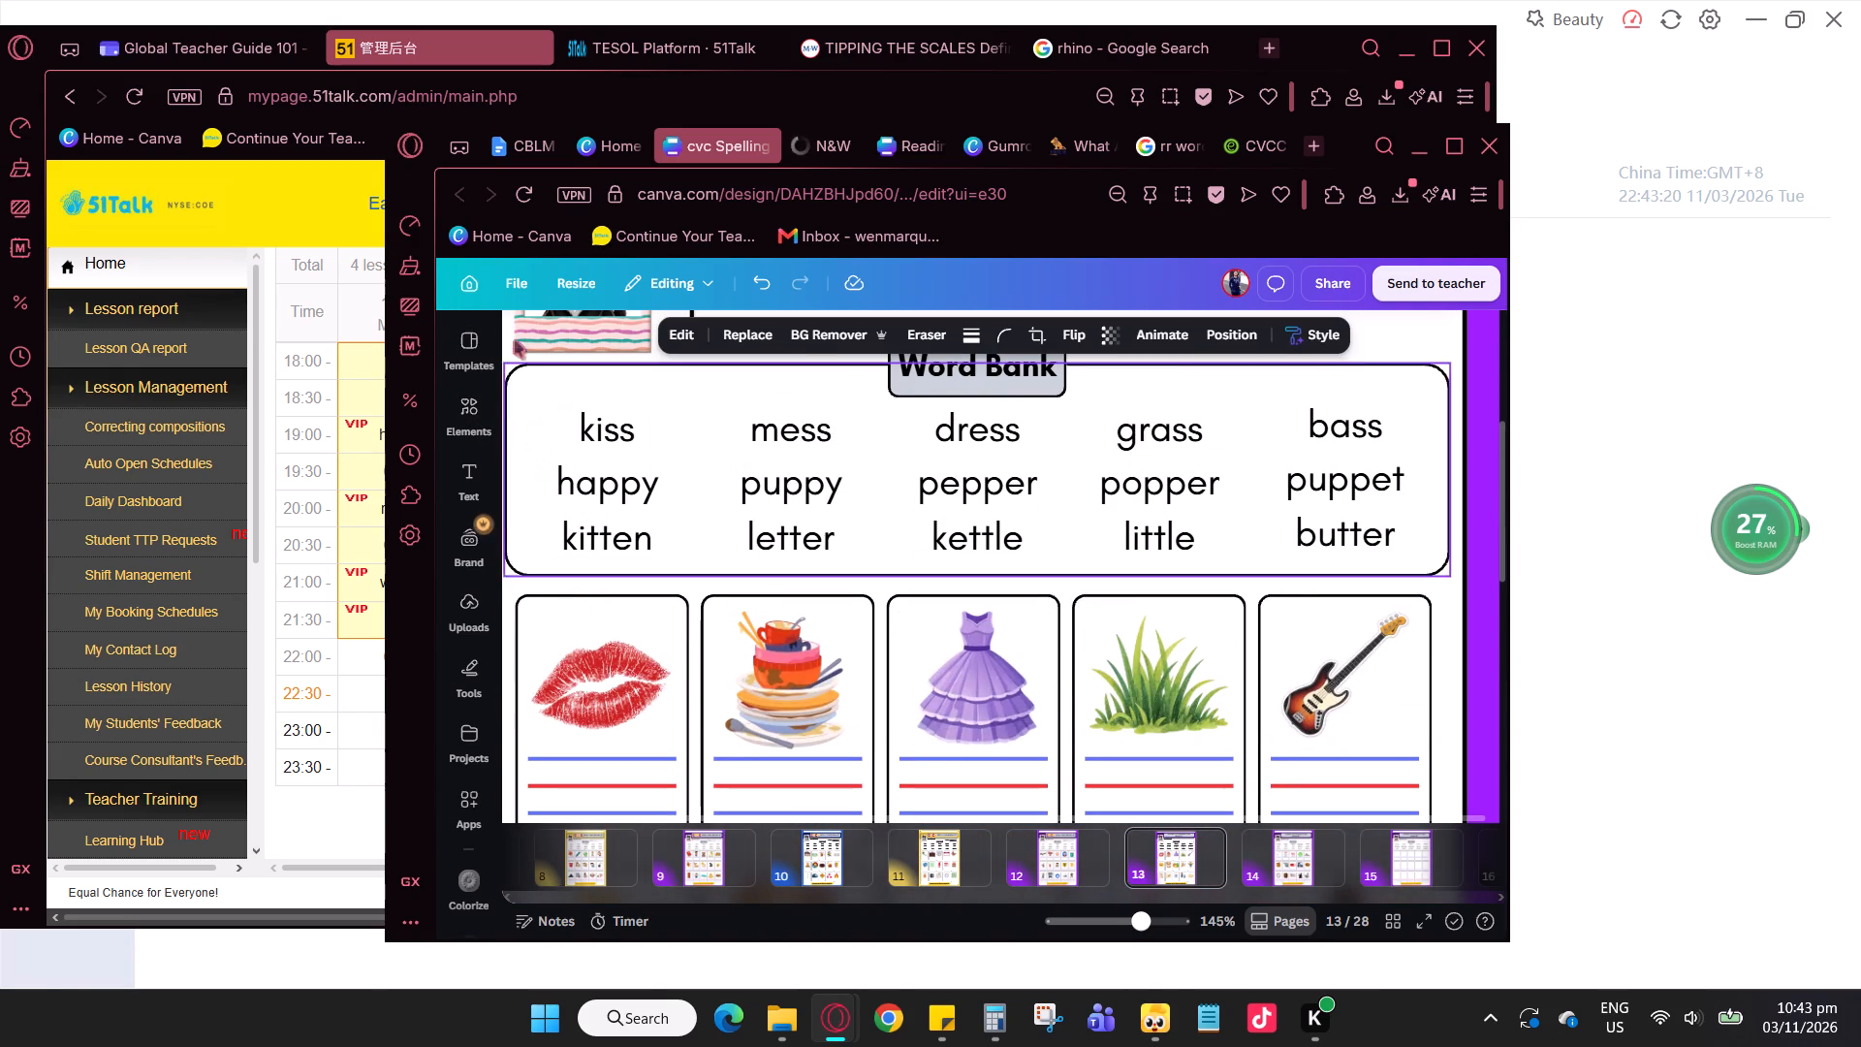
left_click(472, 409)
left_click(624, 354)
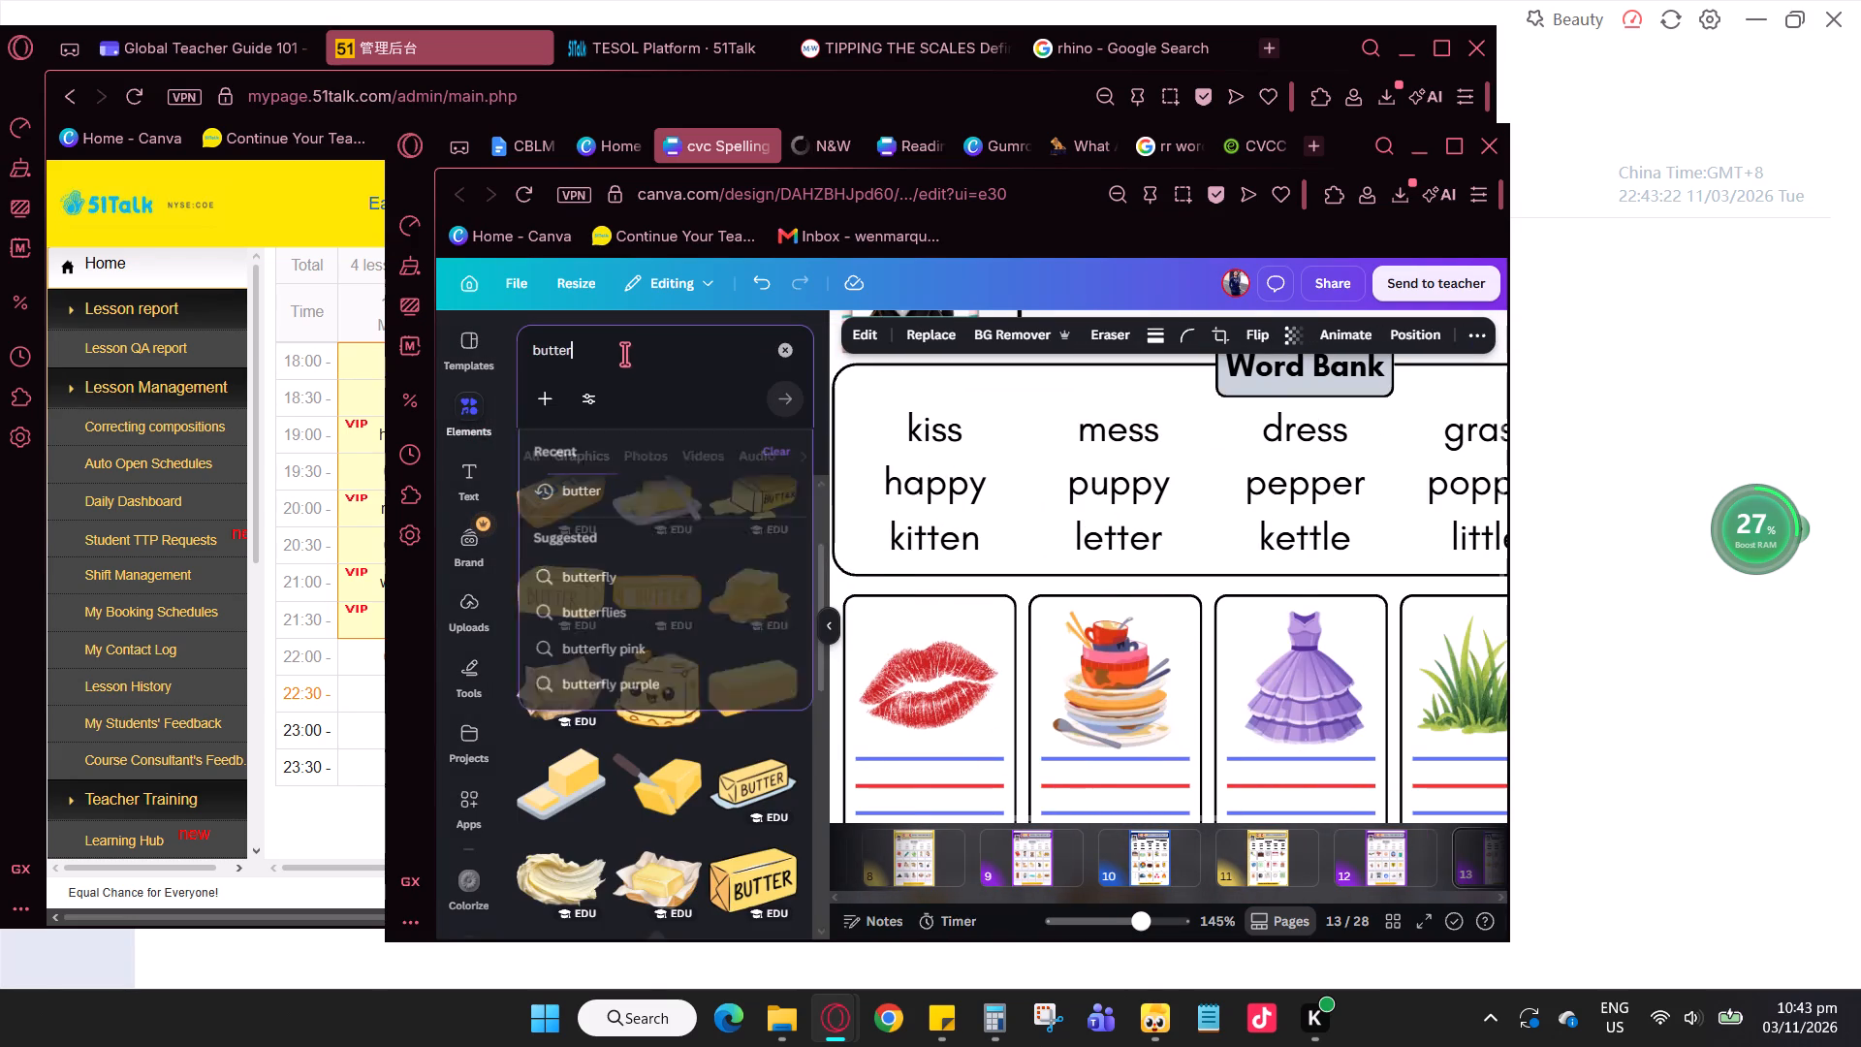
key("ctrl+a")
type("arrow")
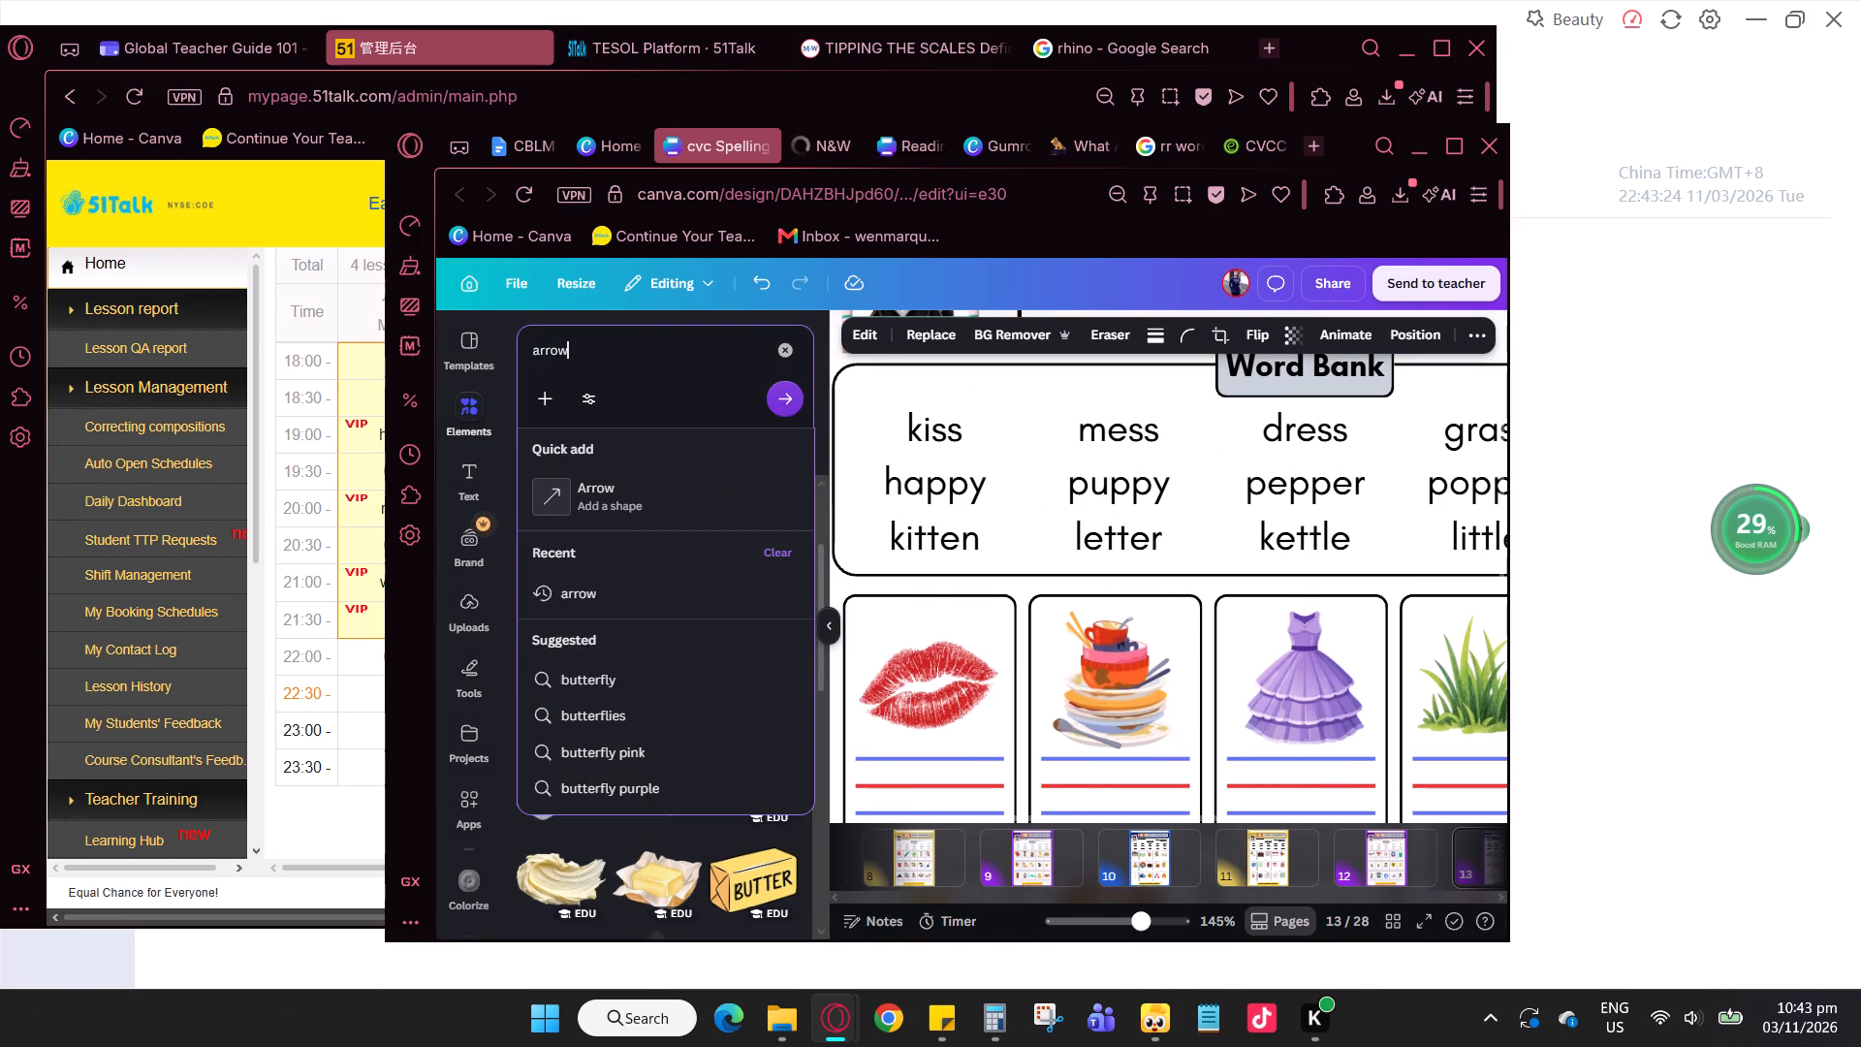
key("Return")
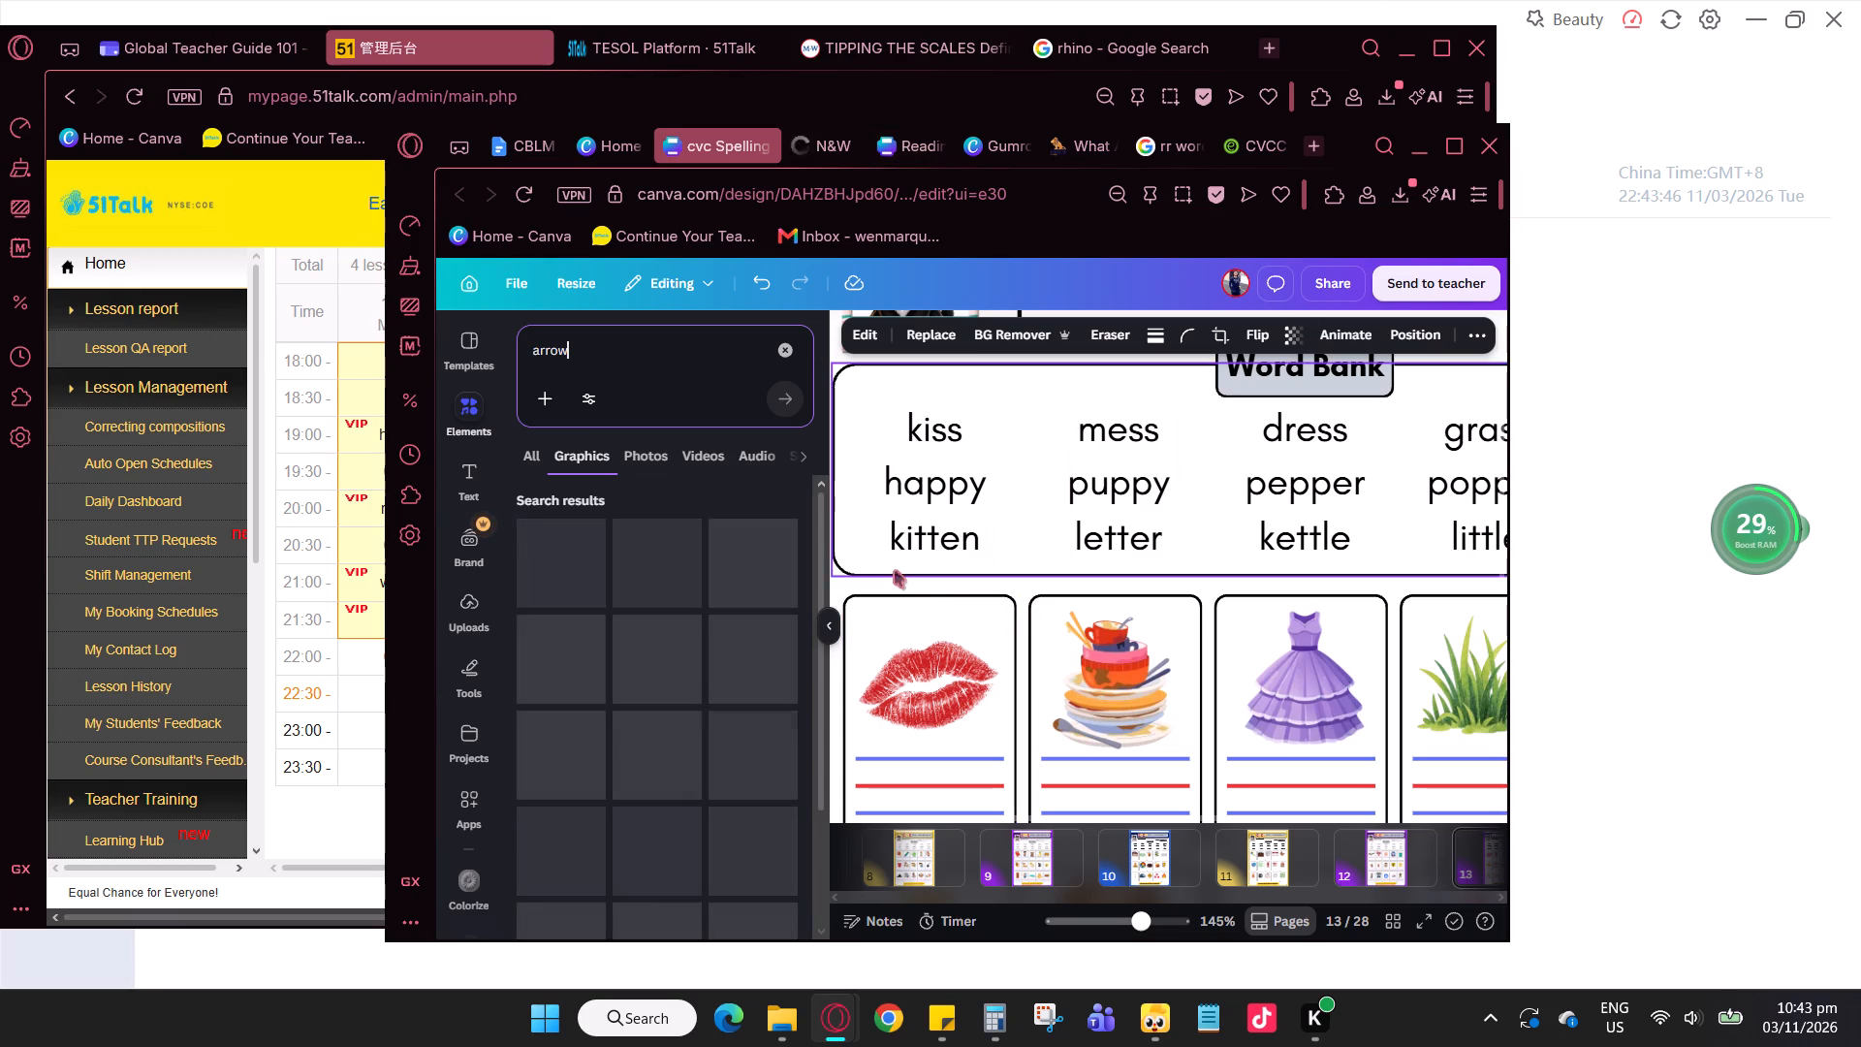
scroll(686, 702, "down", 1)
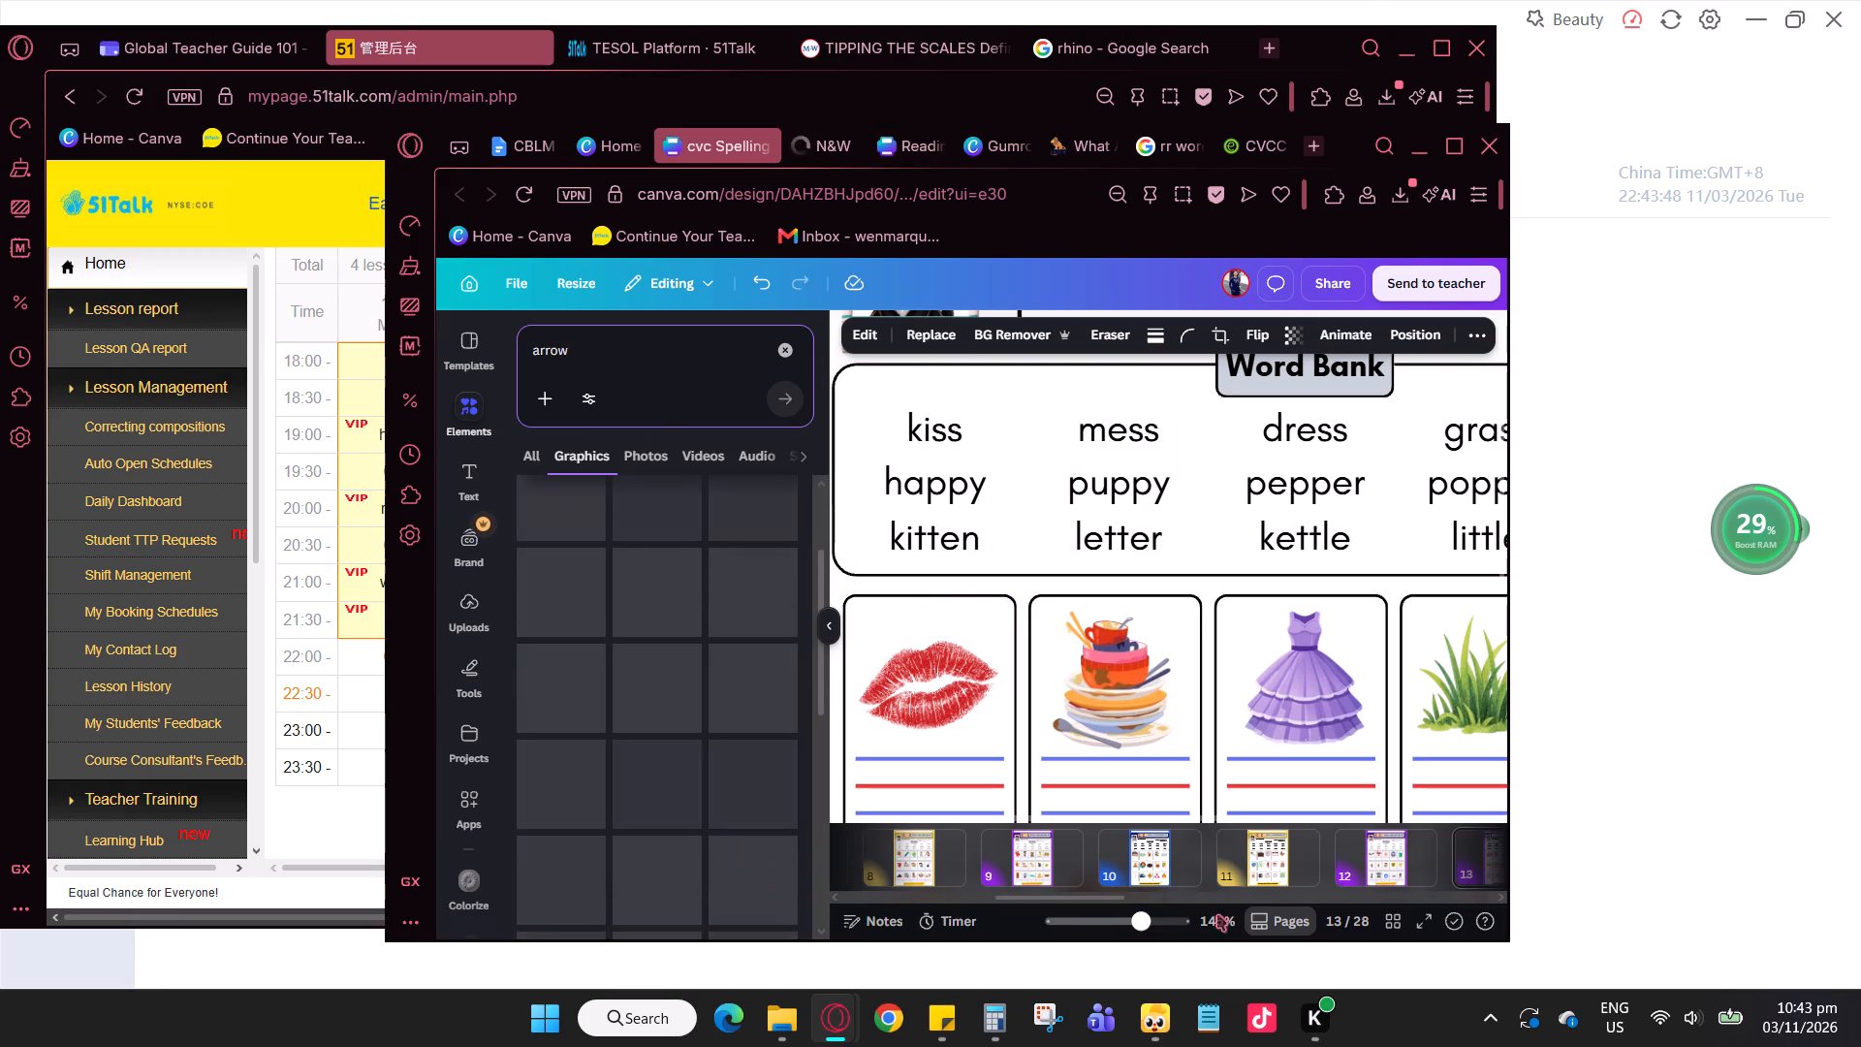
Minimise the 51Talk browser window behind the booklet design.
left_click(343, 843)
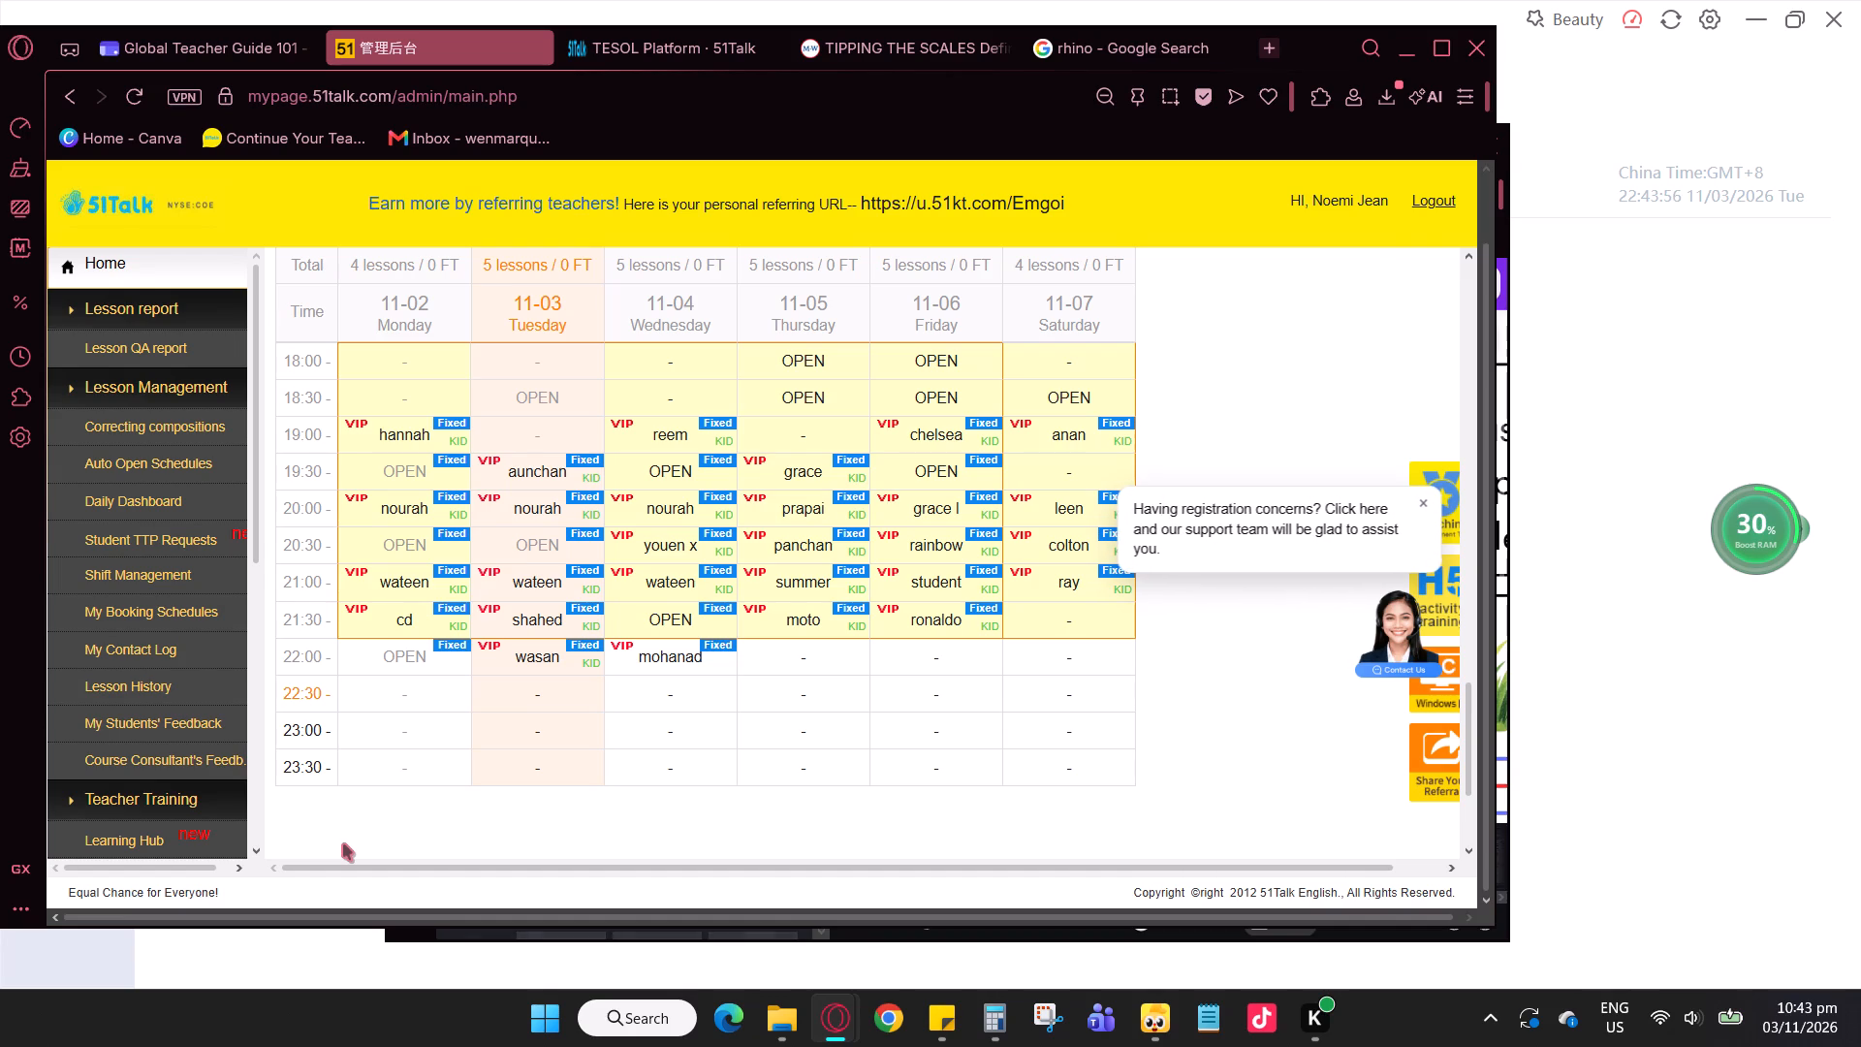
left_click(1404, 50)
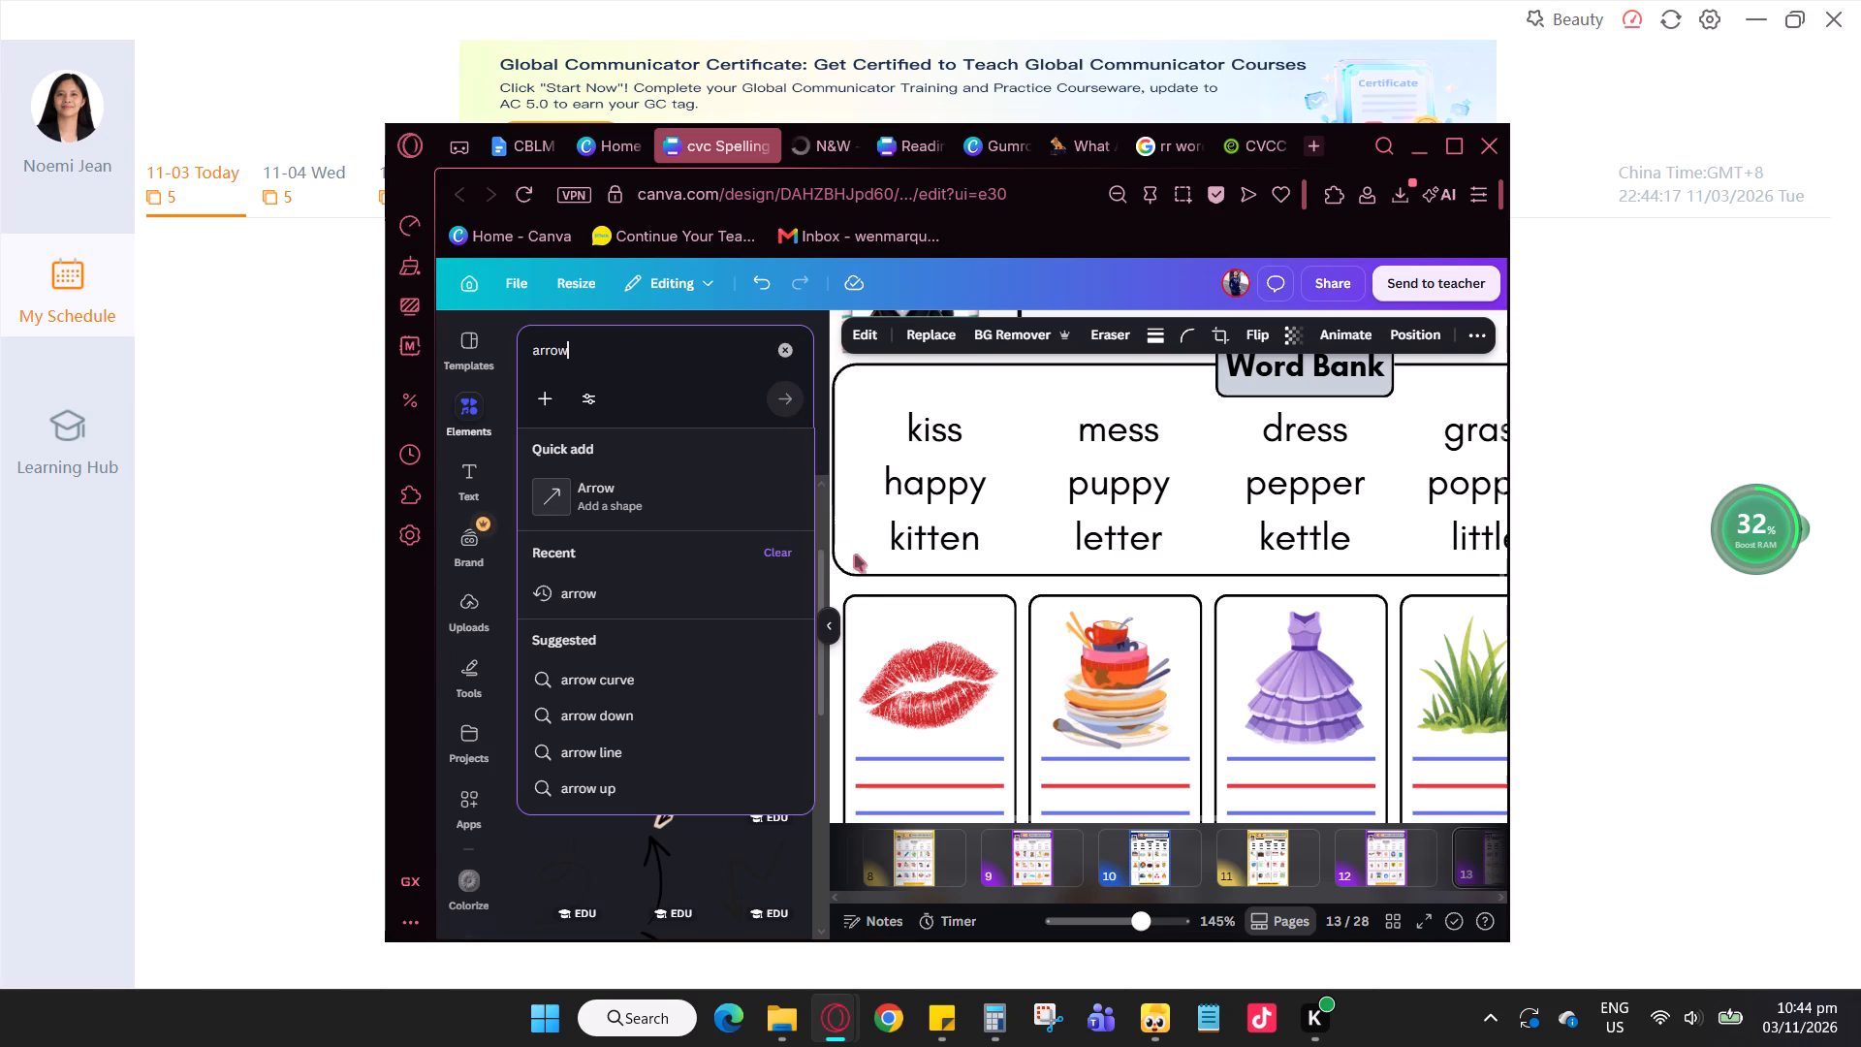
Add the plain straight black arrow graphic to page 13, keeping only one copy of it.
left_click(838, 734)
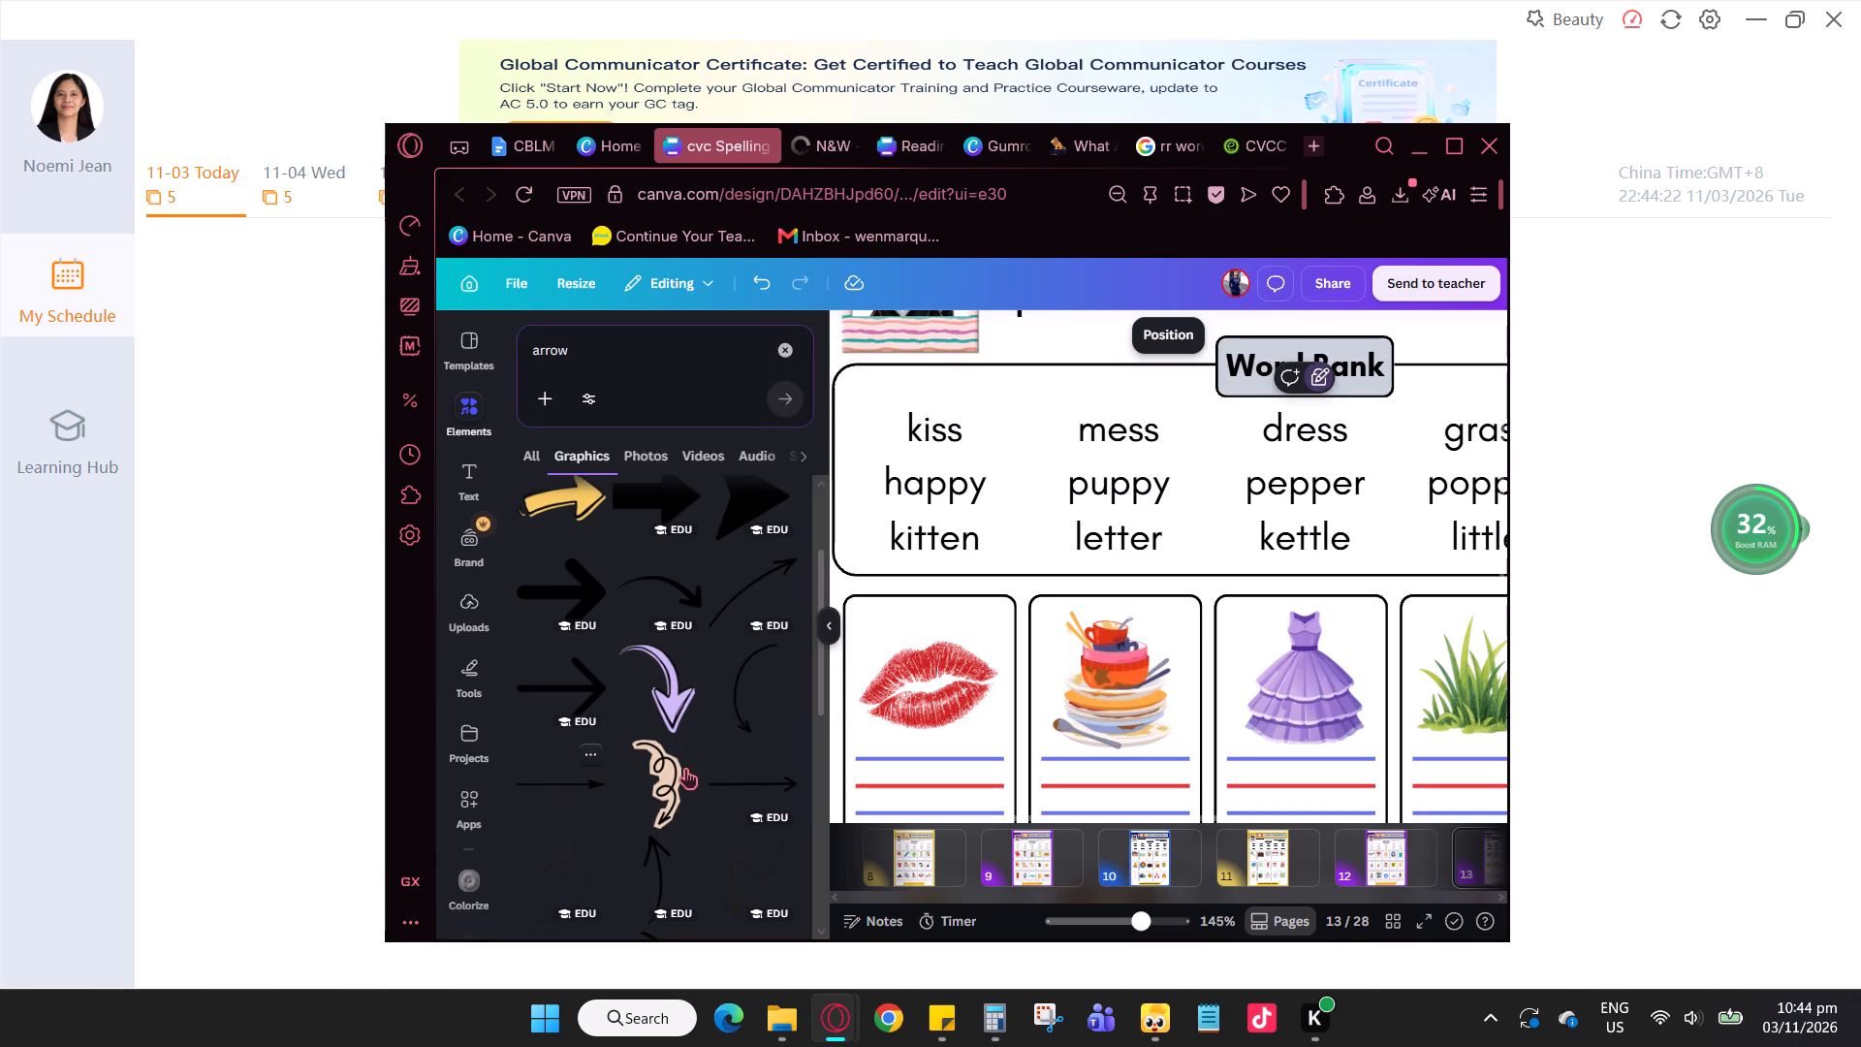
left_click(730, 785)
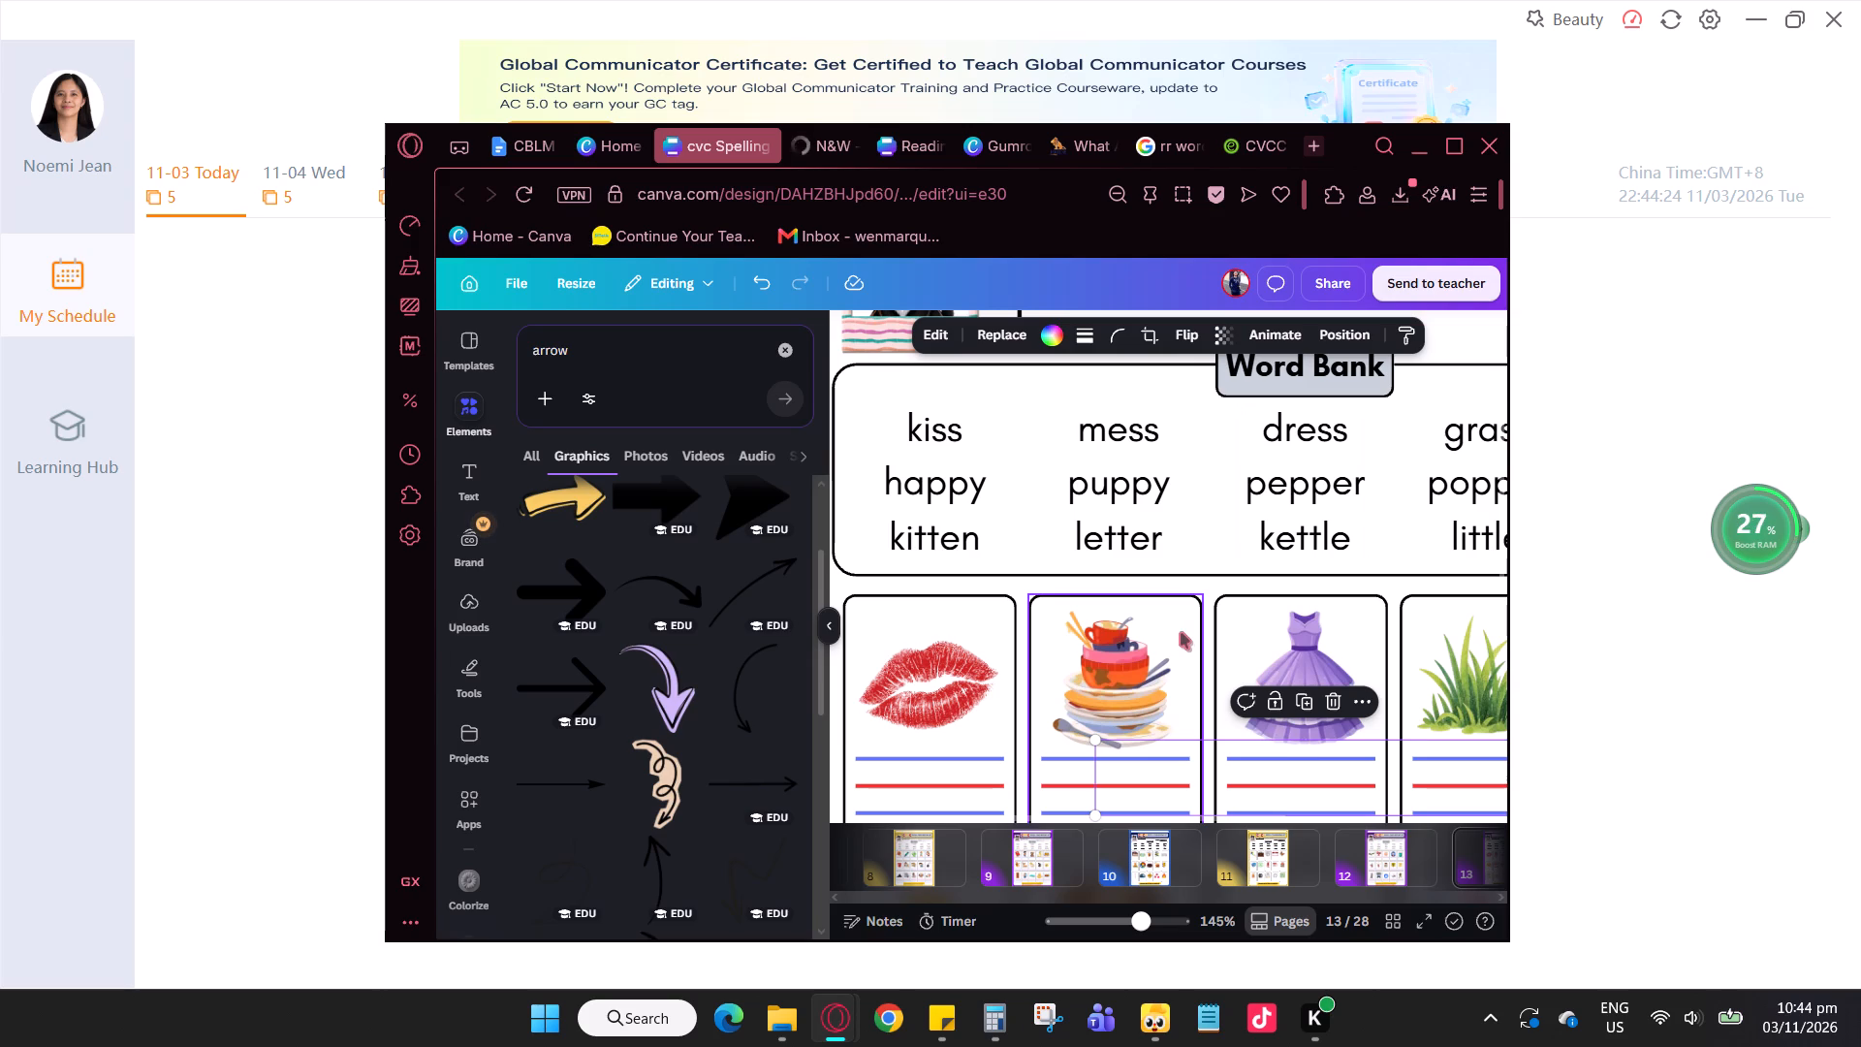
scroll(1174, 602, "down", 1)
scroll(1120, 695, "up", 1)
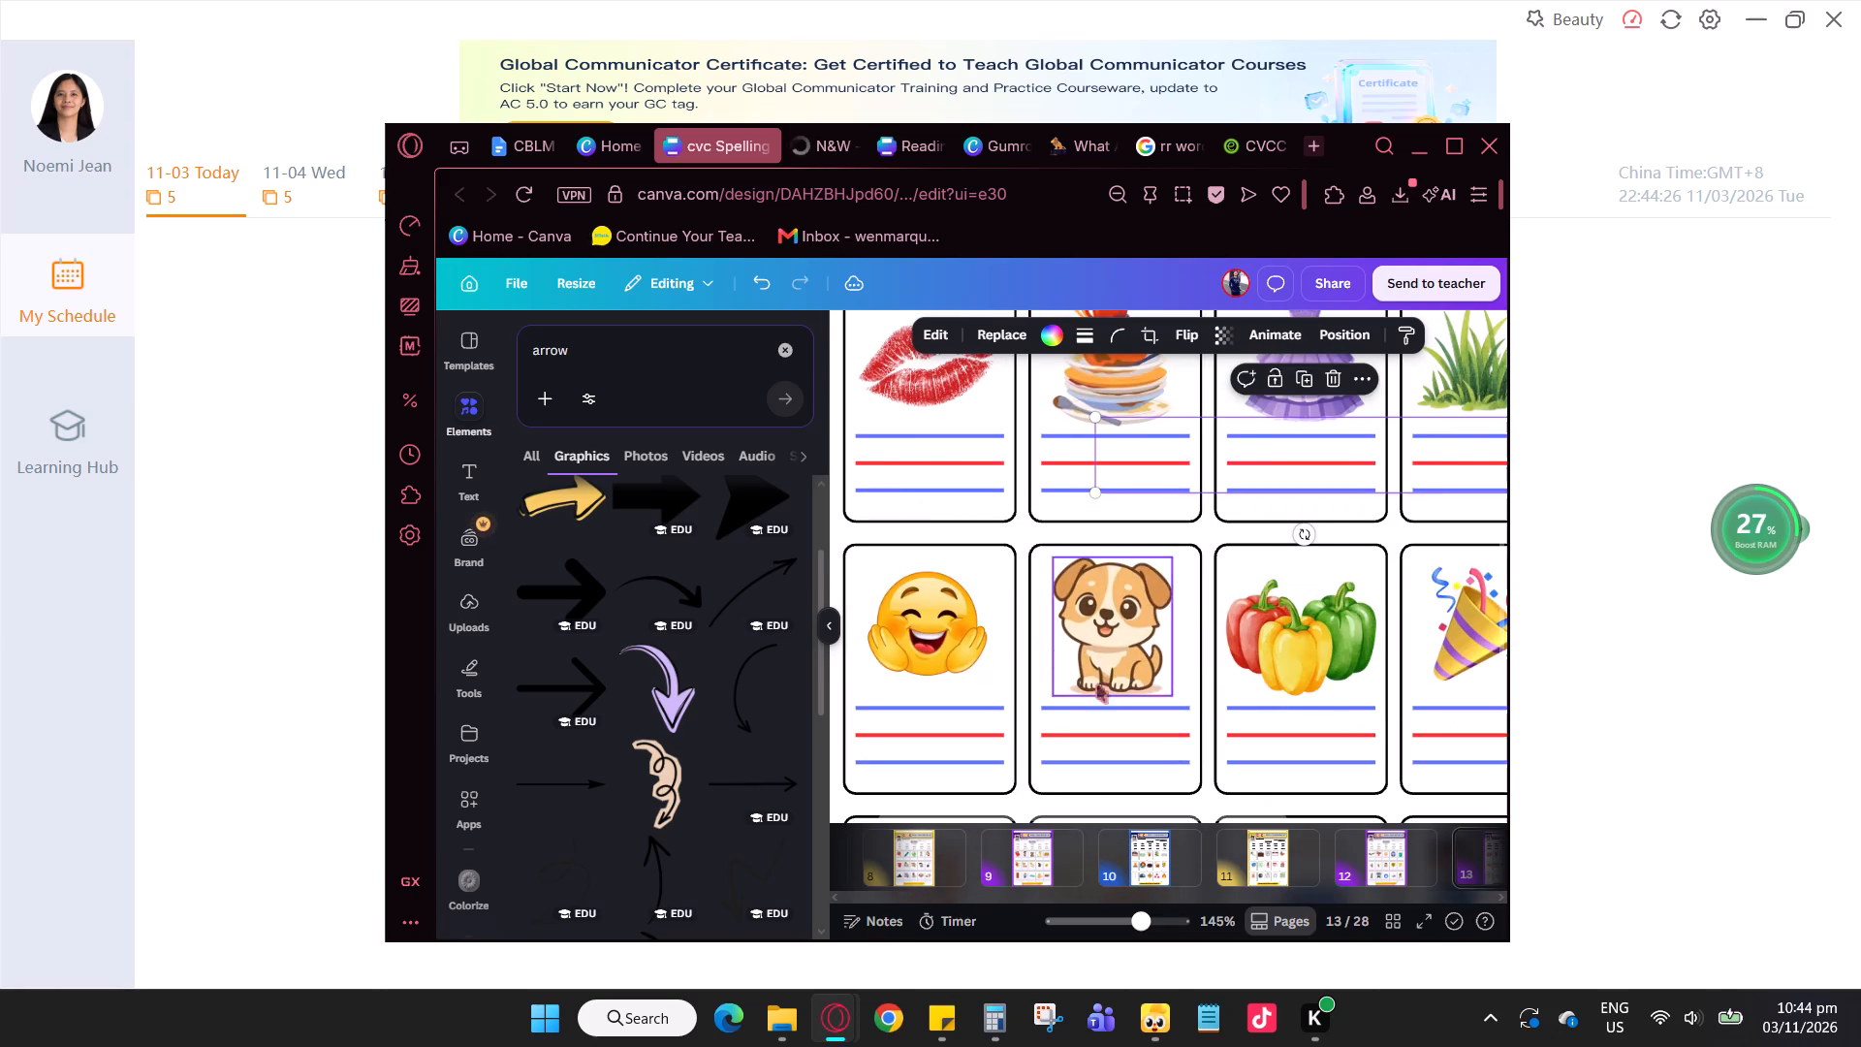
left_click(760, 777)
left_click(828, 632)
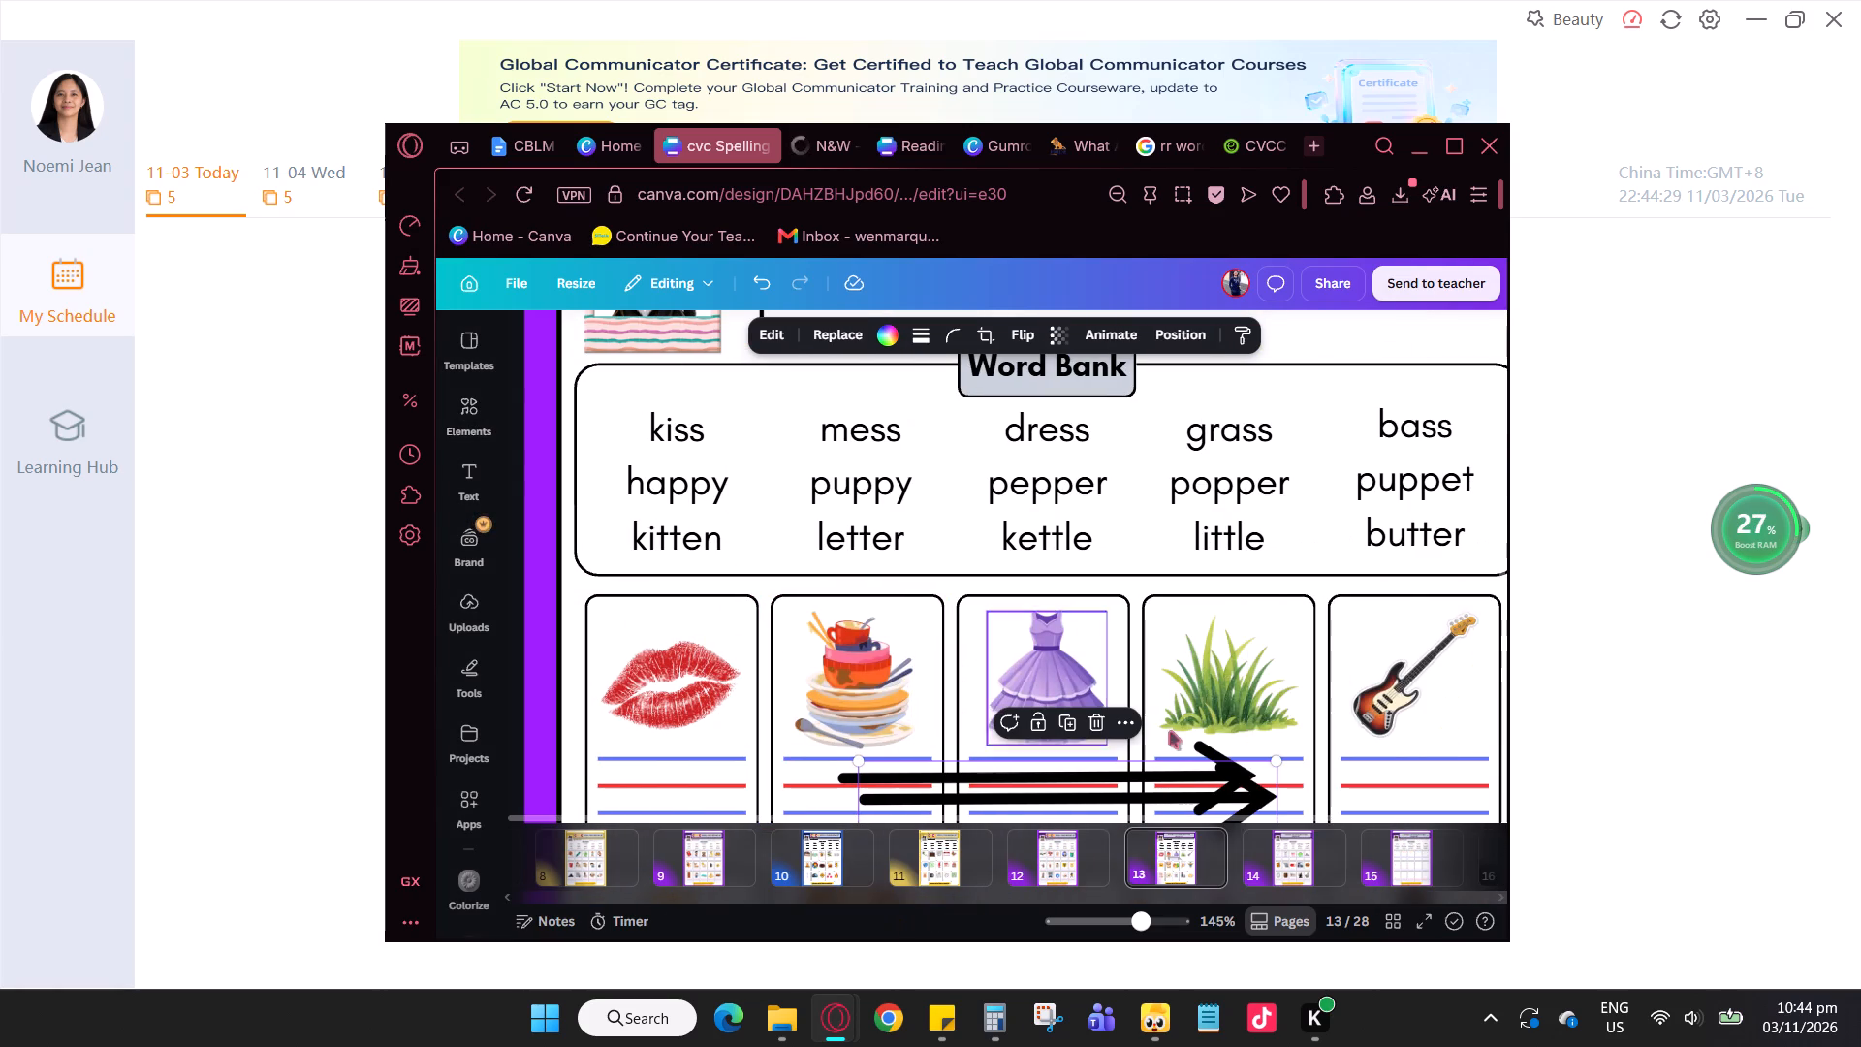
key("BackSpace")
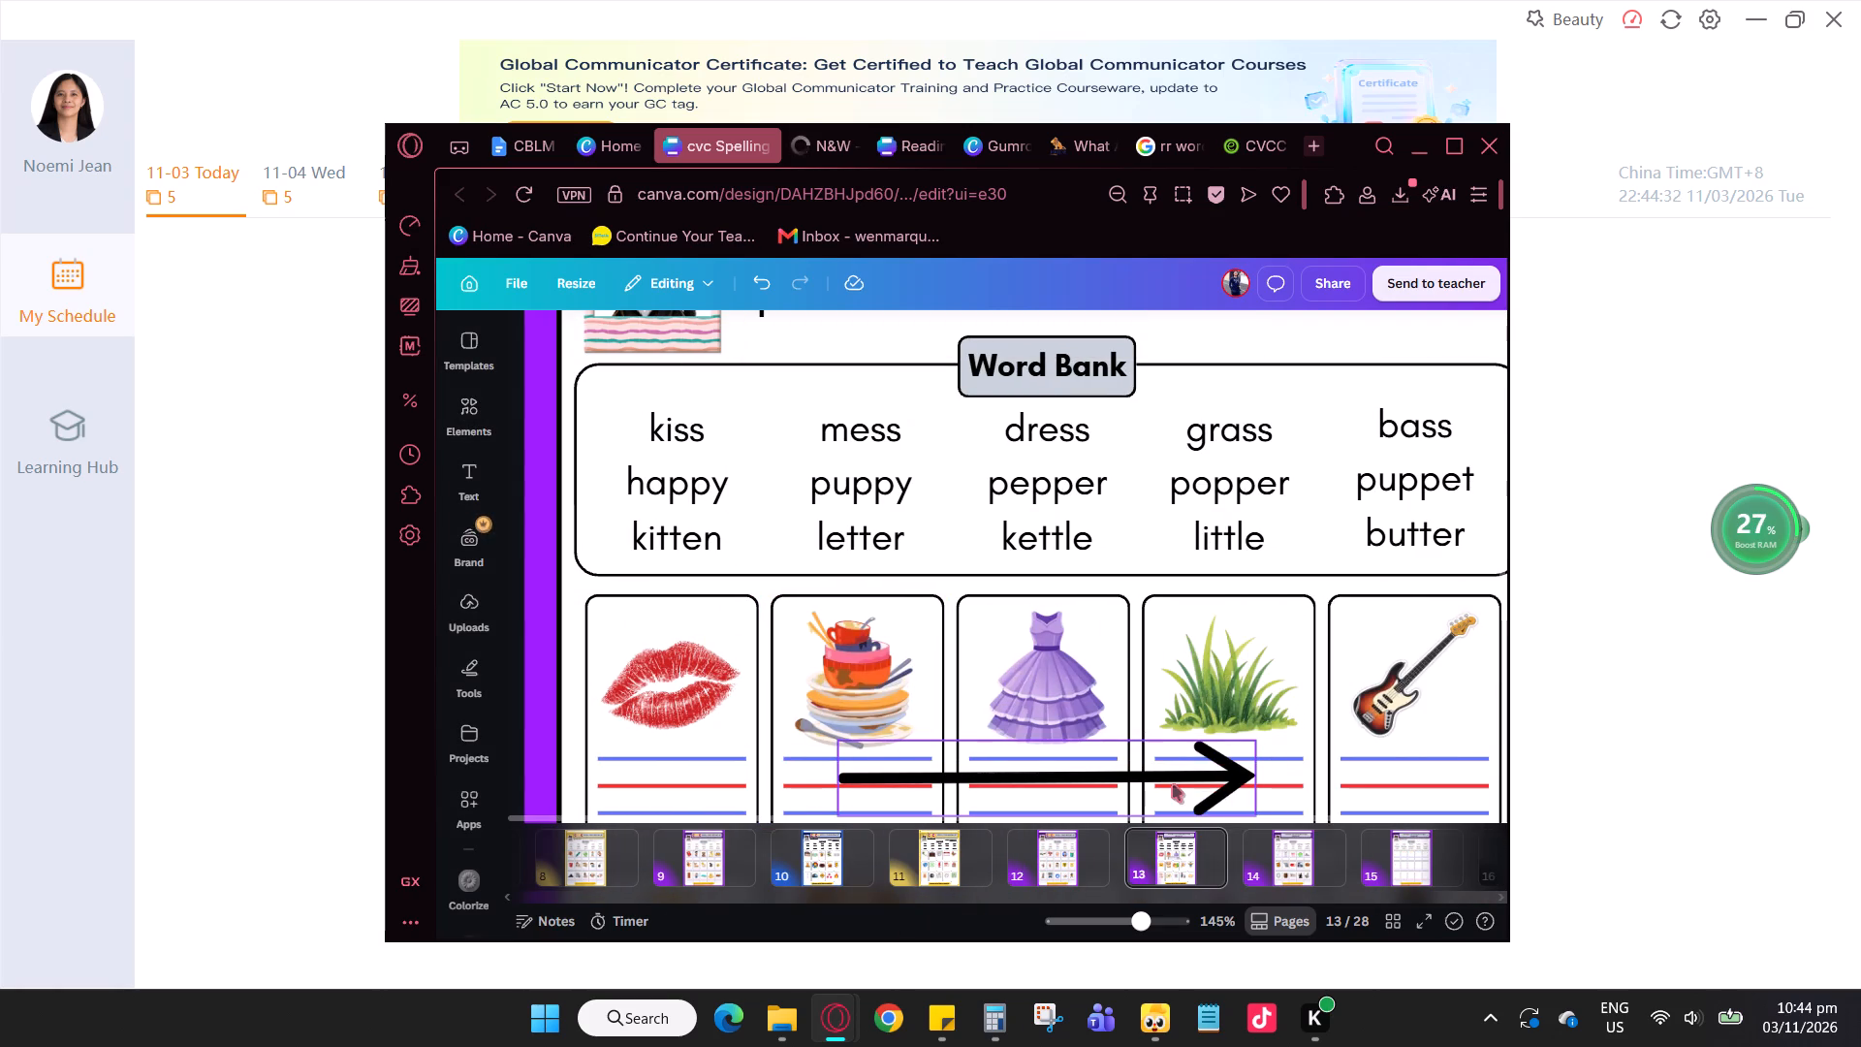
Move the black arrow down the page to the gap just above the kettle and "little" boxes.
left_click(1173, 784)
scroll(1107, 664, "down", 1)
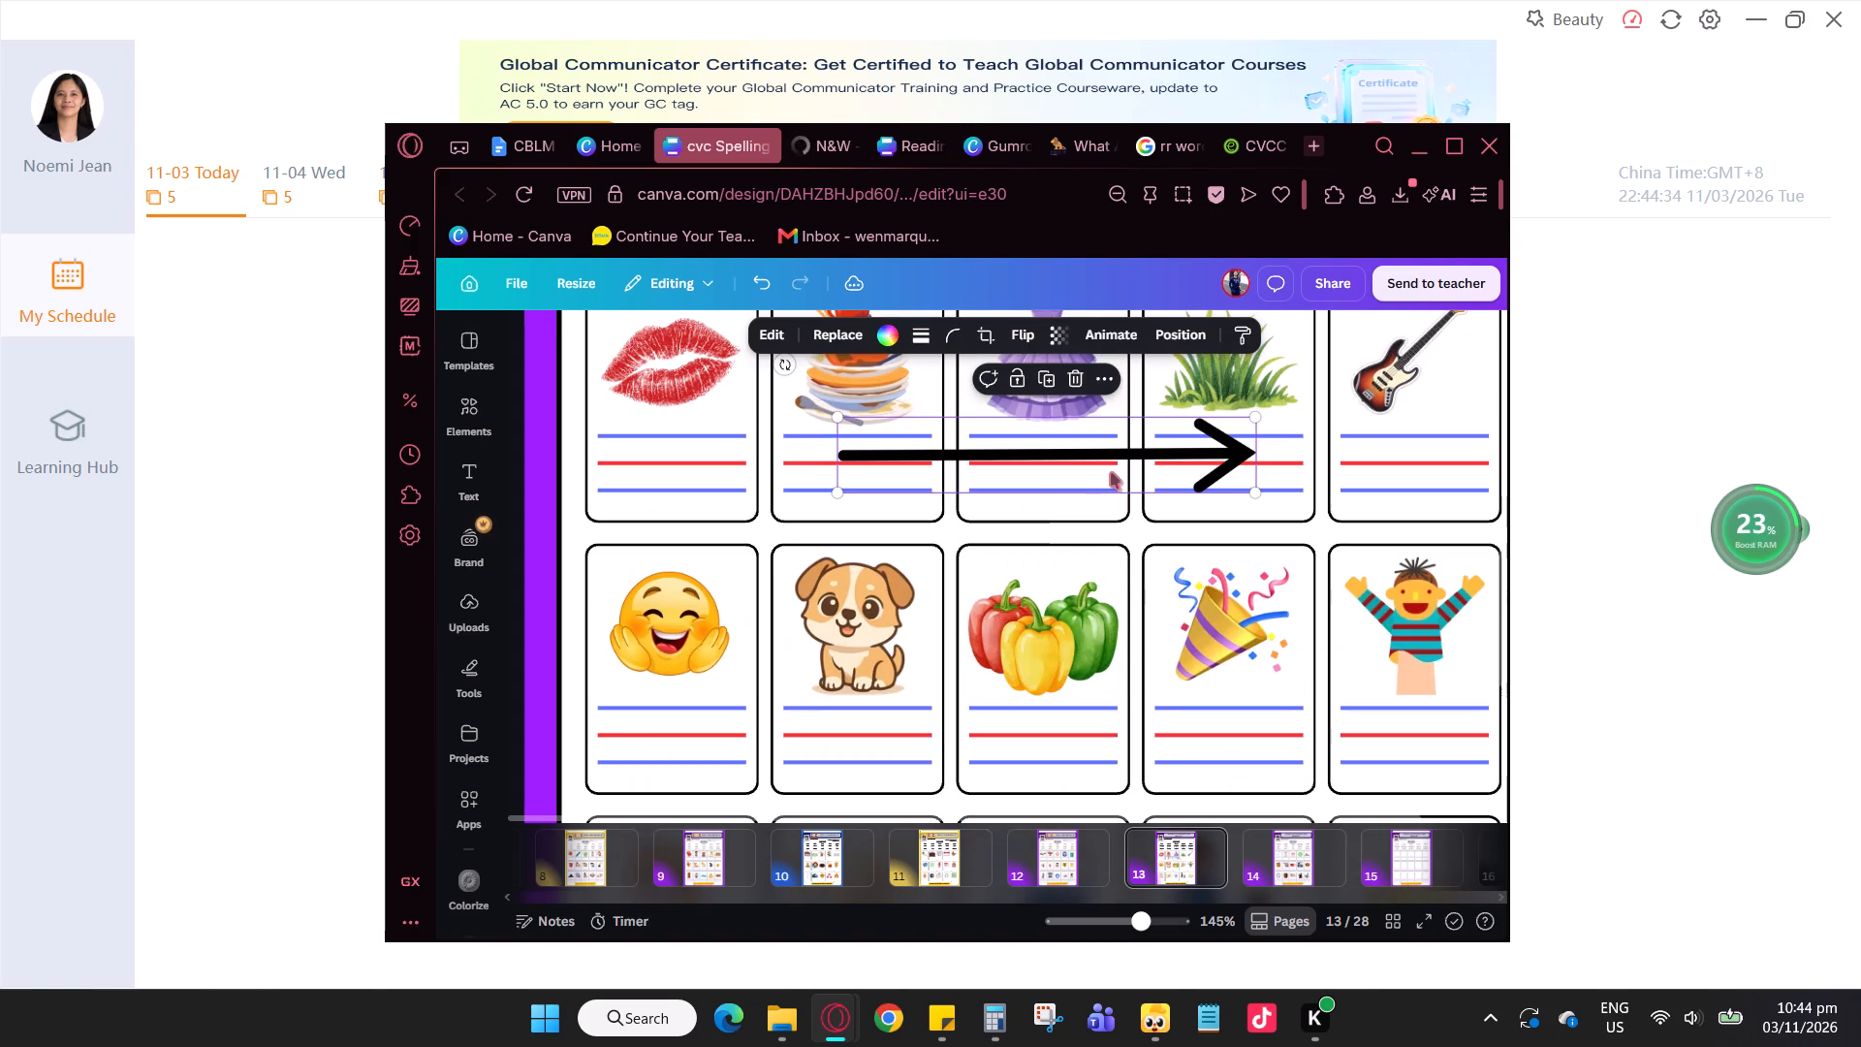
left_click_drag(1119, 466, 1163, 720)
scroll(1154, 710, "down", 1)
scroll(1281, 429, "up", 1)
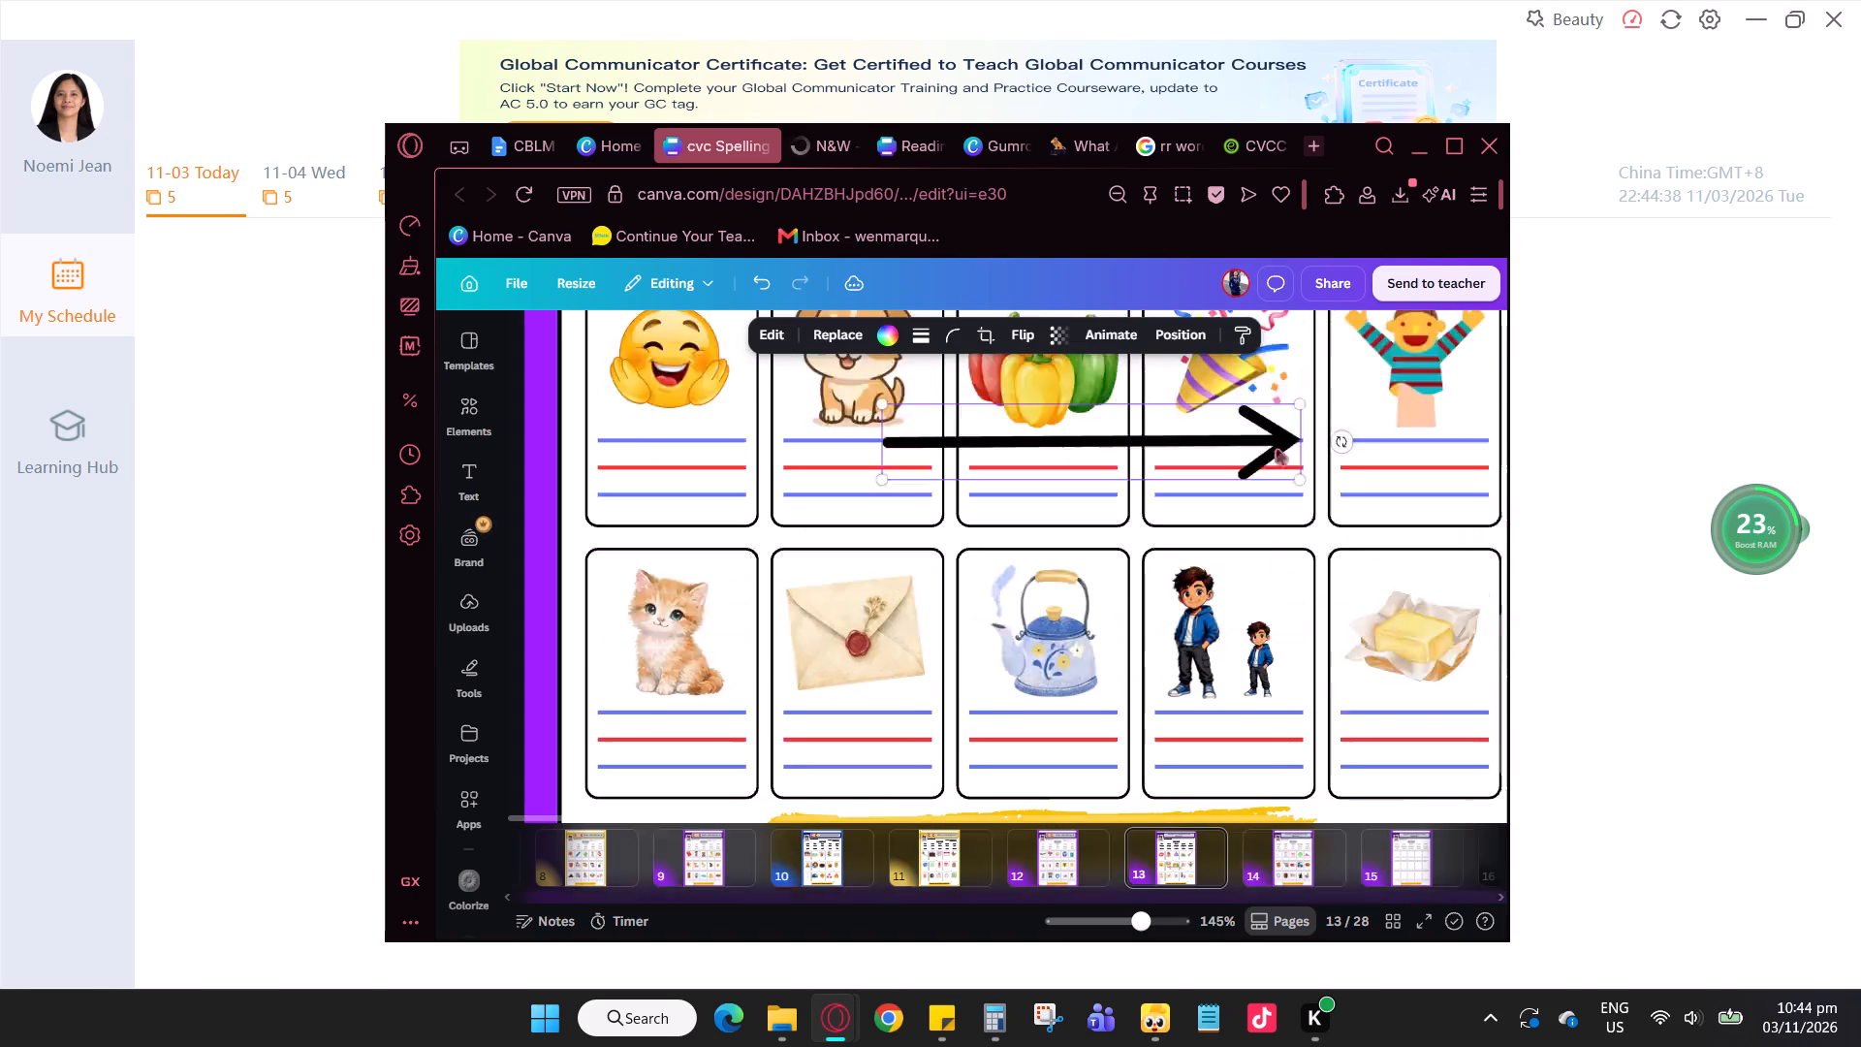
left_click_drag(1217, 647, 1241, 764)
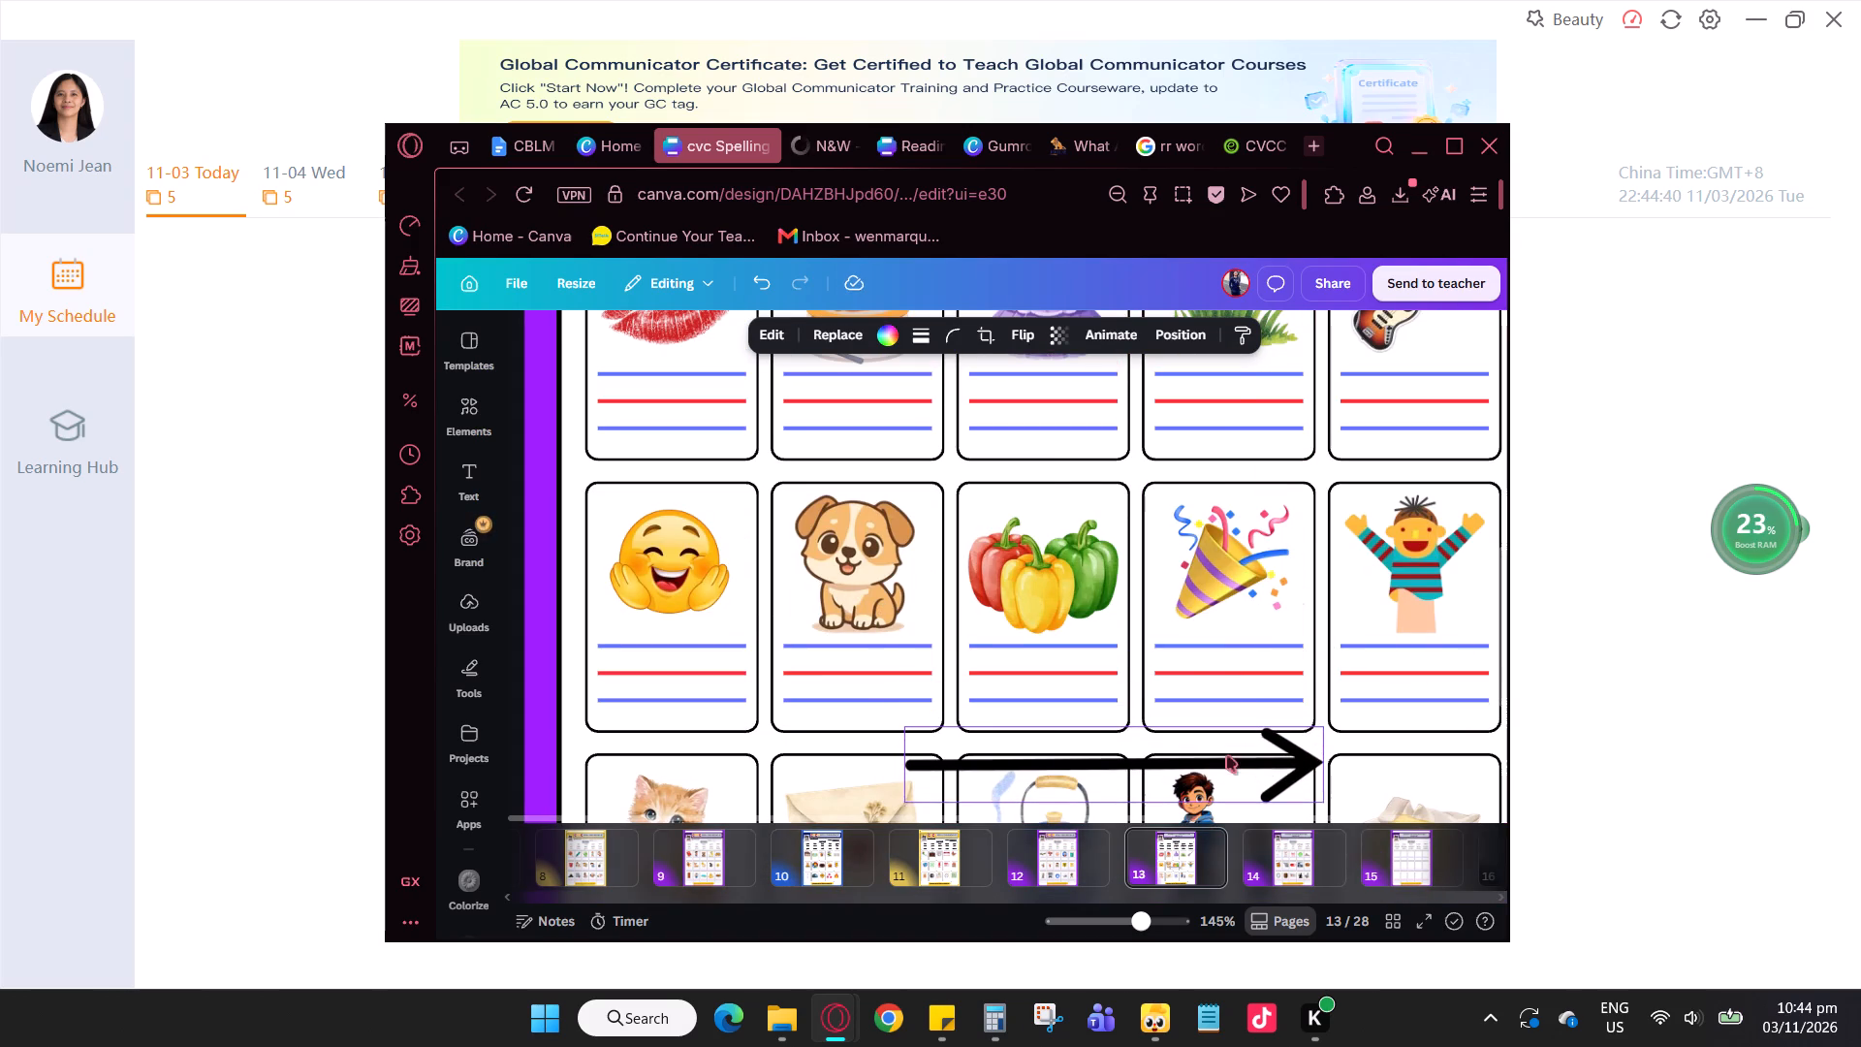
Rotate the single black arrow 90° so it points straight down.
left_click(1114, 690)
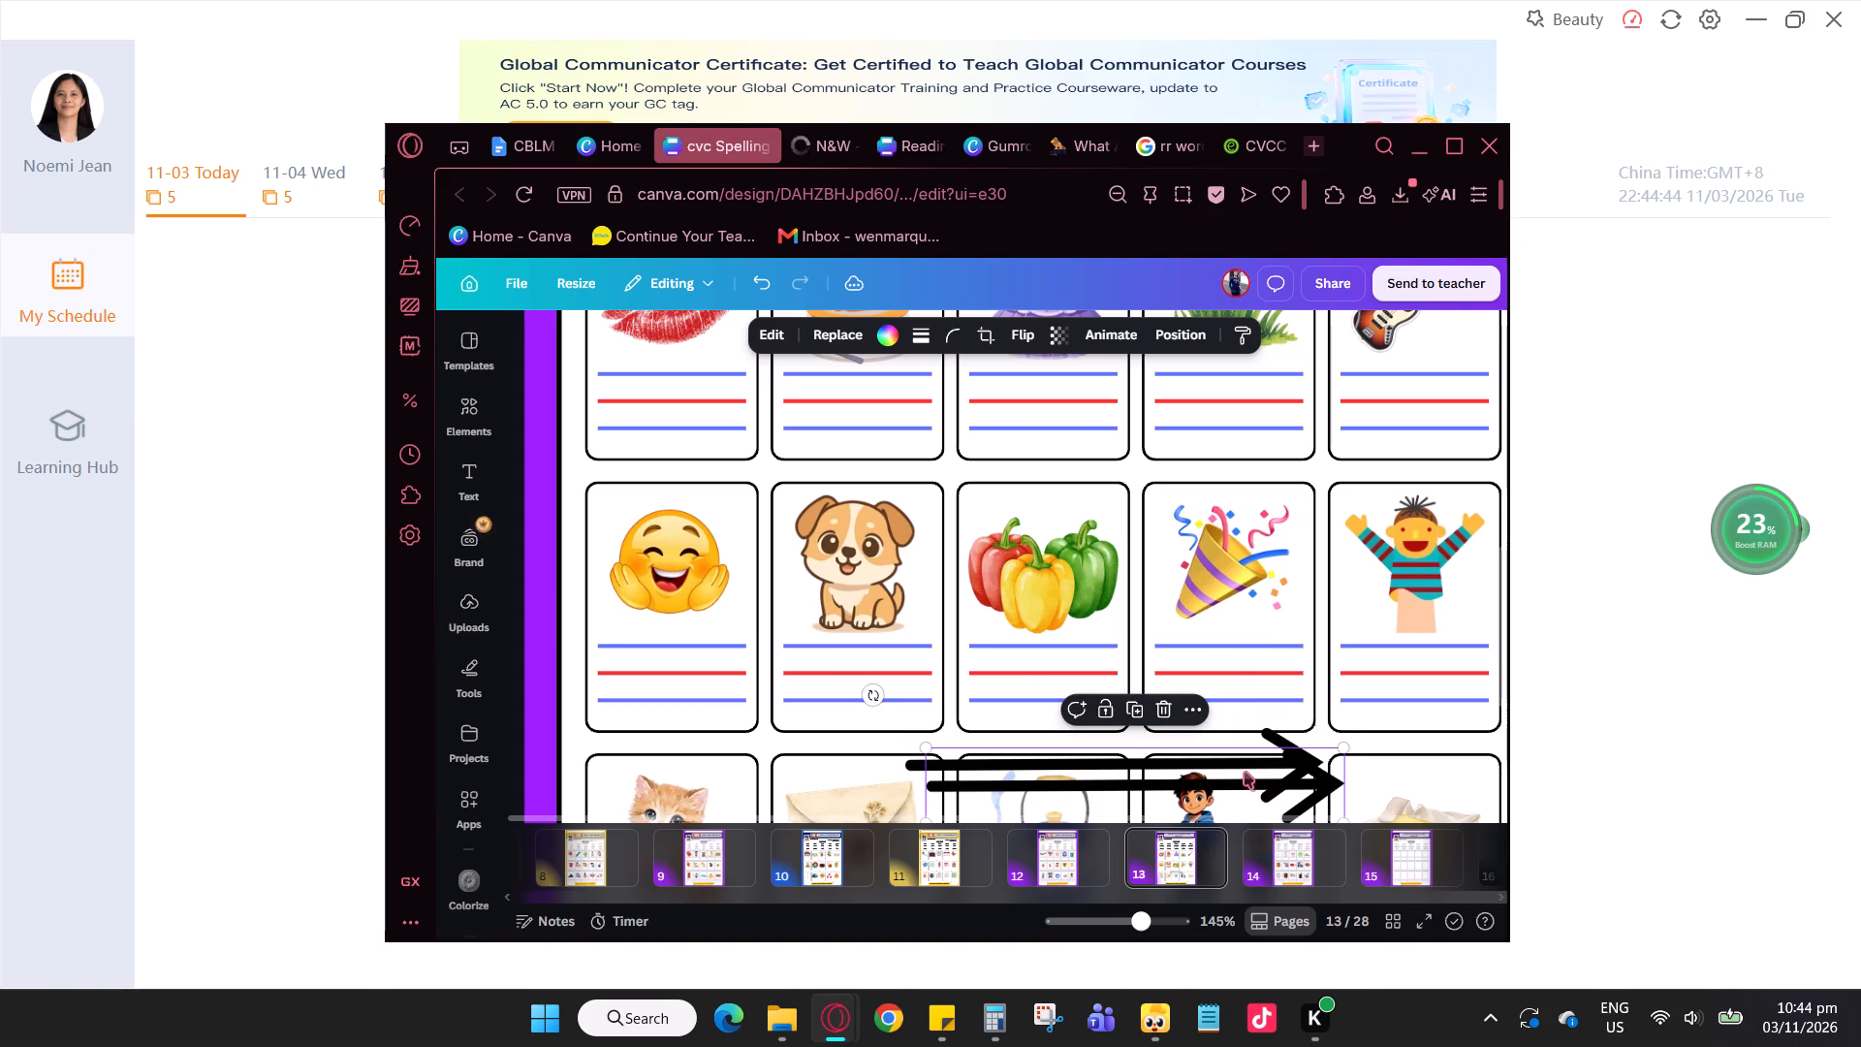
key("BackSpace")
left_click(1125, 759)
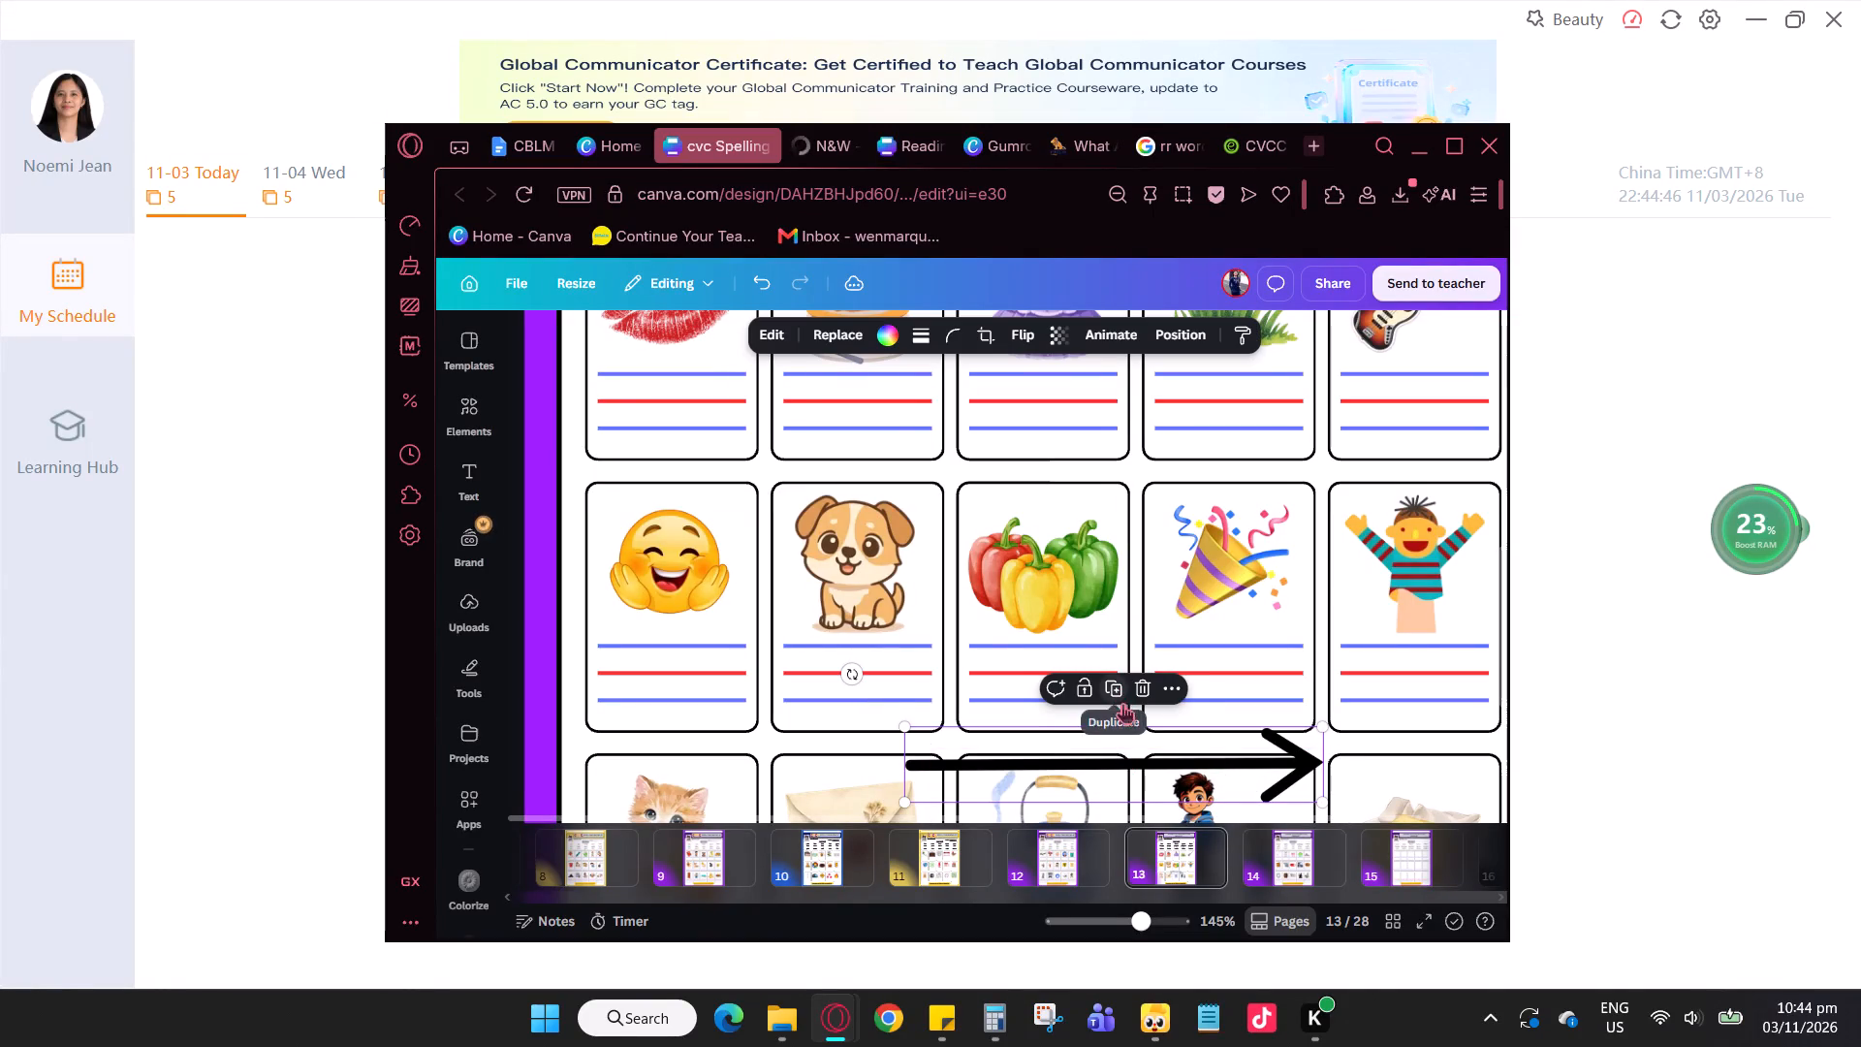
left_click_drag(851, 679, 1101, 561)
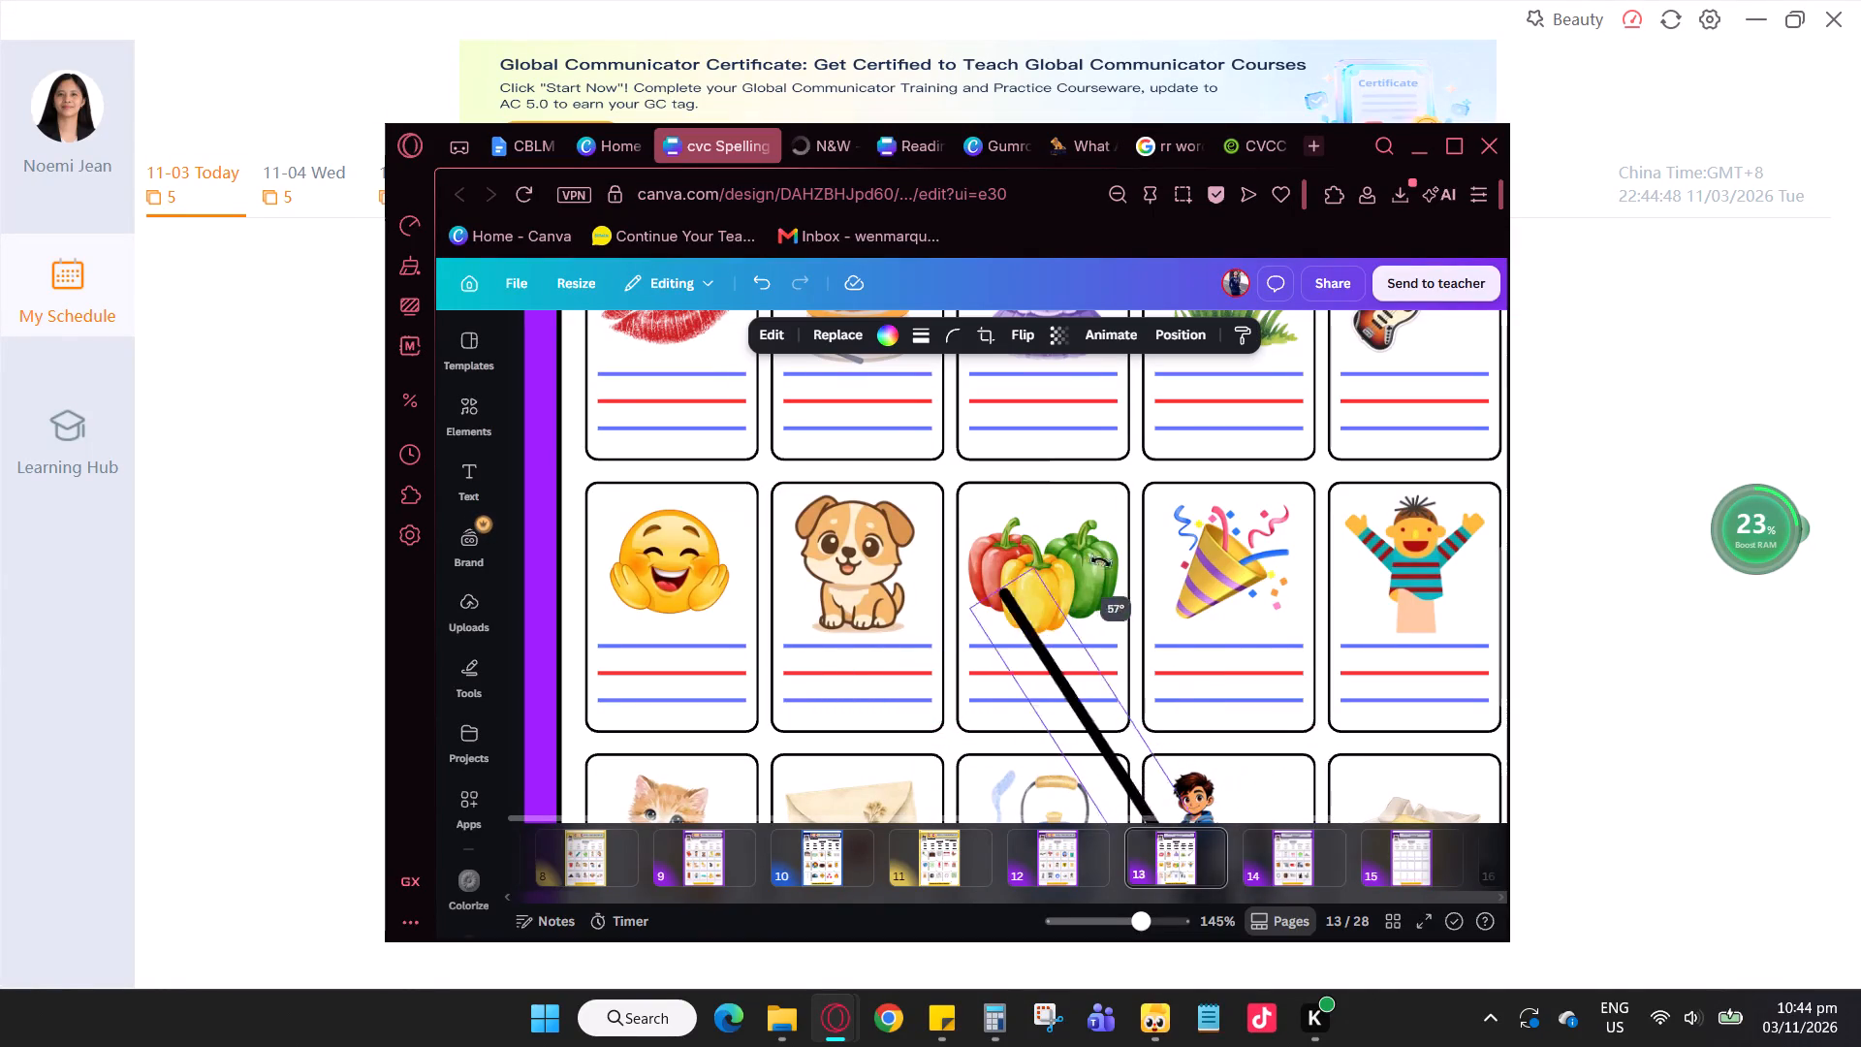
left_click_drag(1101, 561, 1184, 583)
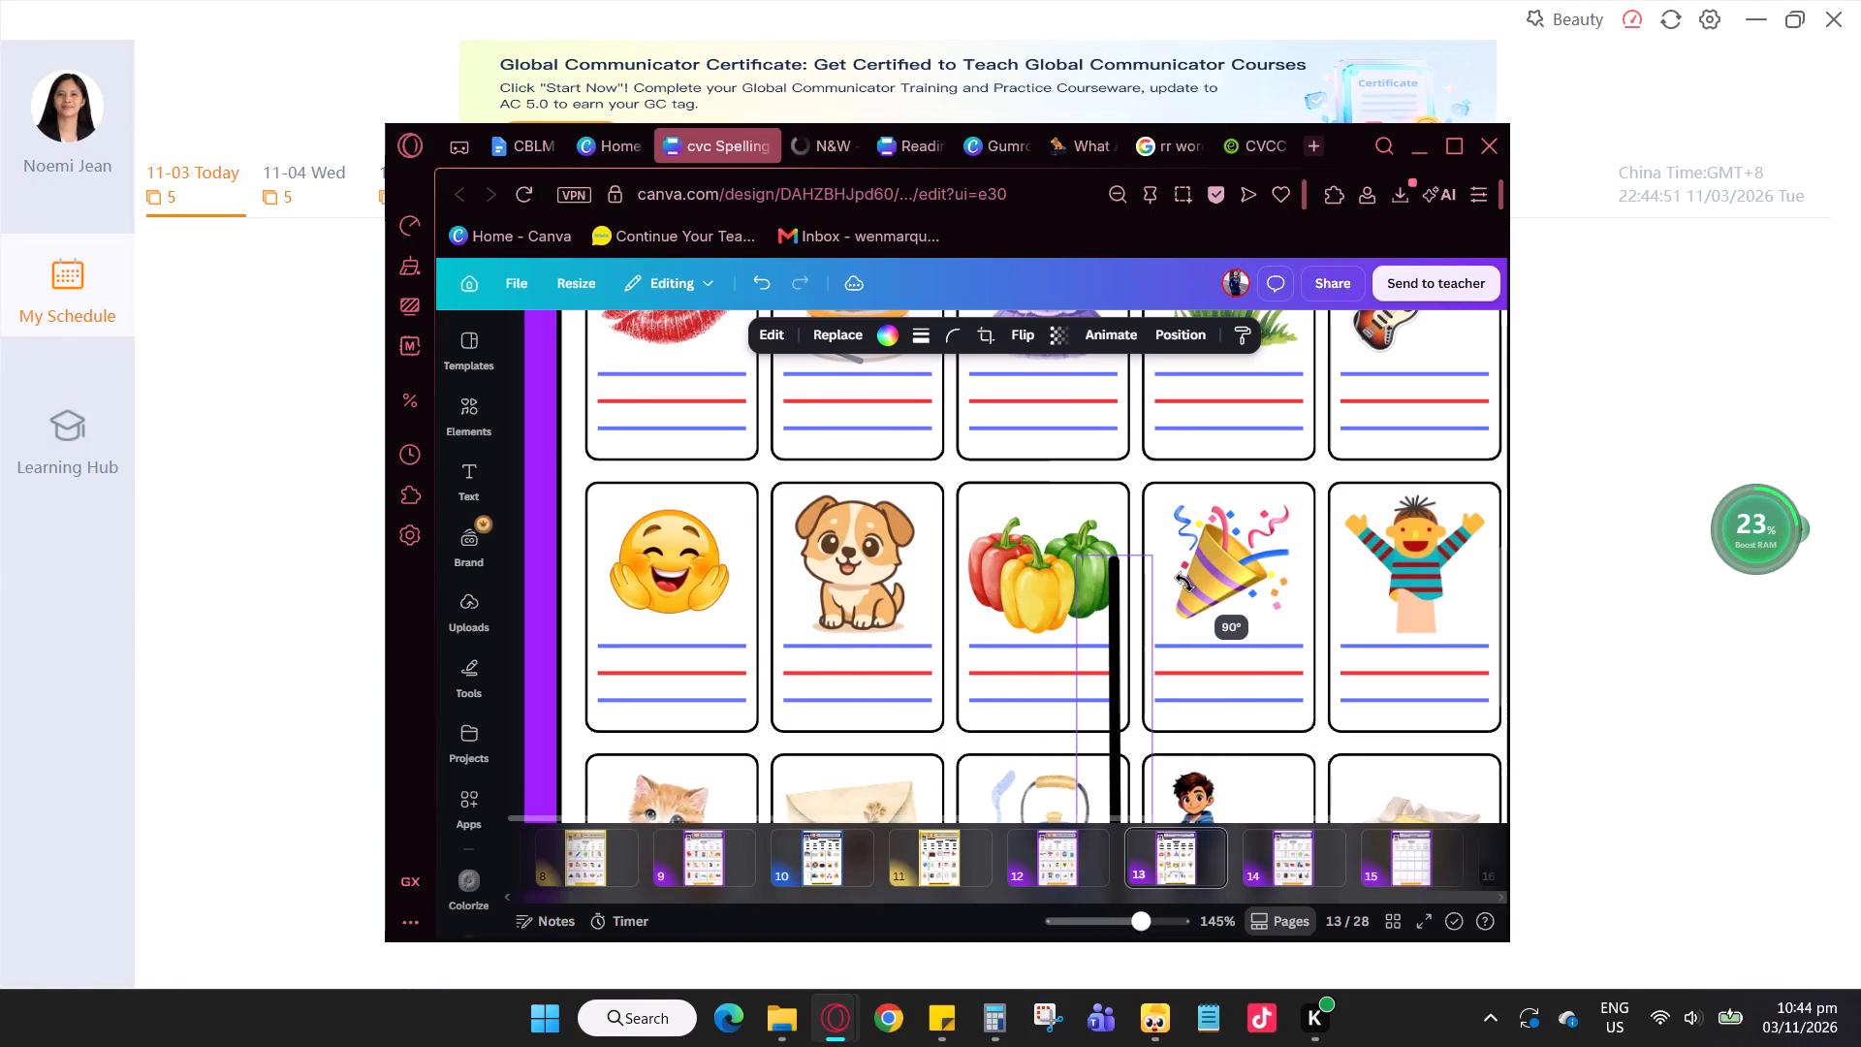
left_click_drag(1184, 583, 1183, 578)
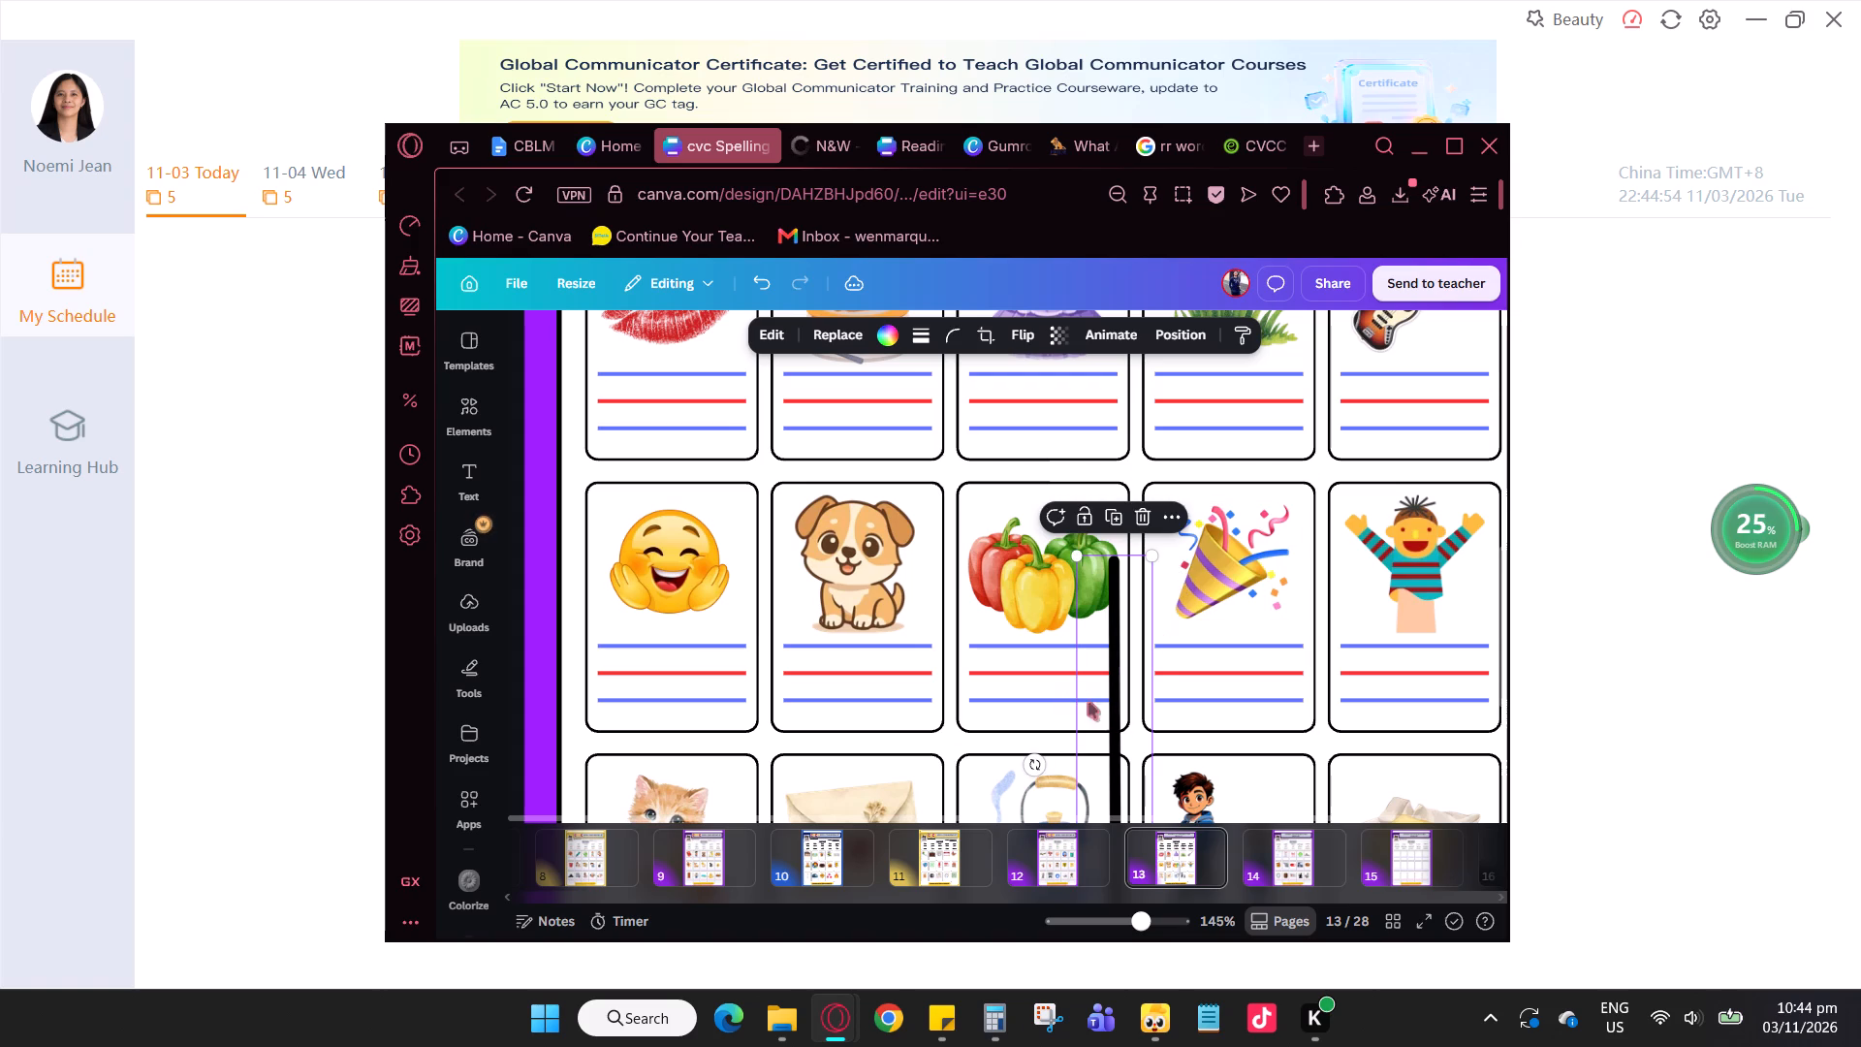
Move the down arrow into the "little" box and shrink it to fit the space above the small boy's head.
left_click_drag(1119, 752, 1281, 594)
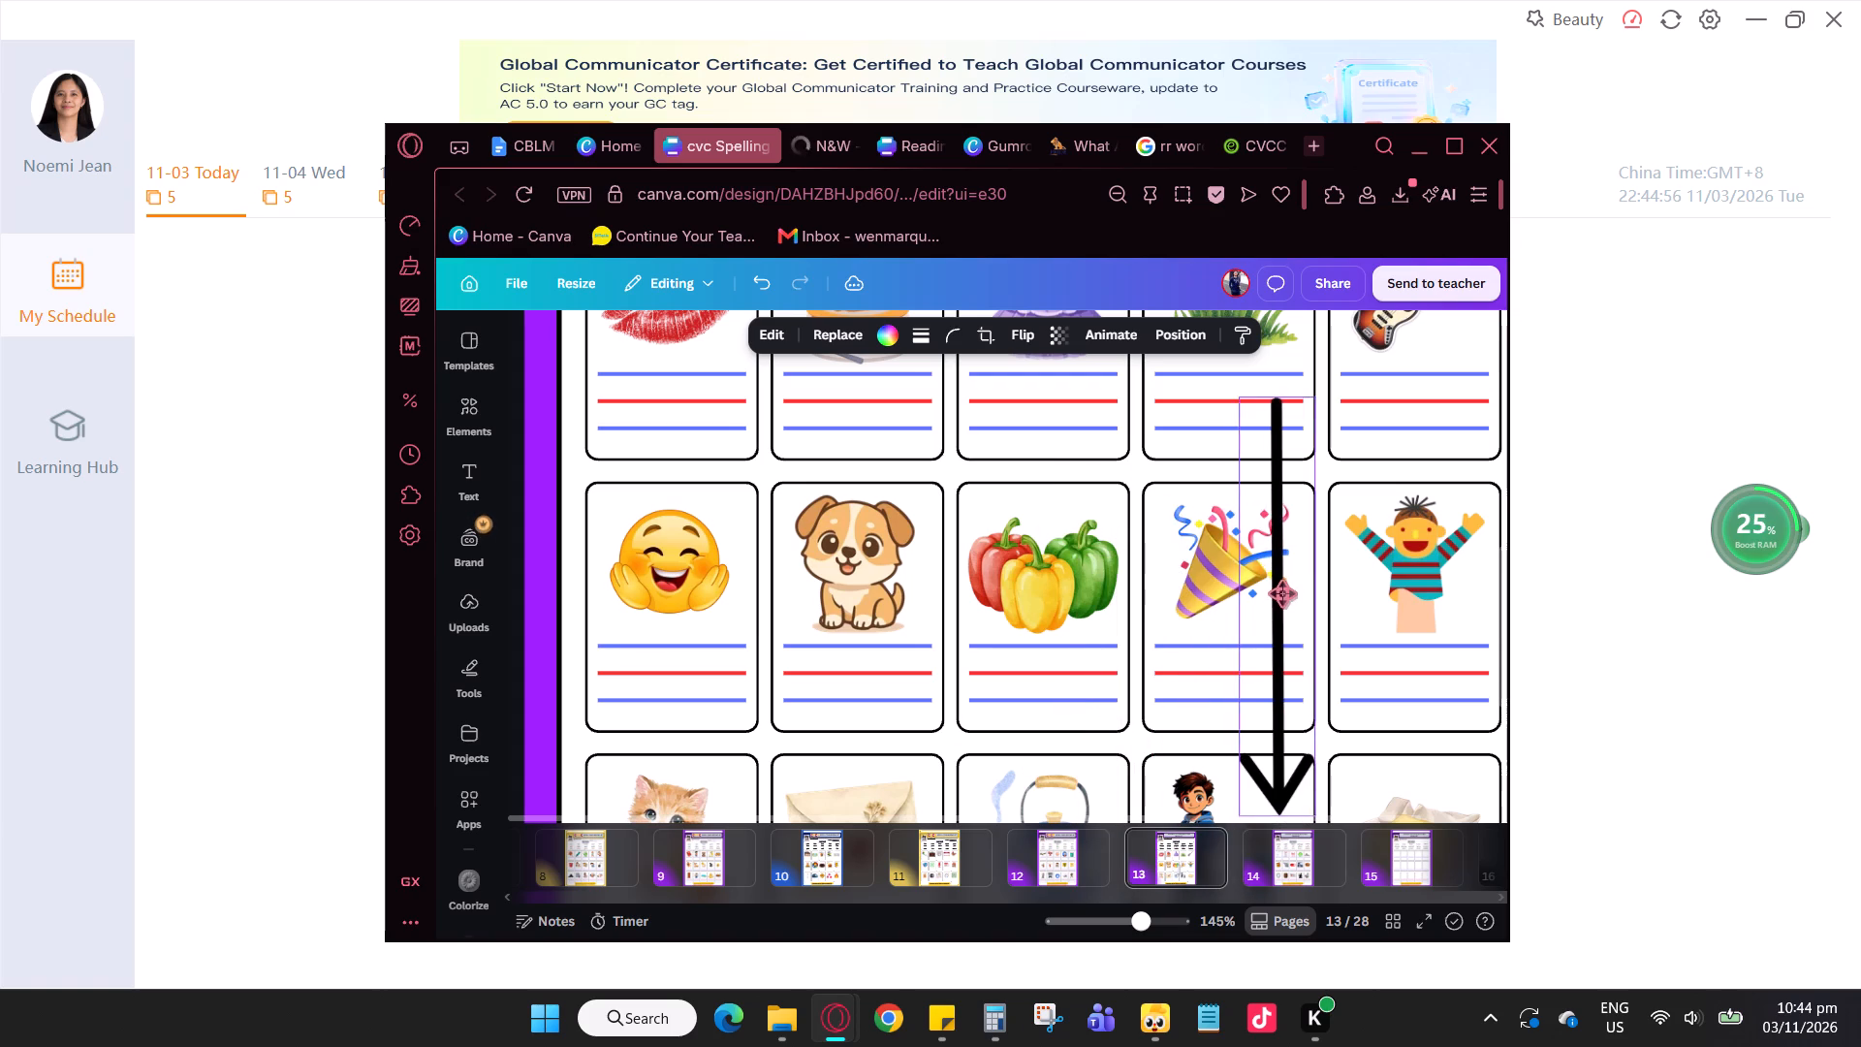
left_click_drag(1281, 594, 1277, 603)
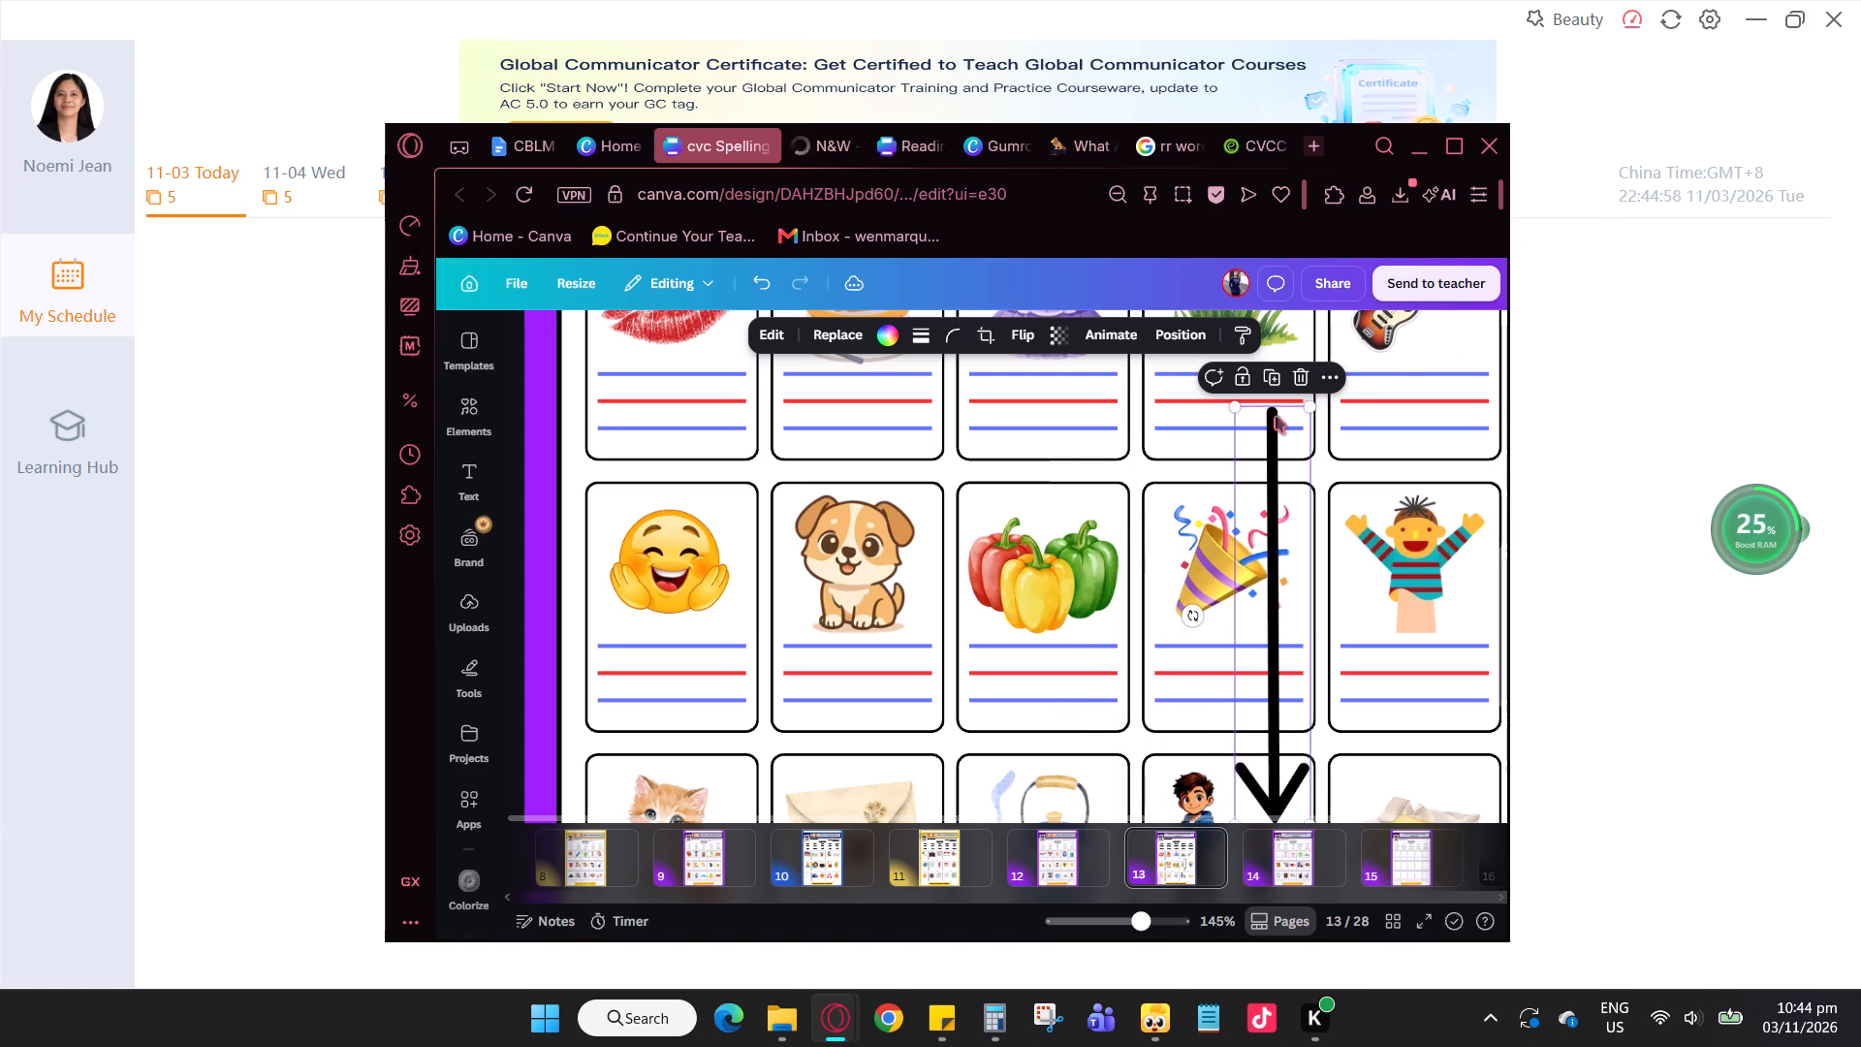
left_click_drag(1314, 406, 466, 728)
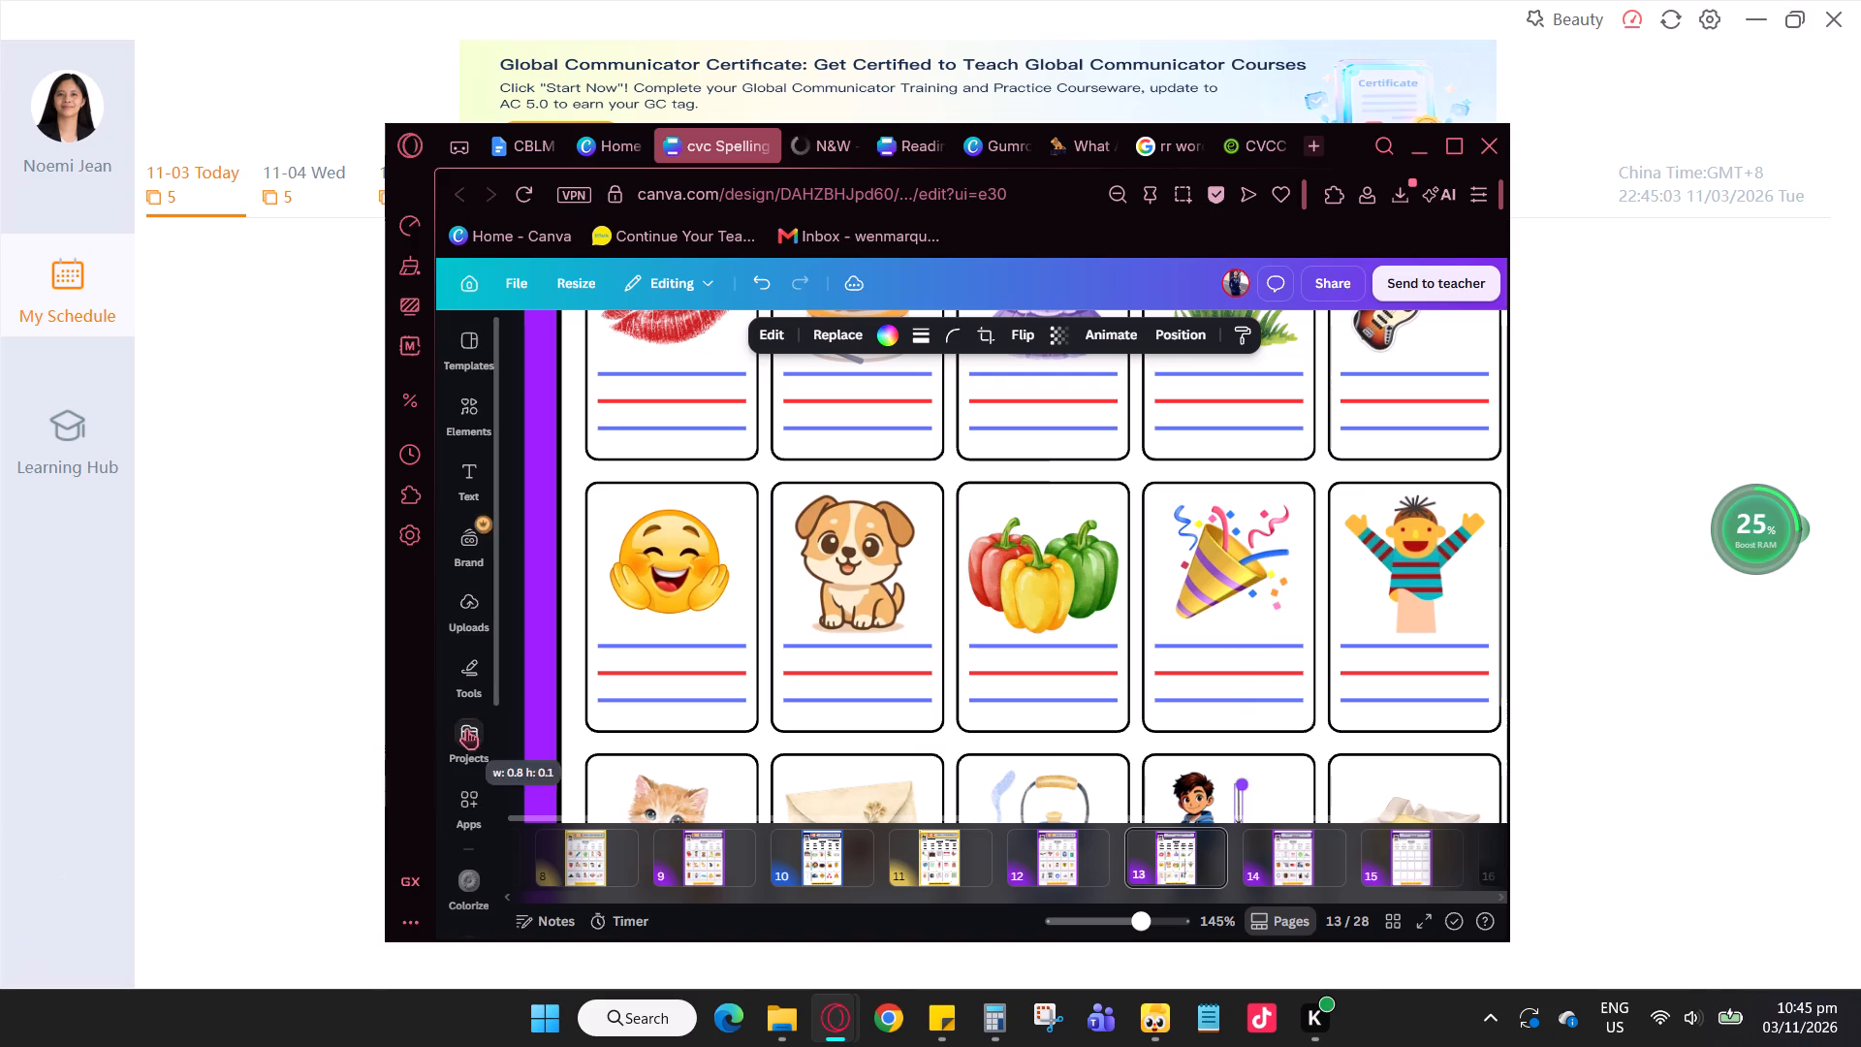
left_click_drag(466, 728, 1060, 673)
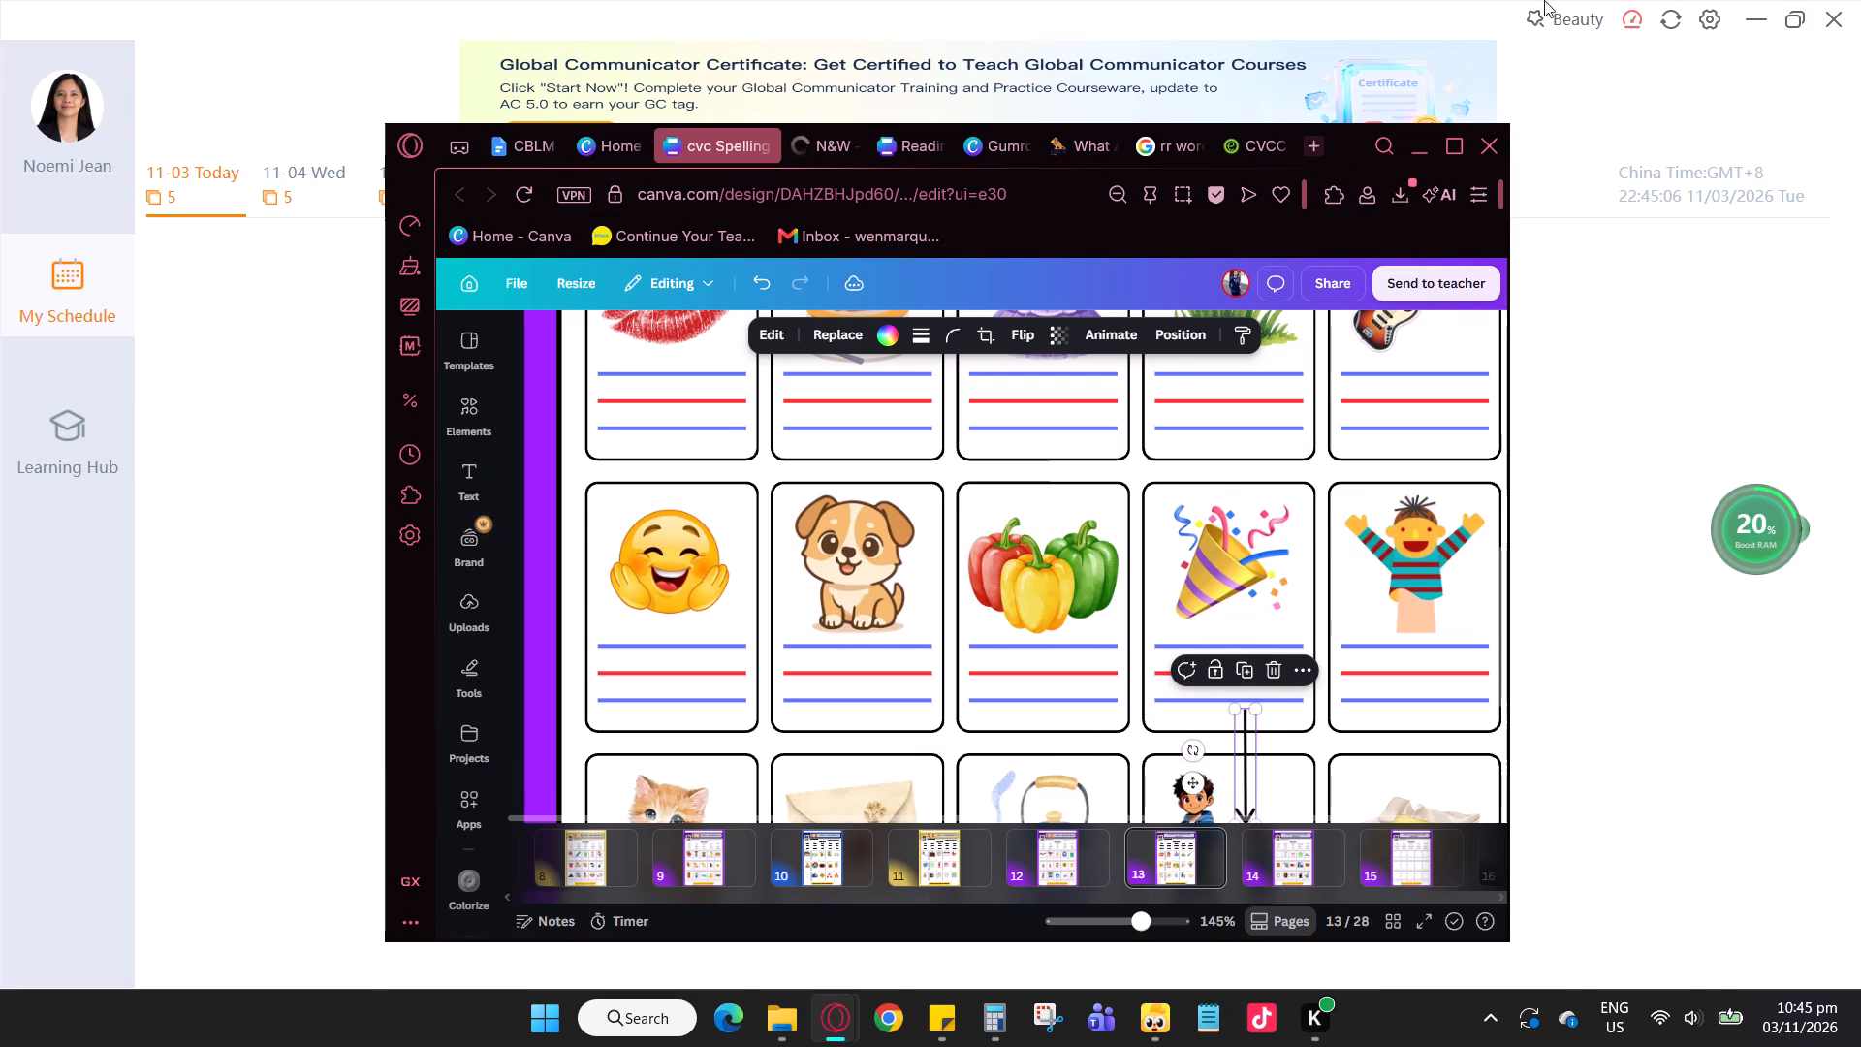
scroll(1218, 684, "down", 2)
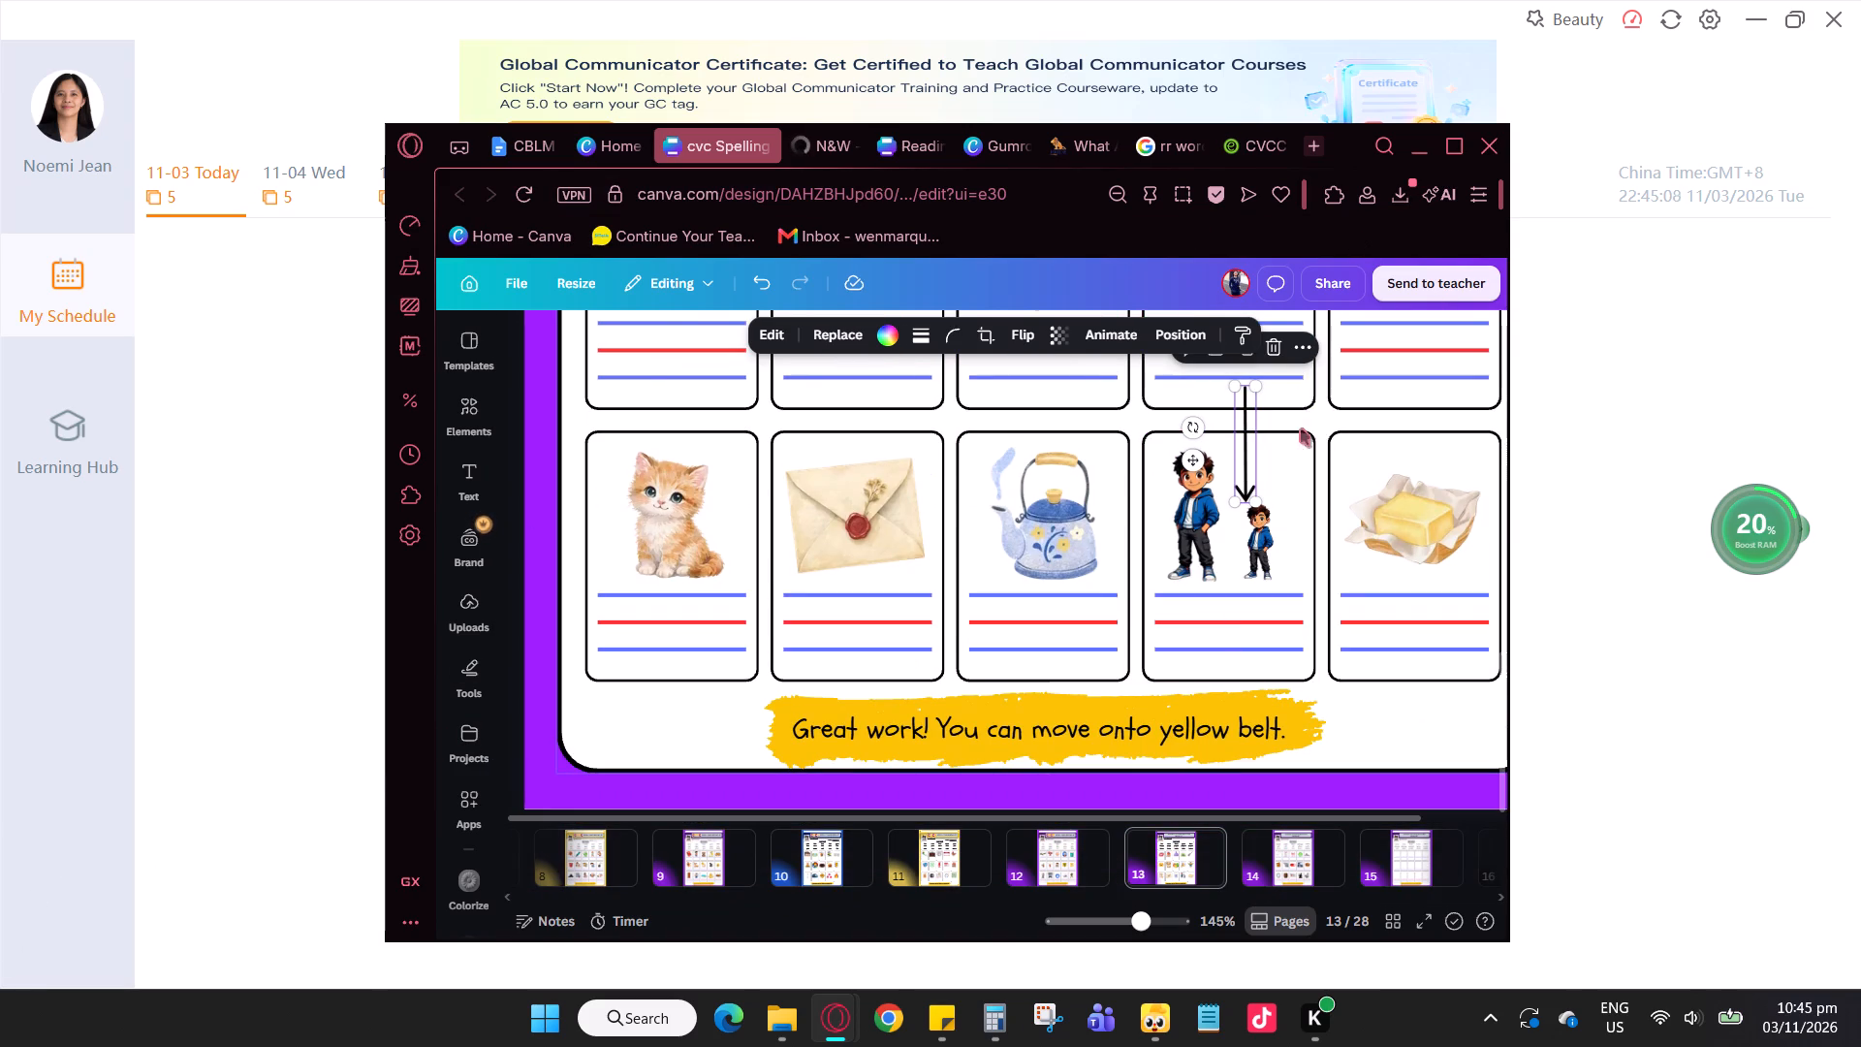
left_click_drag(1254, 385, 1246, 446)
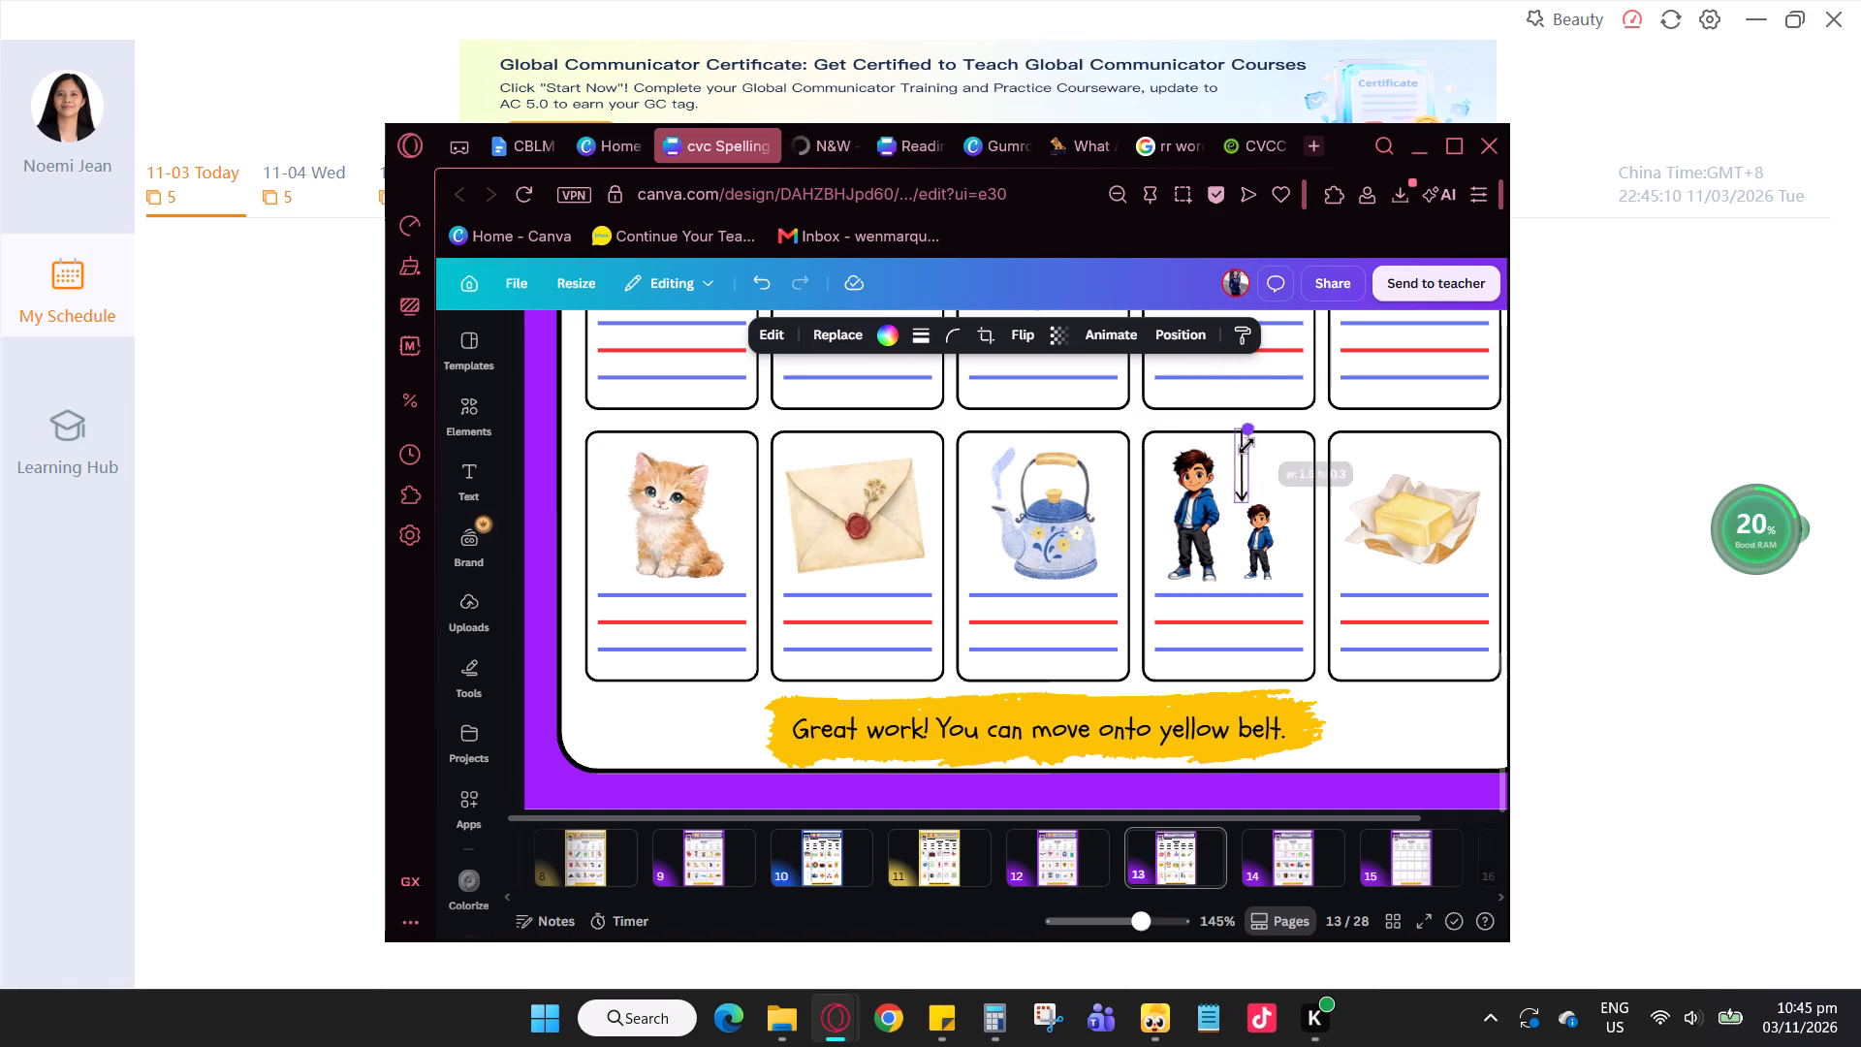
left_click_drag(1246, 446, 1264, 453)
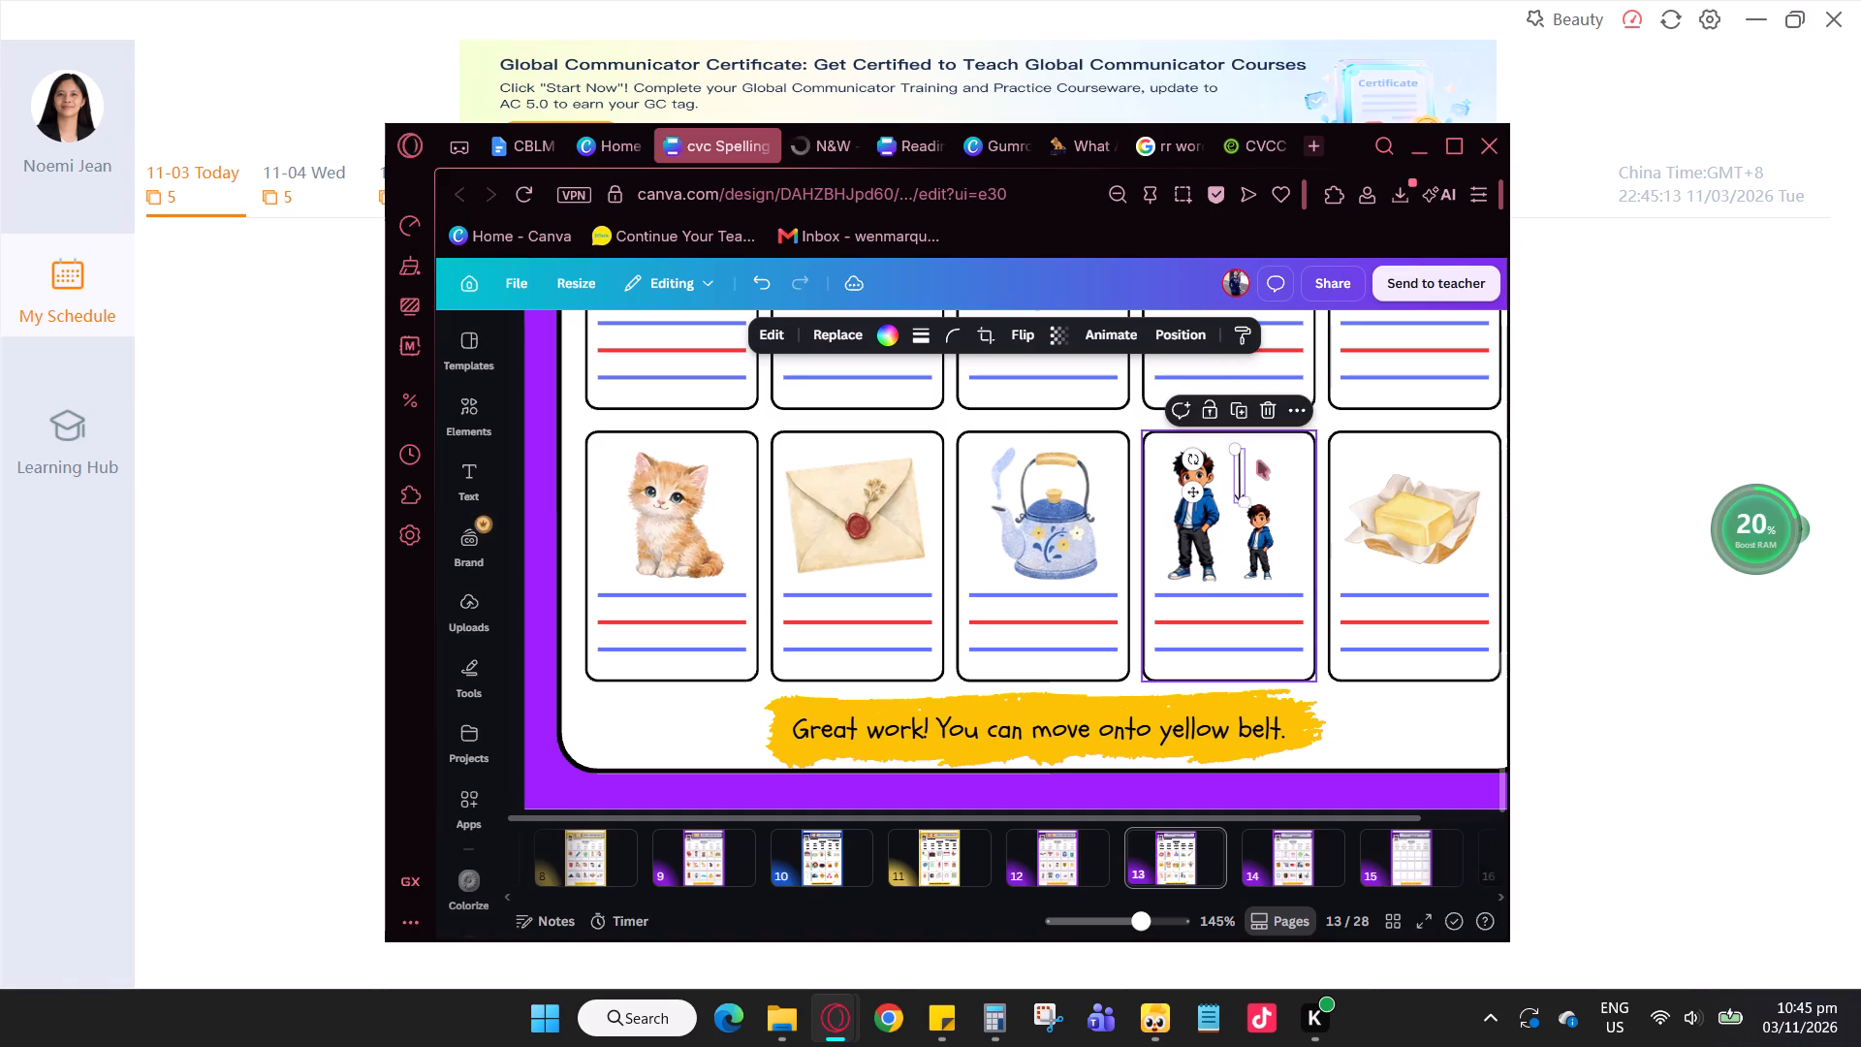
left_click_drag(1239, 480, 1264, 470)
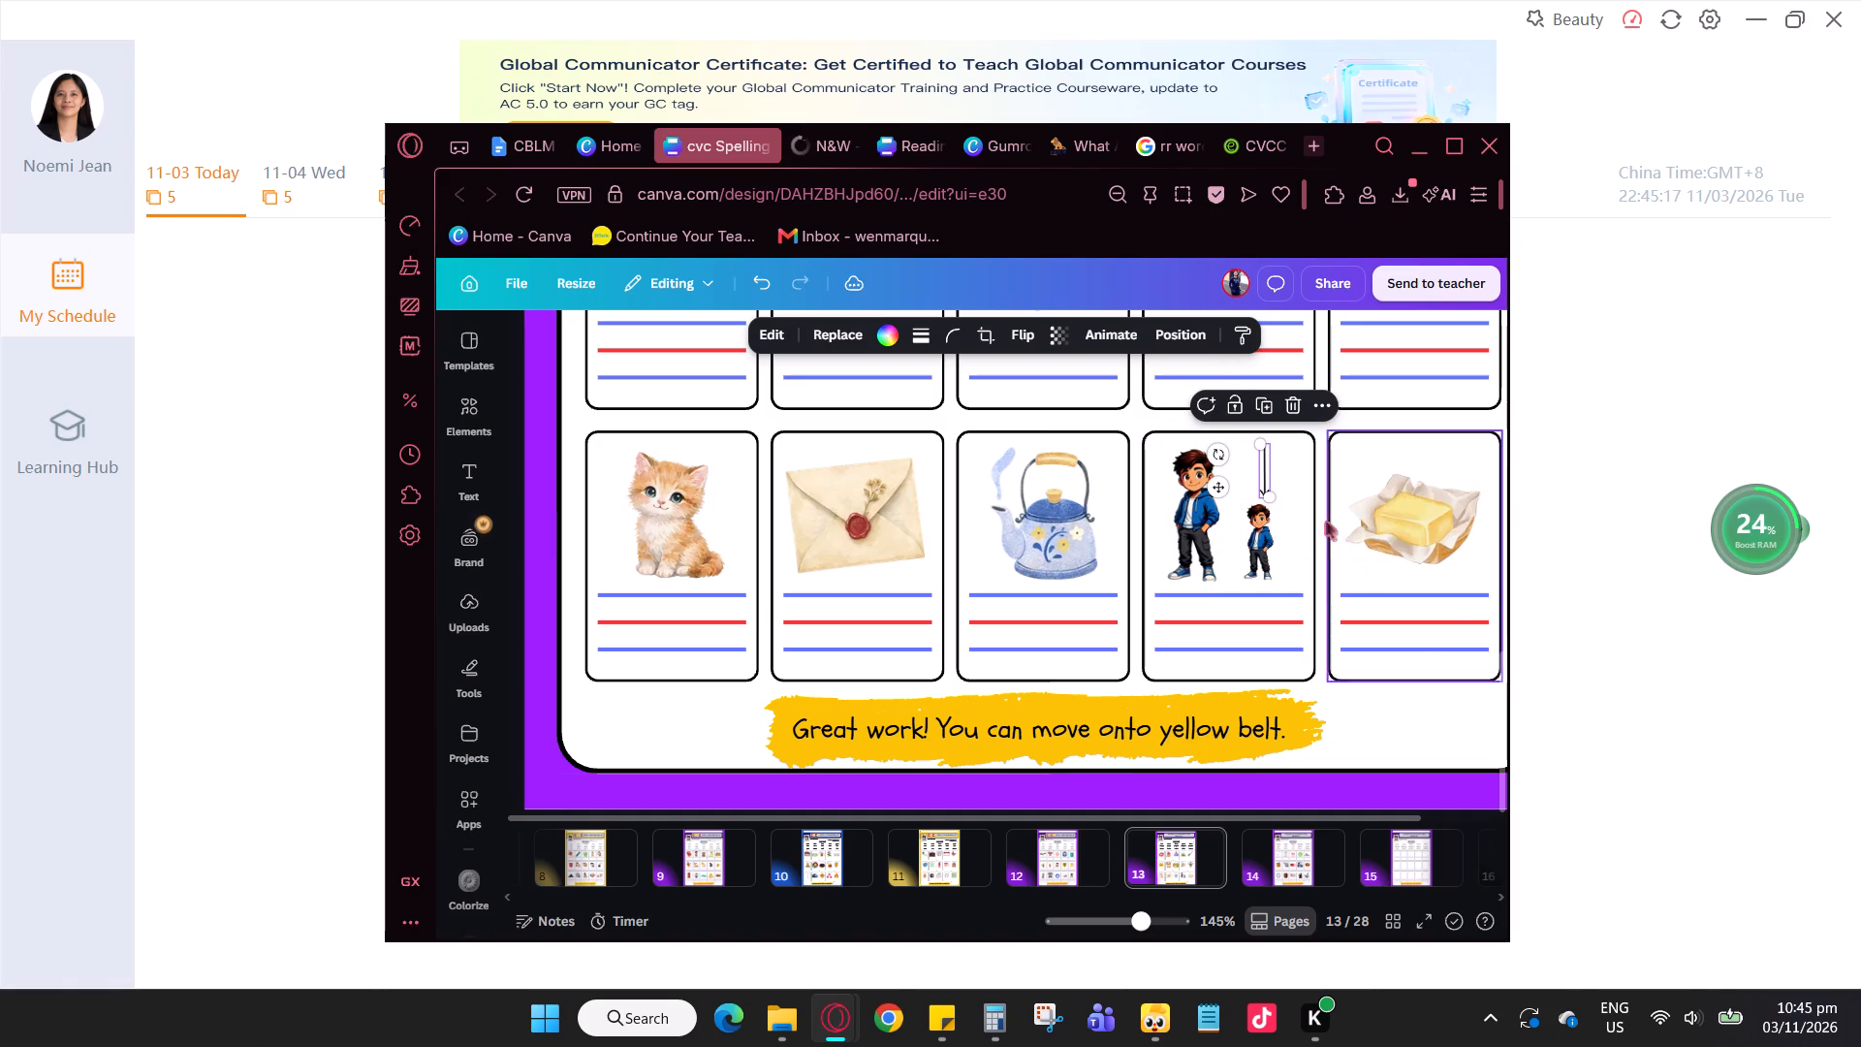
Nudge the small boy in page 13's "little" box slightly to the right beneath the arrow, and deselect it.
left_click(1265, 544)
key("Right")
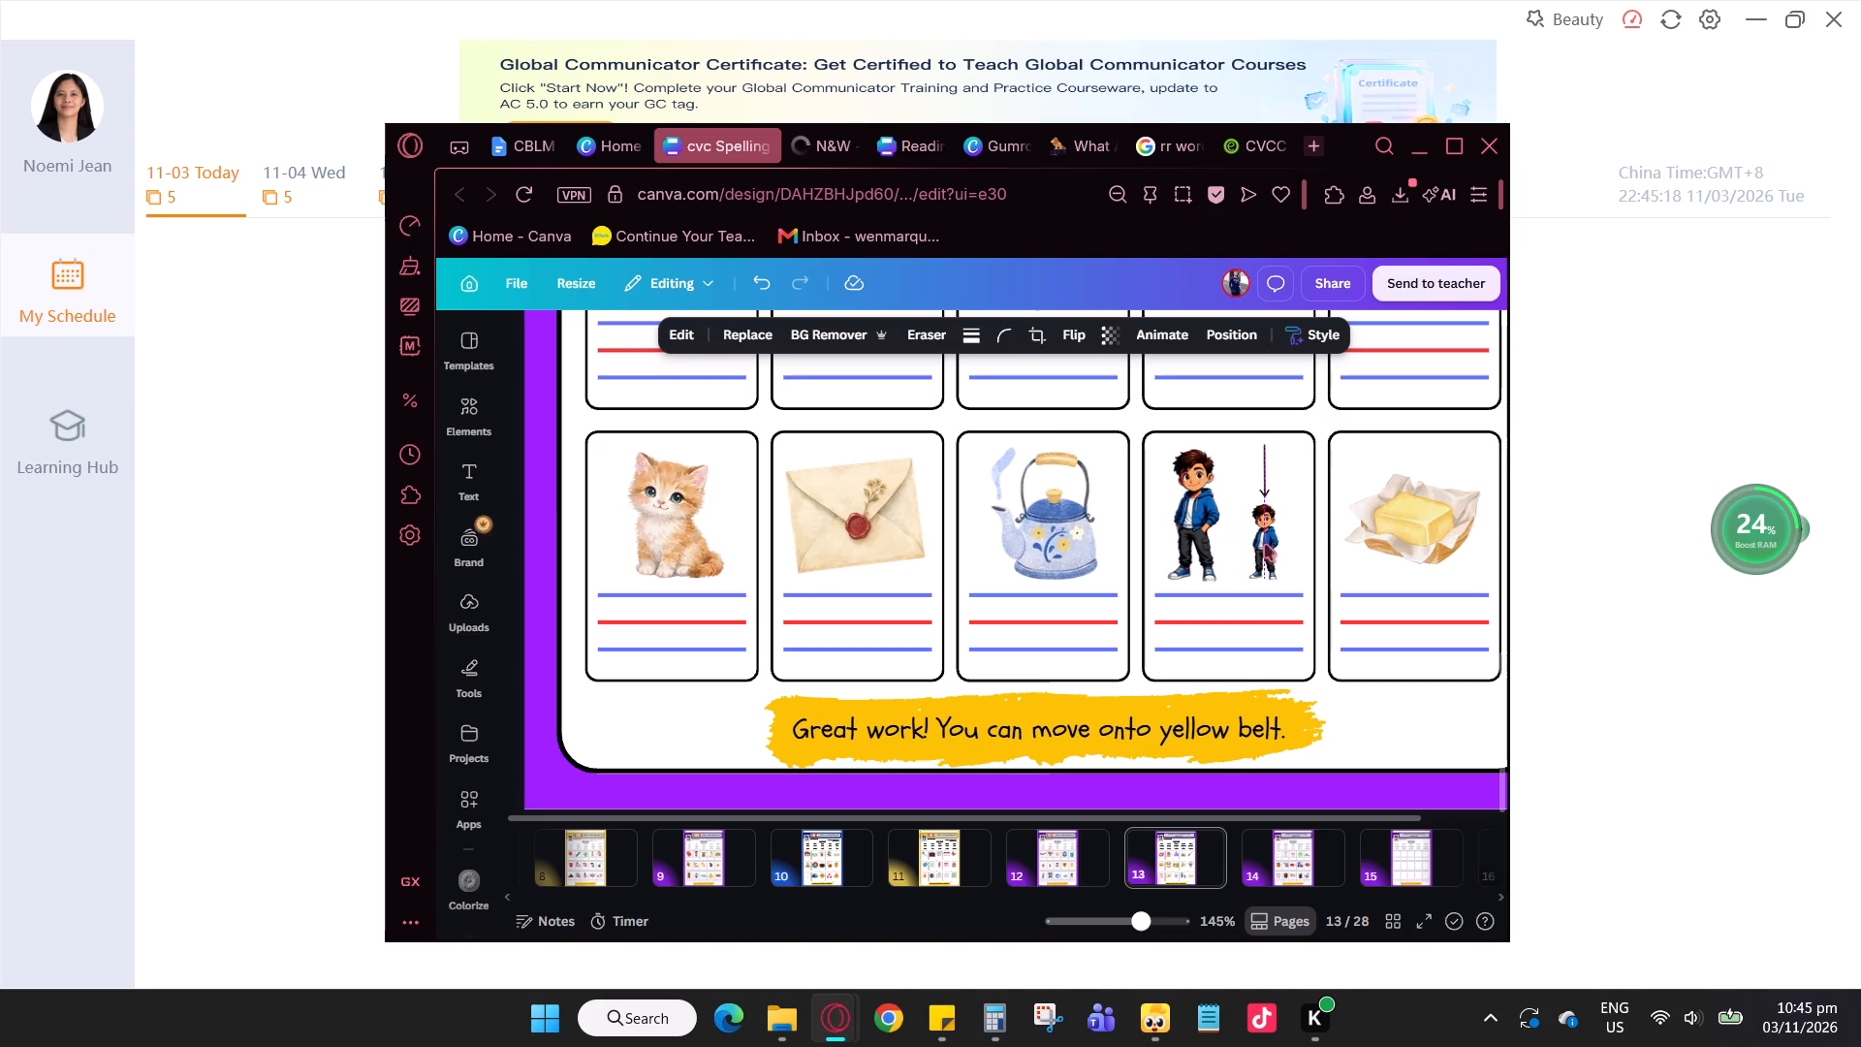
left_click(1537, 480)
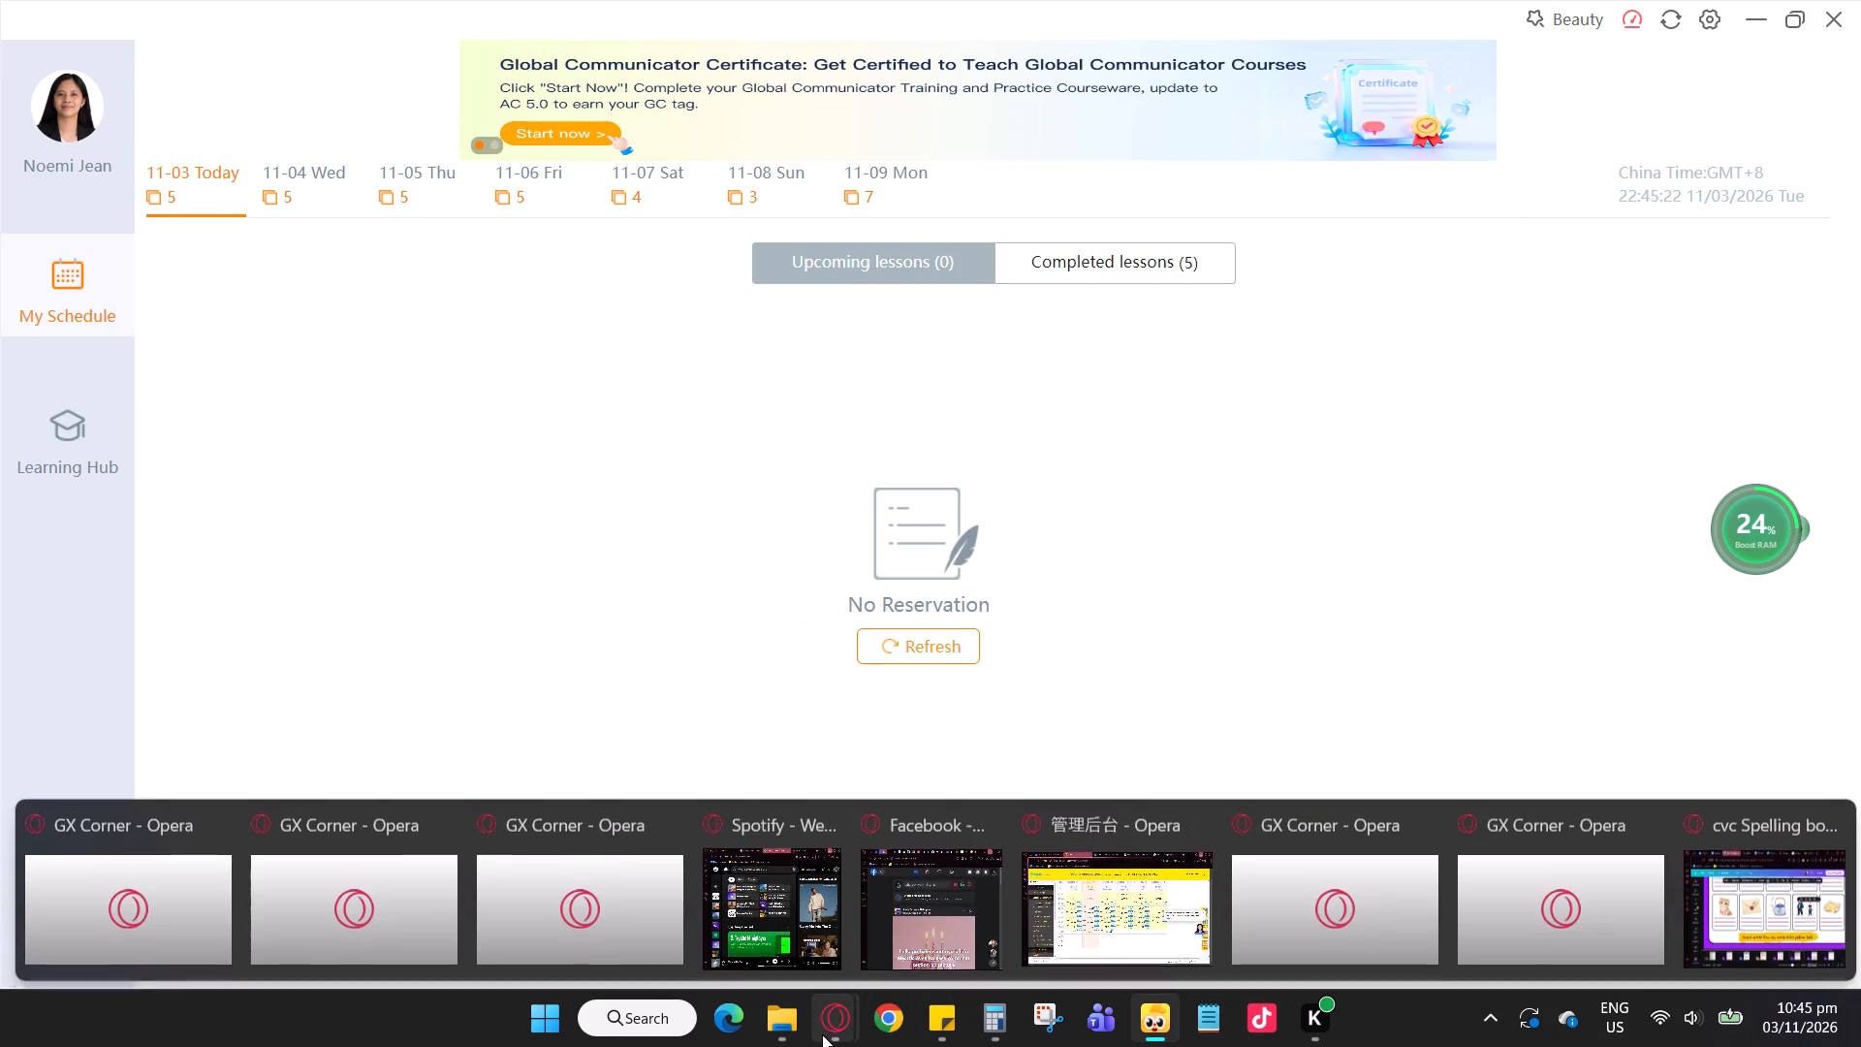
left_click(1746, 892)
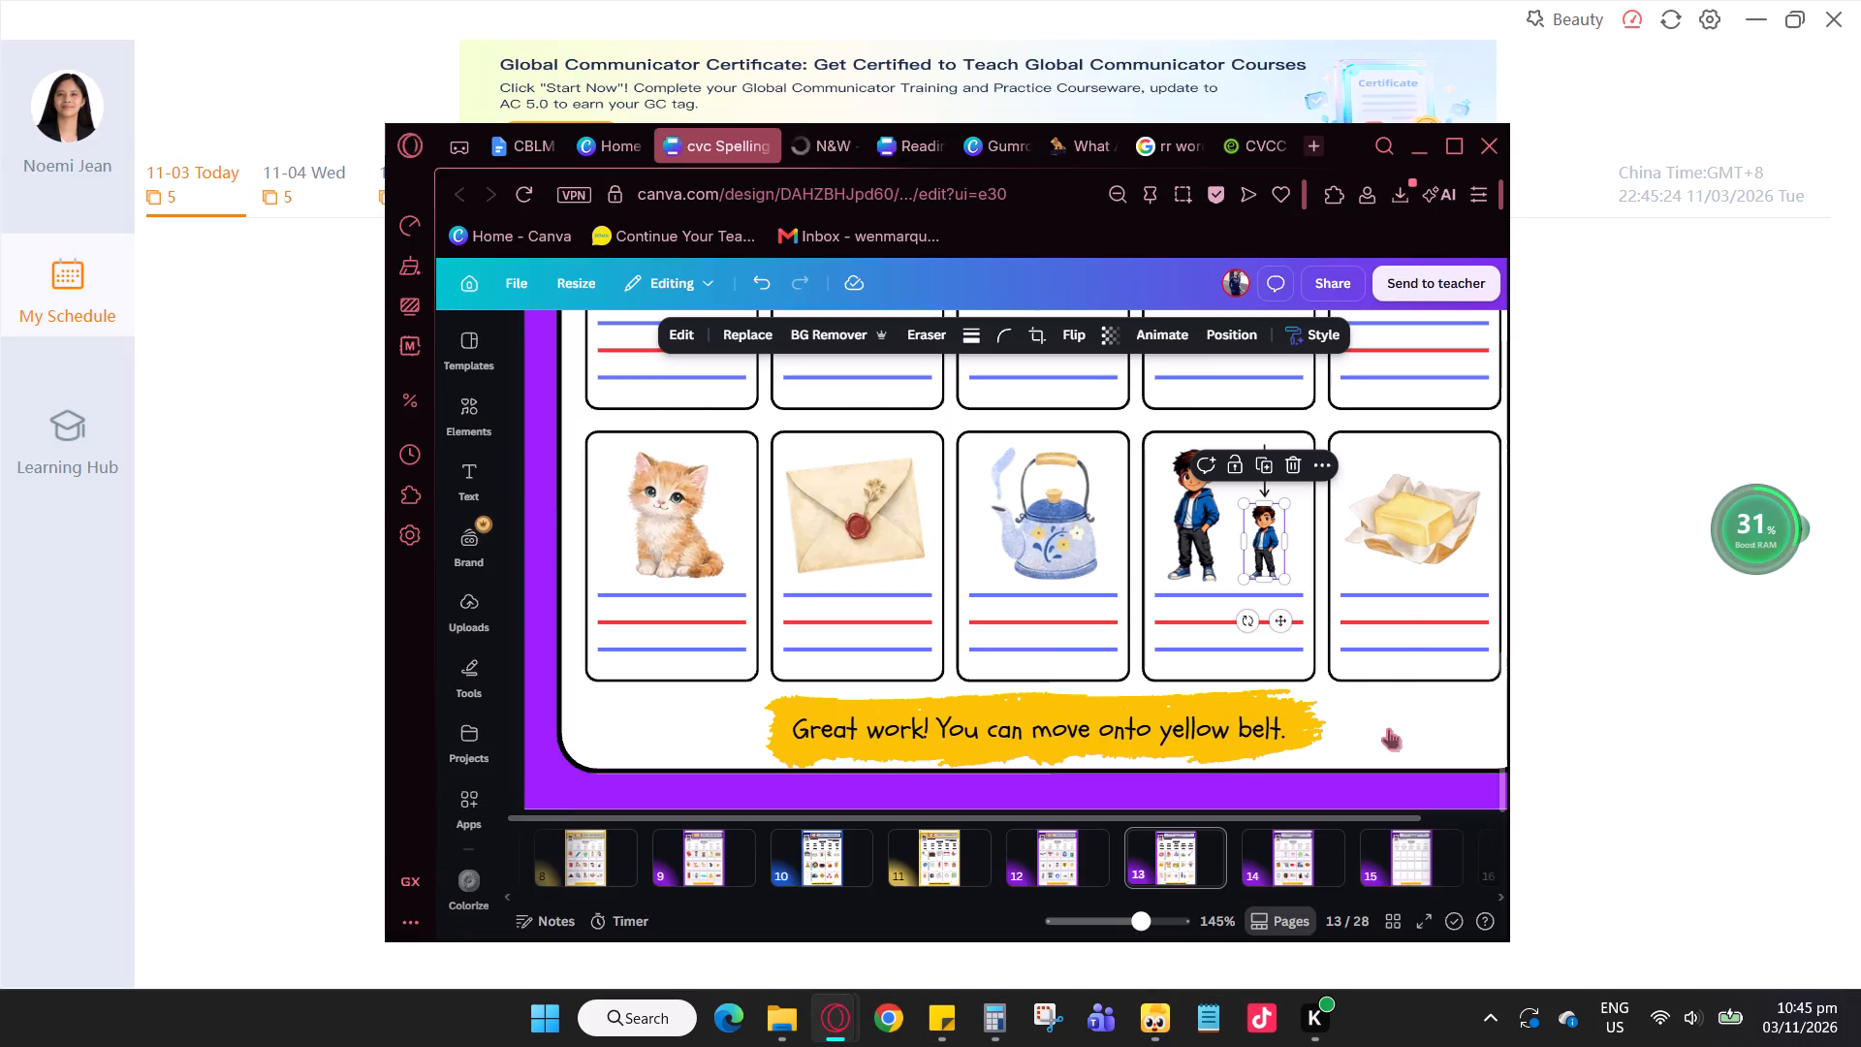
left_click(1445, 740)
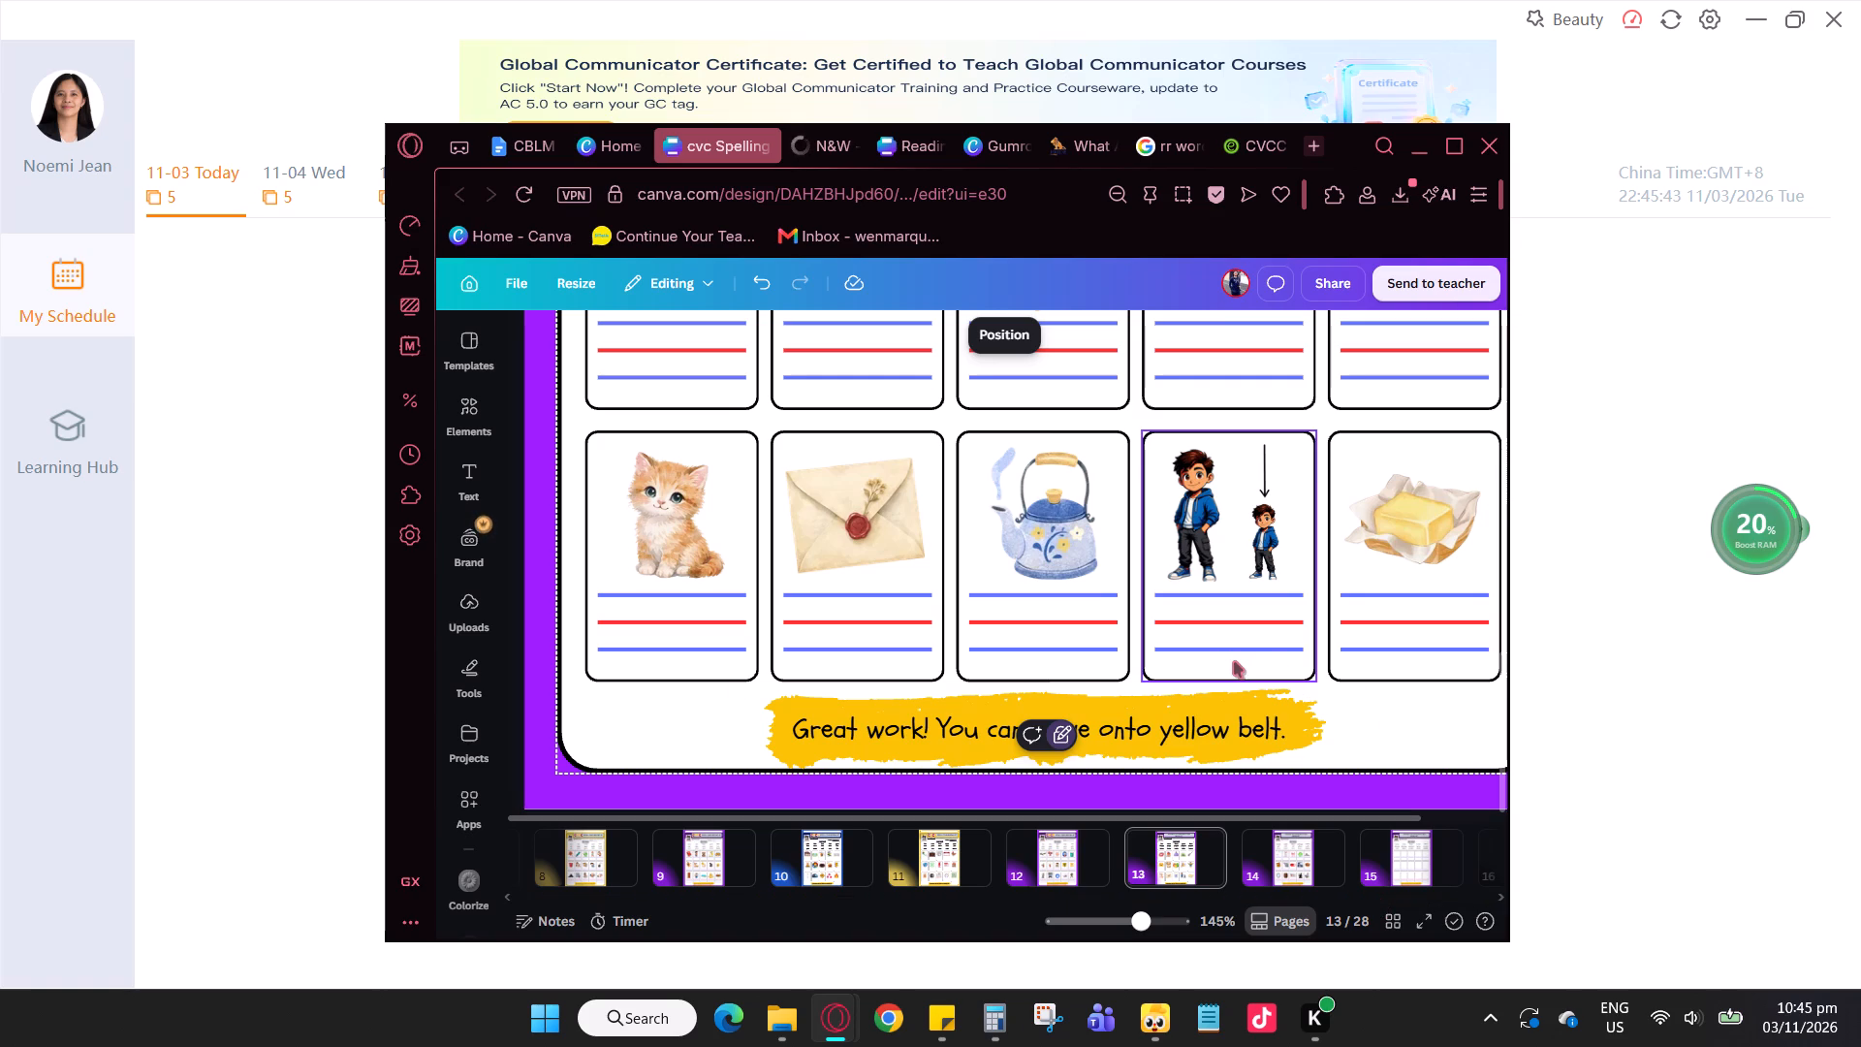
Review pages 13 and 14, then open page 15 and examine its word bank and empty picture boxes.
scroll(1234, 661, "down", 2, "ctrl")
scroll(1234, 661, "up", 2)
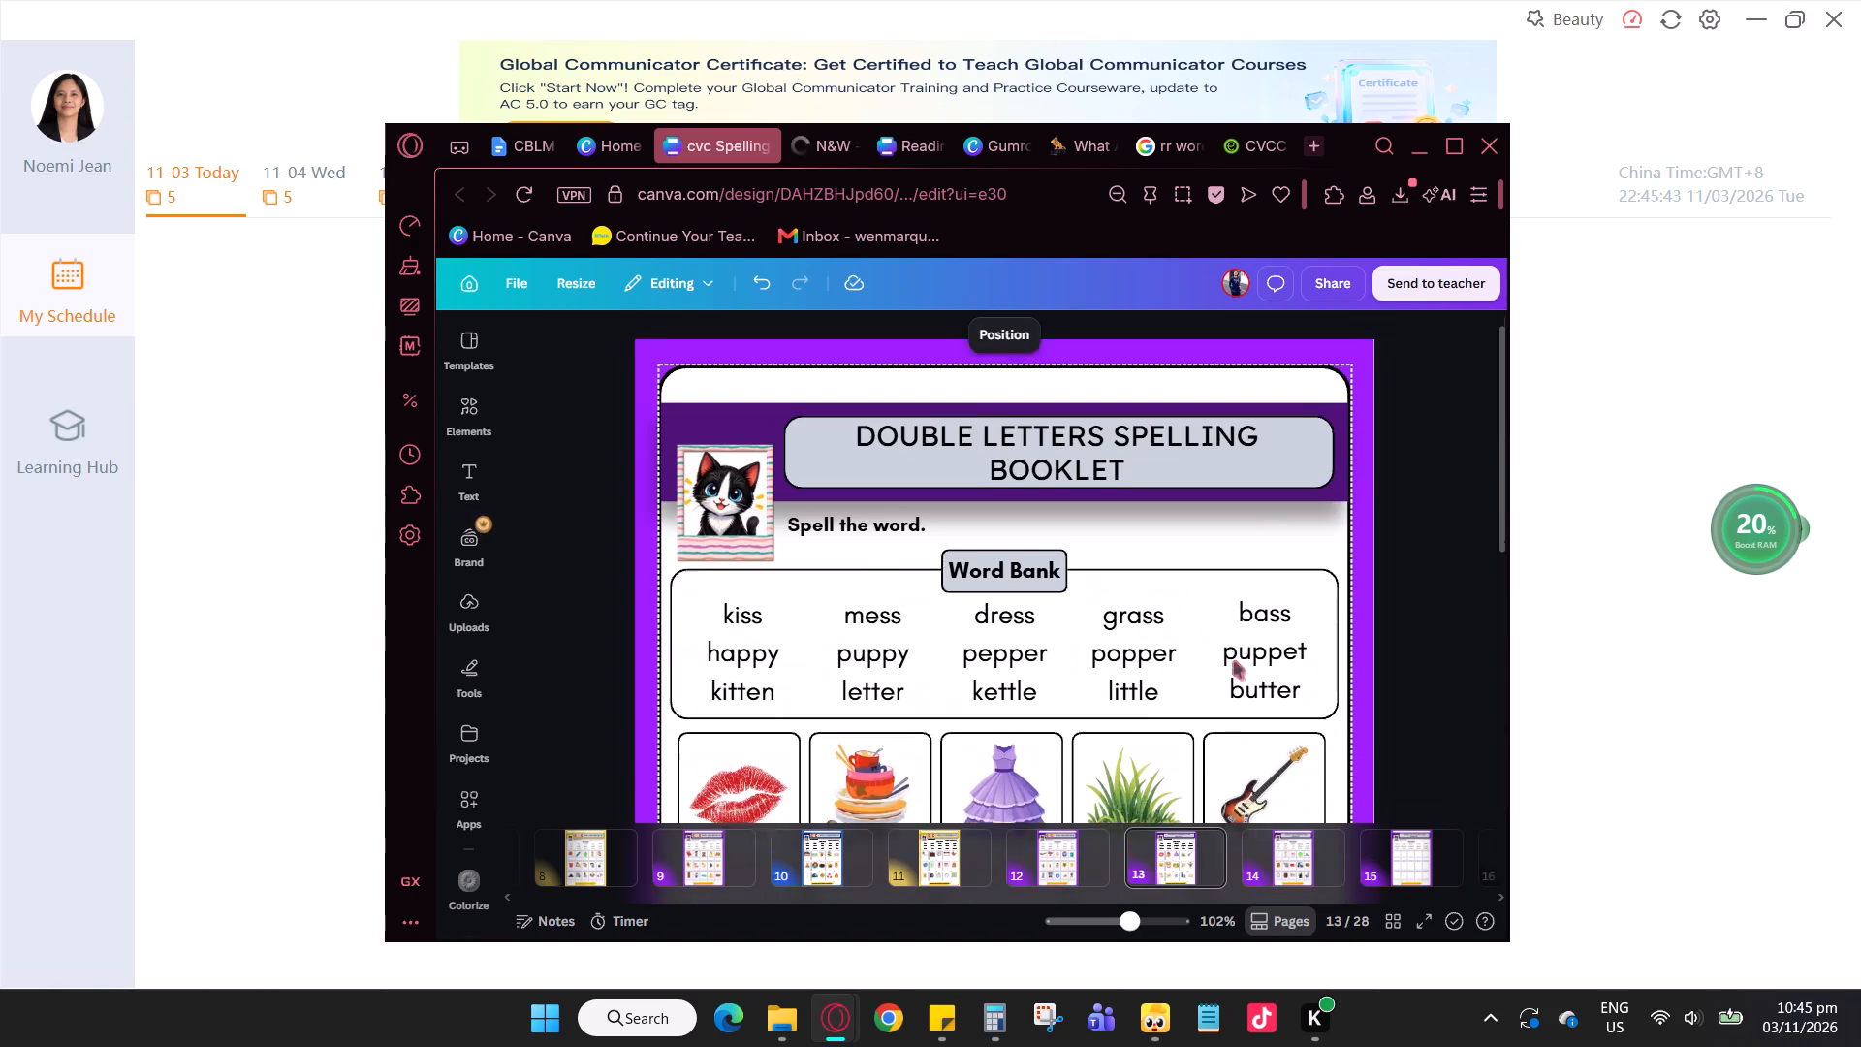
scroll(1234, 661, "down", 1)
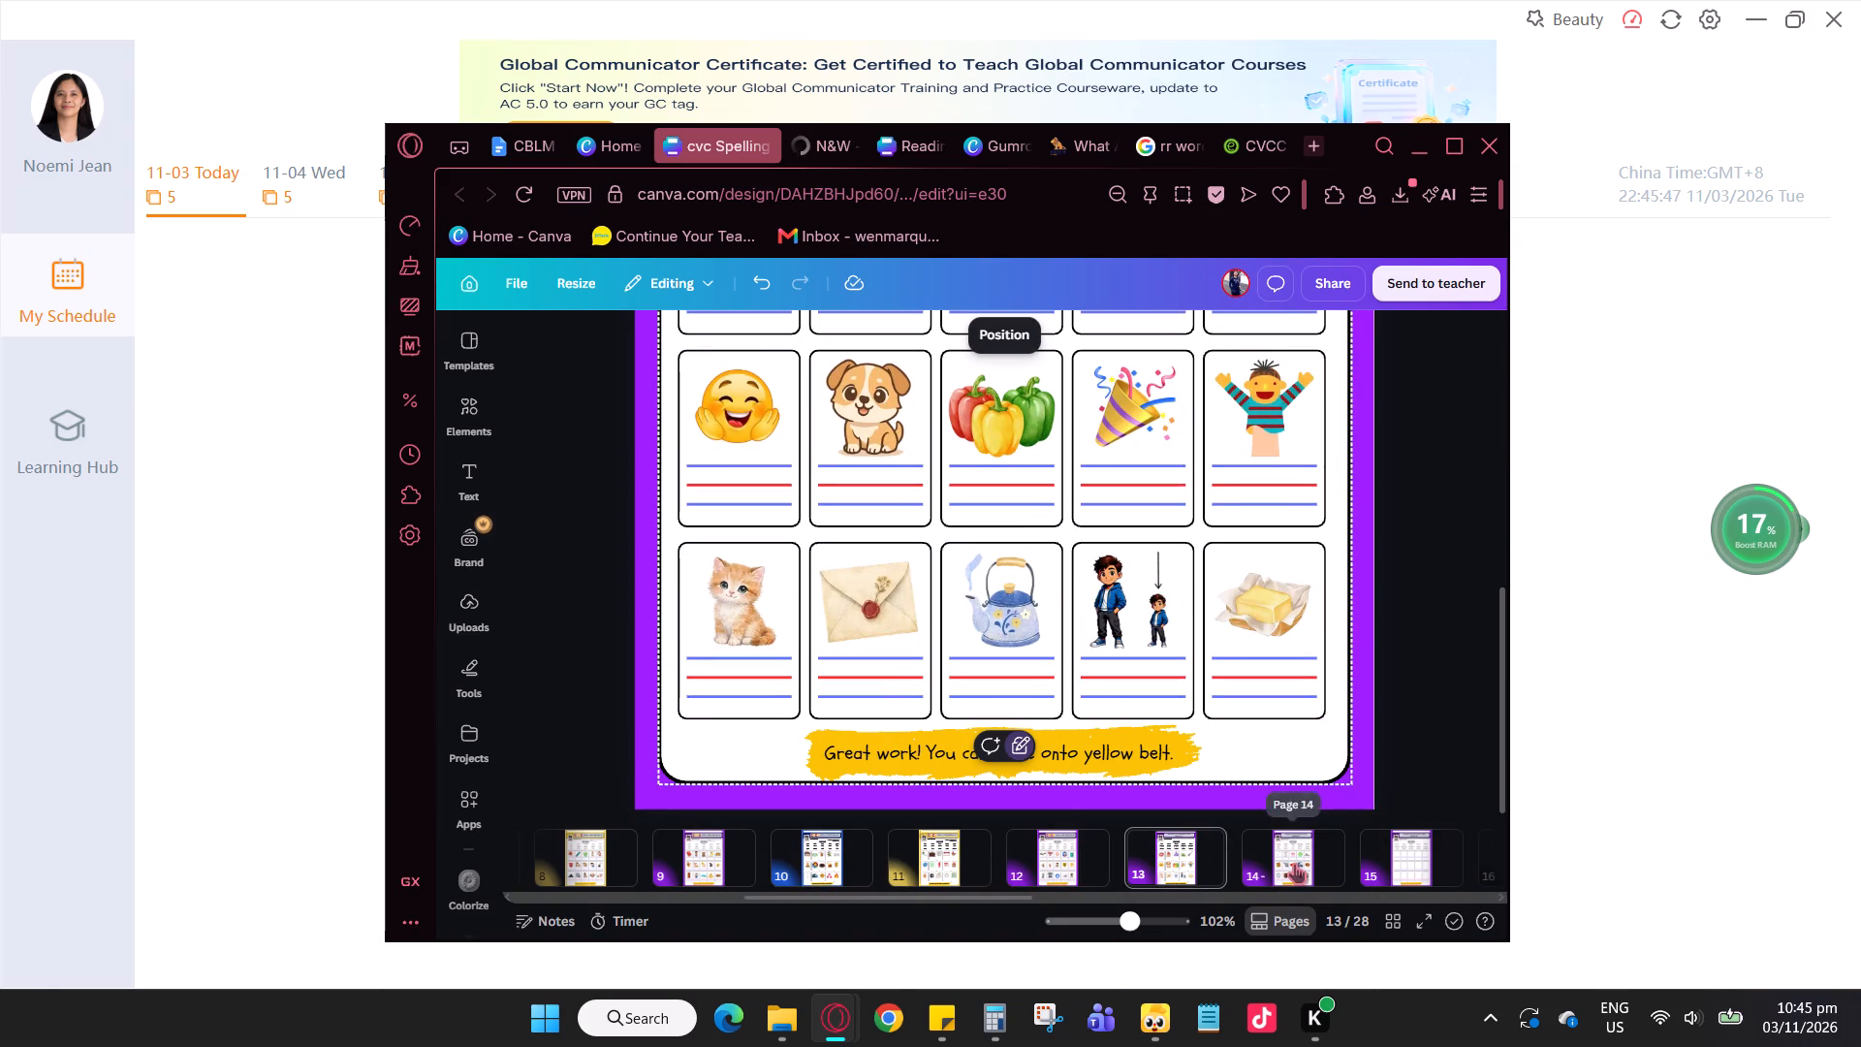
left_click(1294, 863)
left_click(1402, 863)
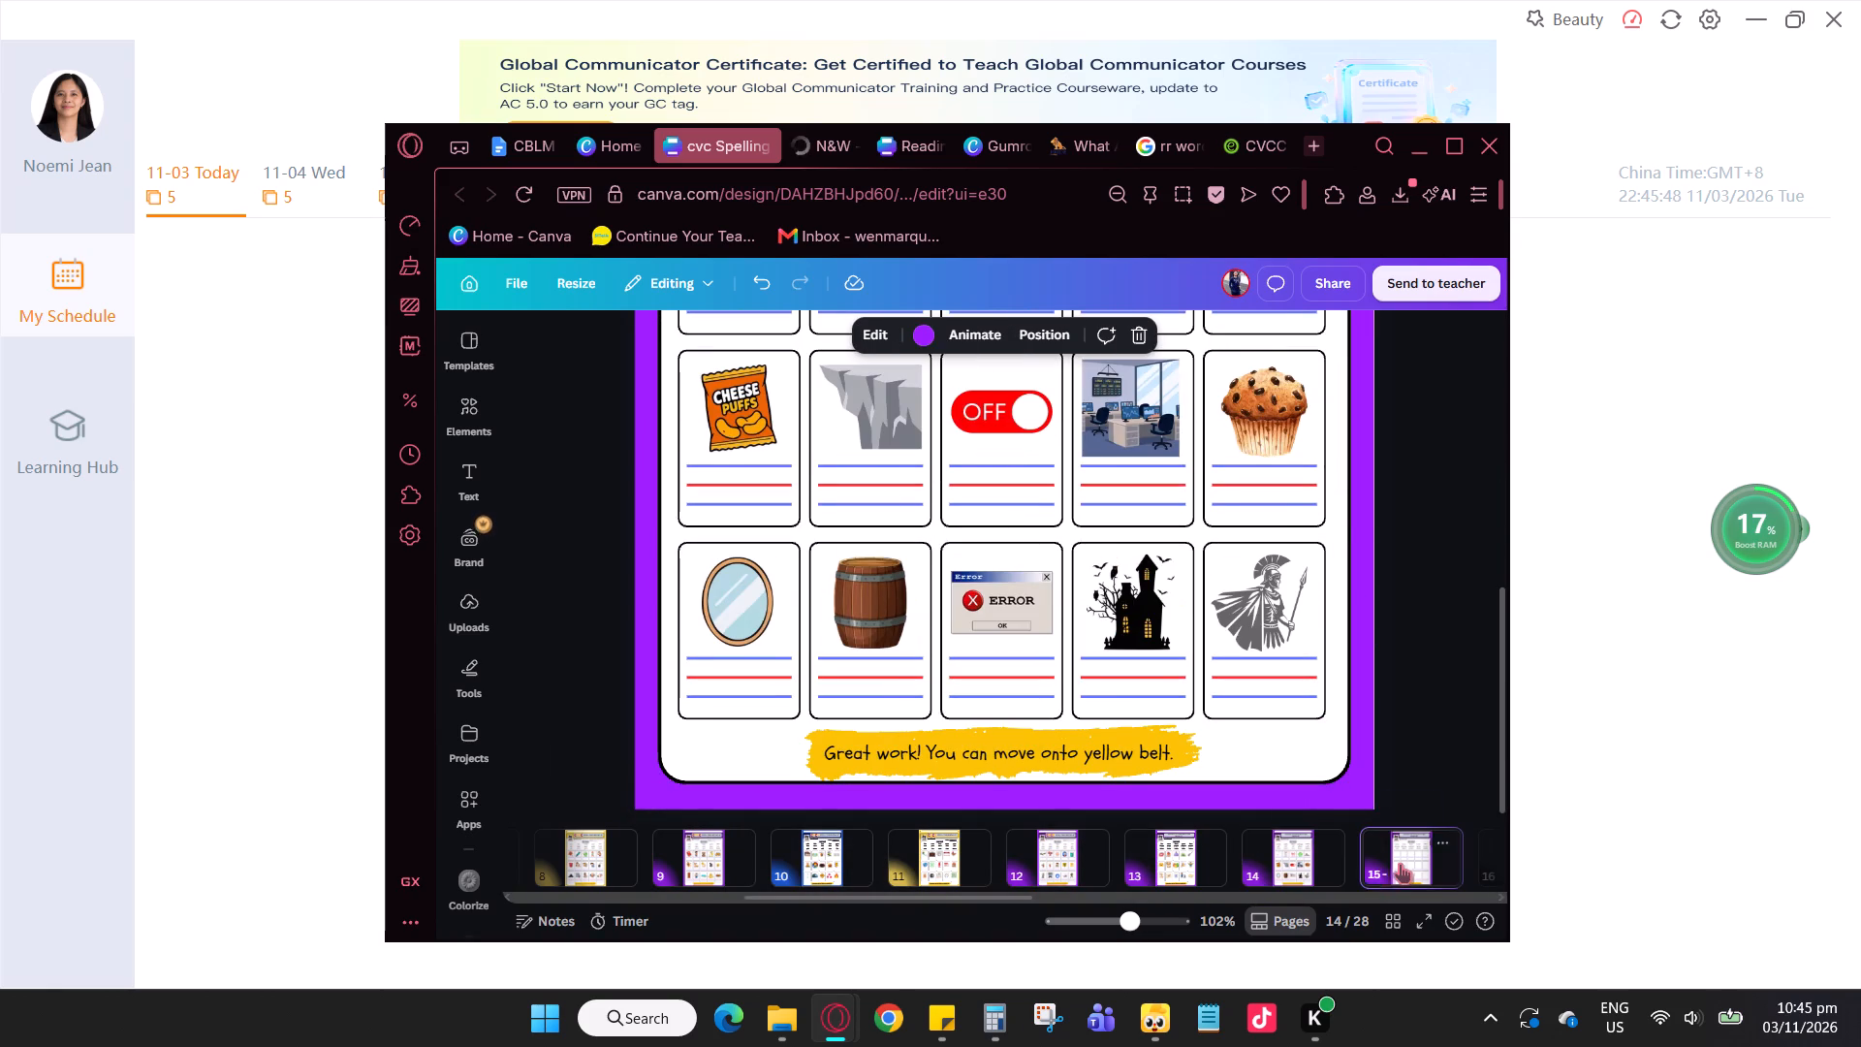
scroll(1292, 570, "up", 2)
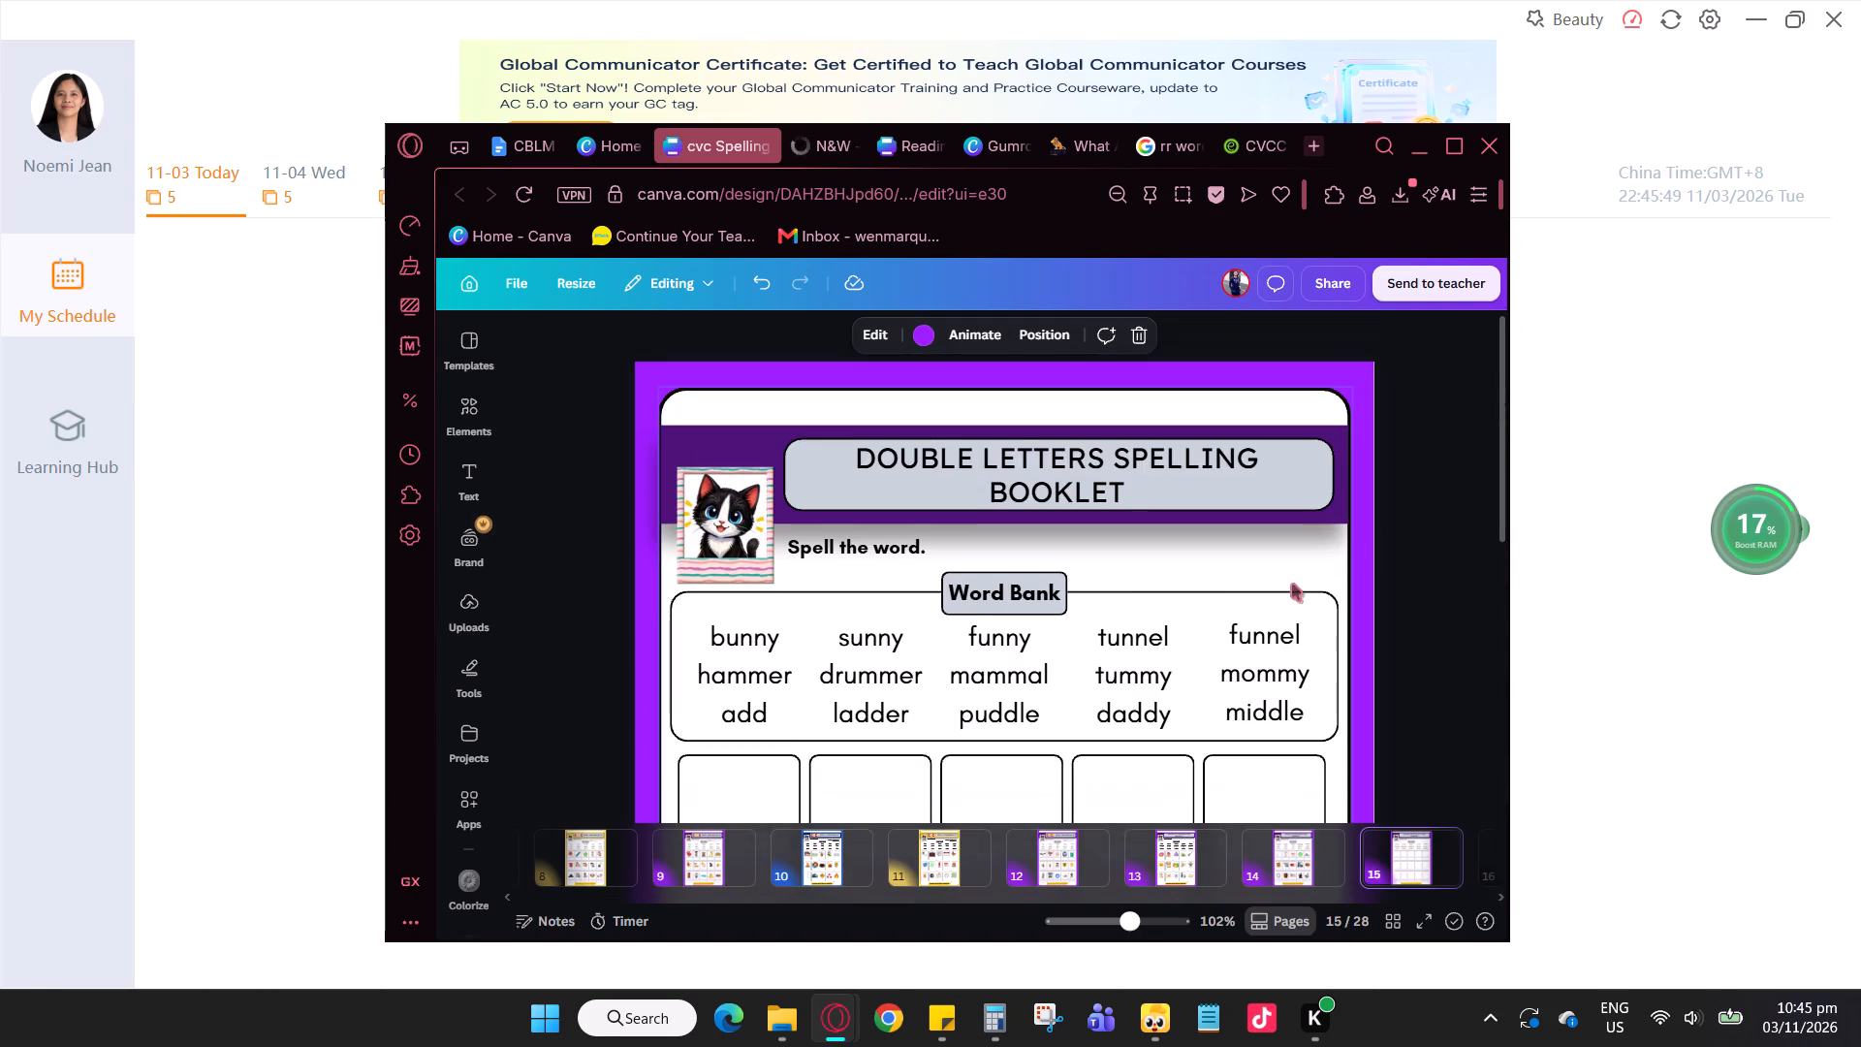
scroll(1292, 584, "down", 1)
scroll(942, 569, "up", 1)
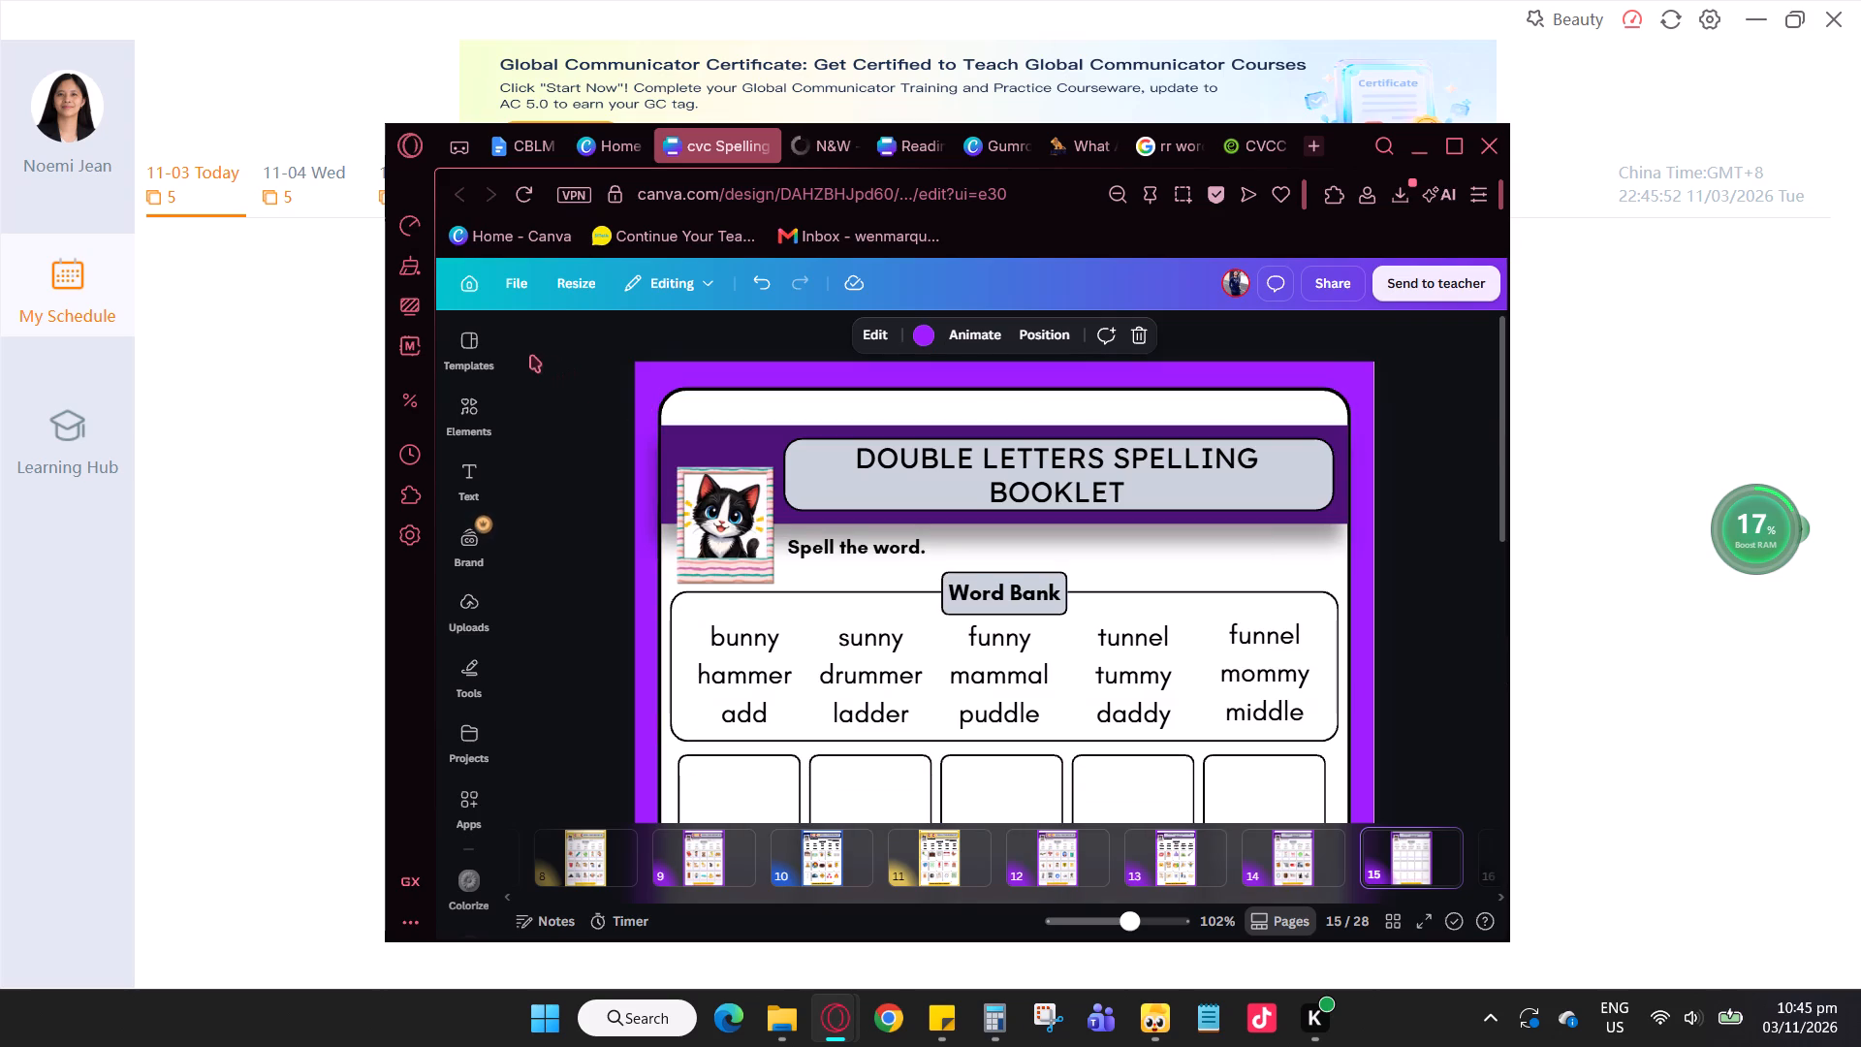
Search the graphics elements for "bunny" and add the cream bunny with one floppy ear to page 15.
left_click(467, 414)
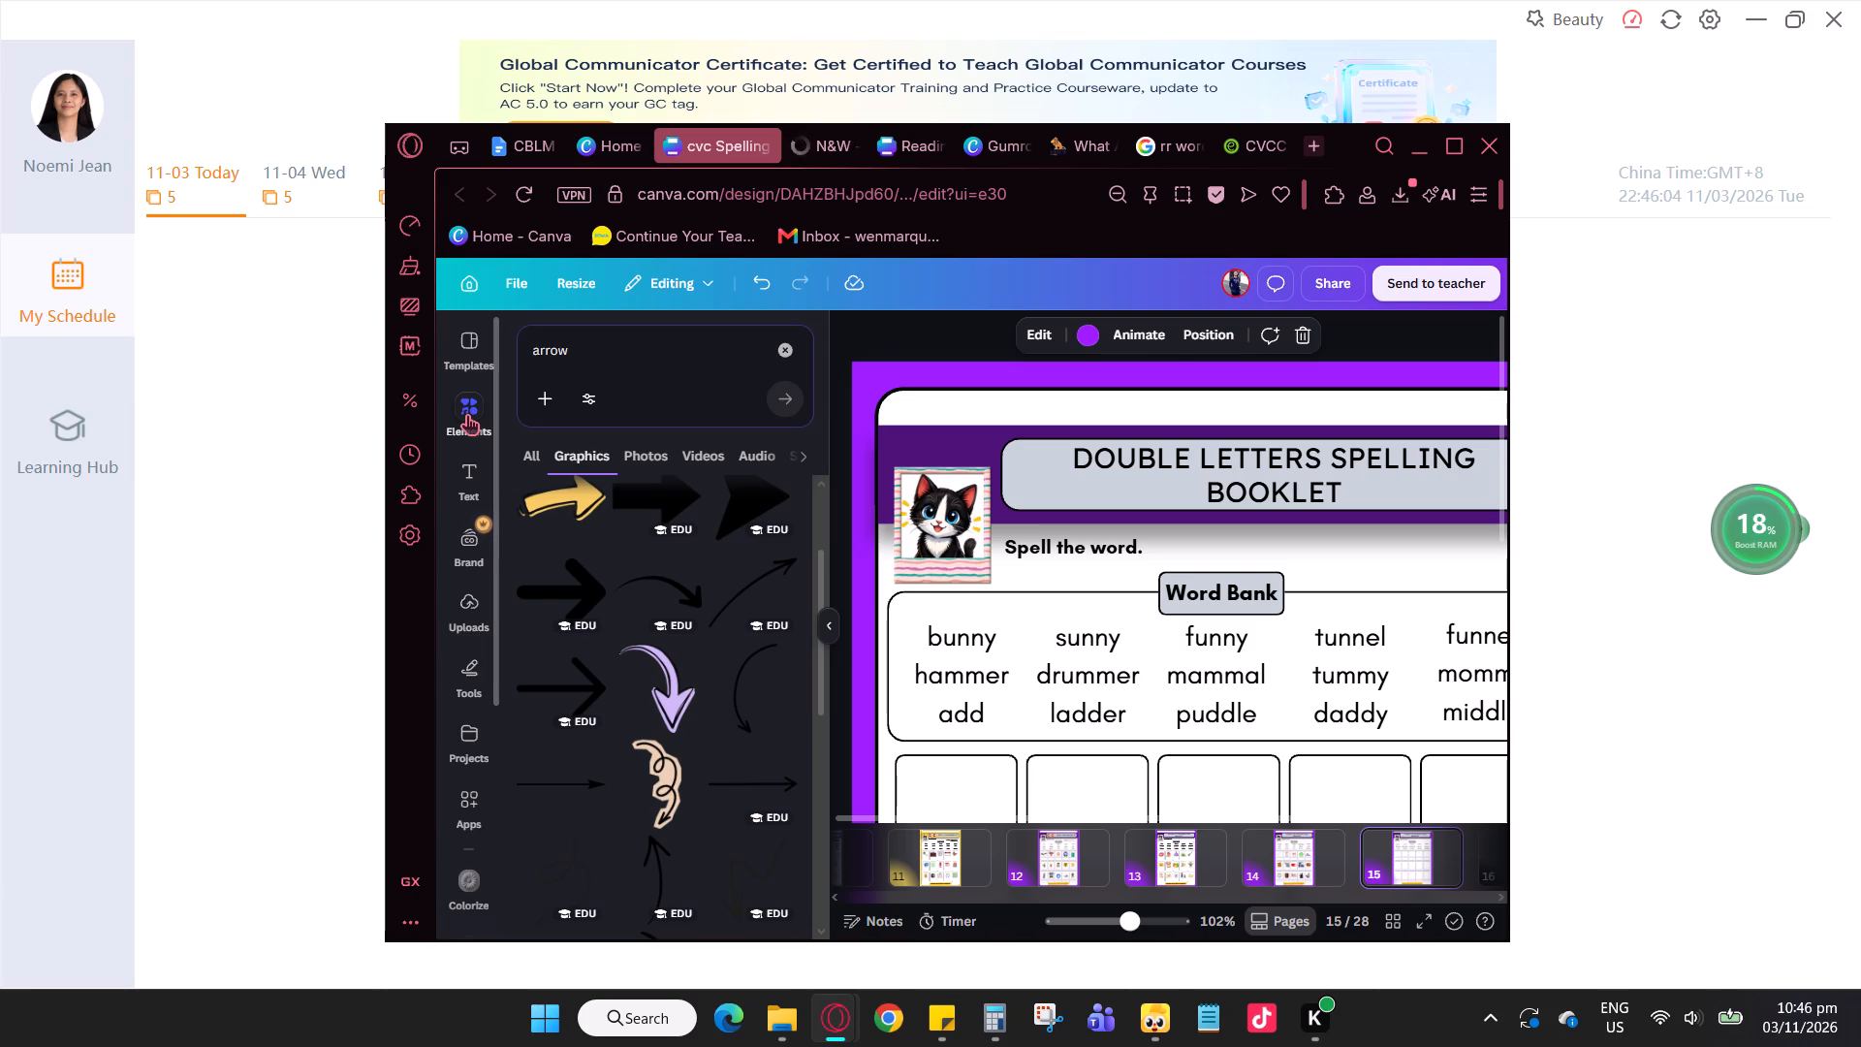
left_click(651, 354)
key("ctrl+a")
type("bunny")
key("Return")
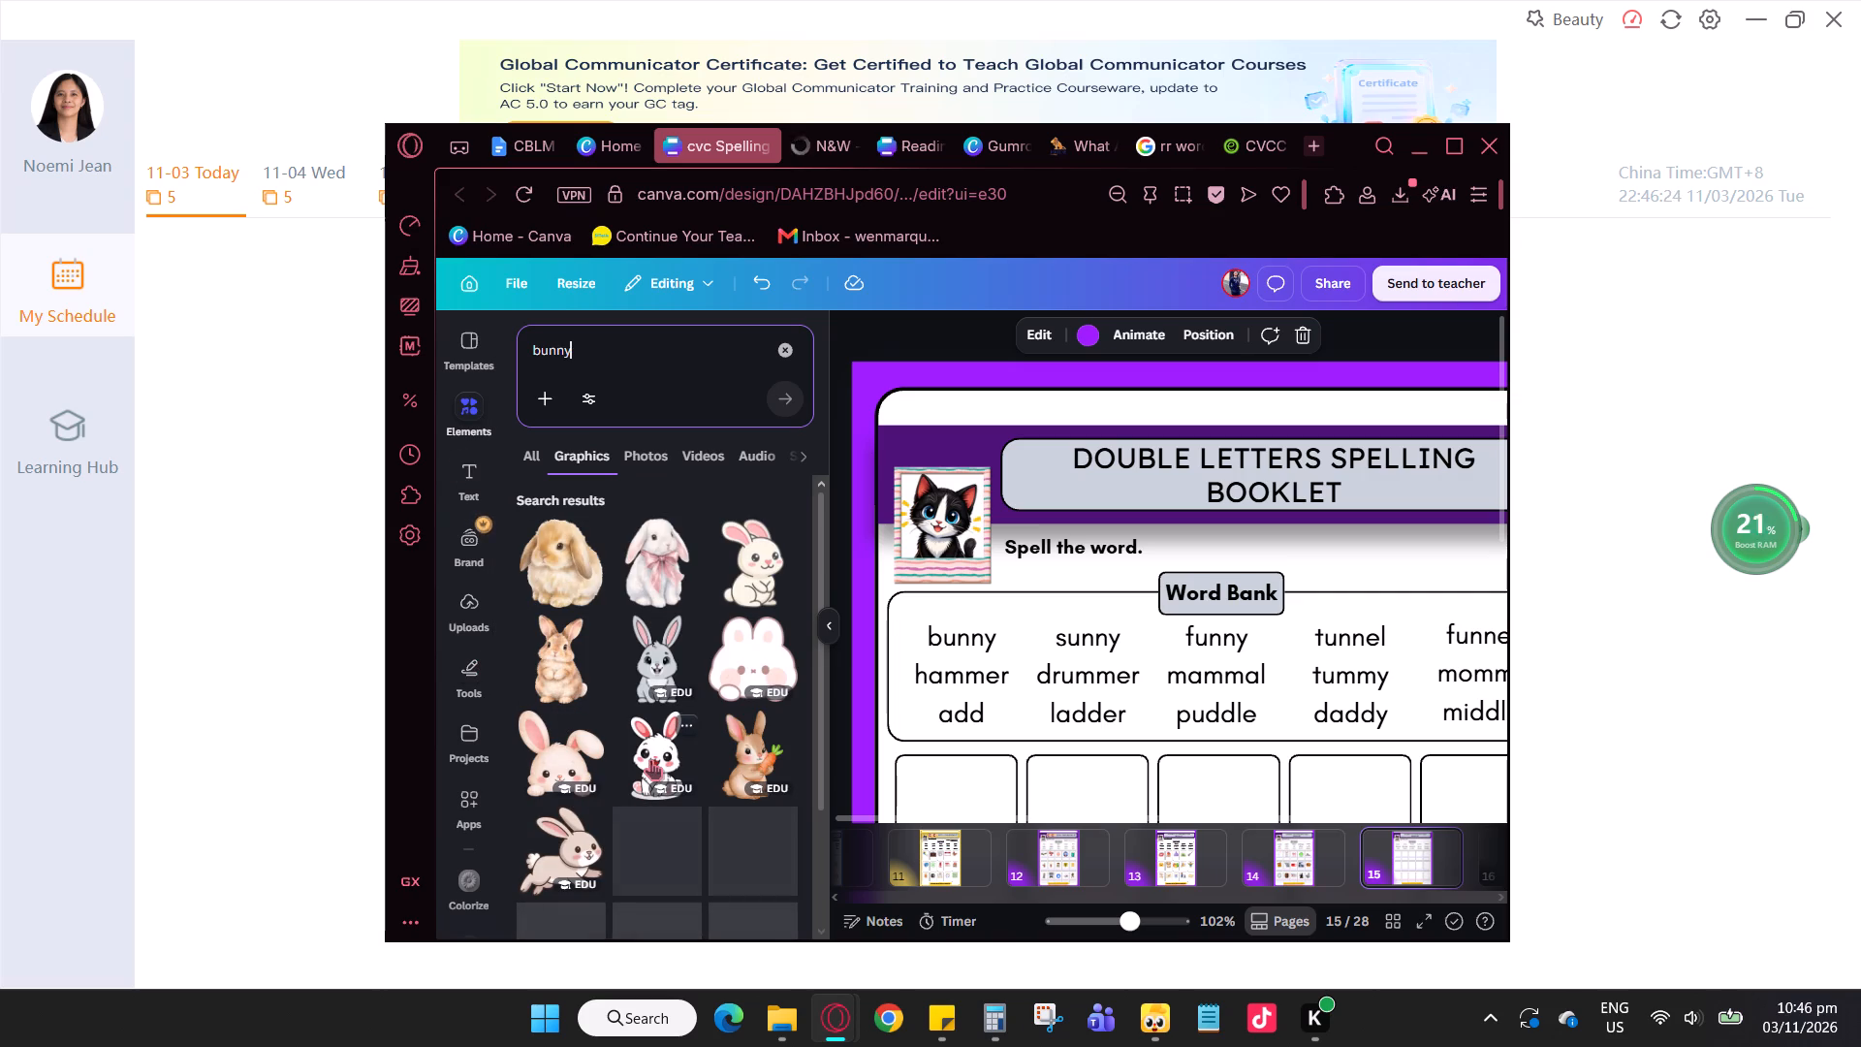
scroll(661, 764, "down", 1)
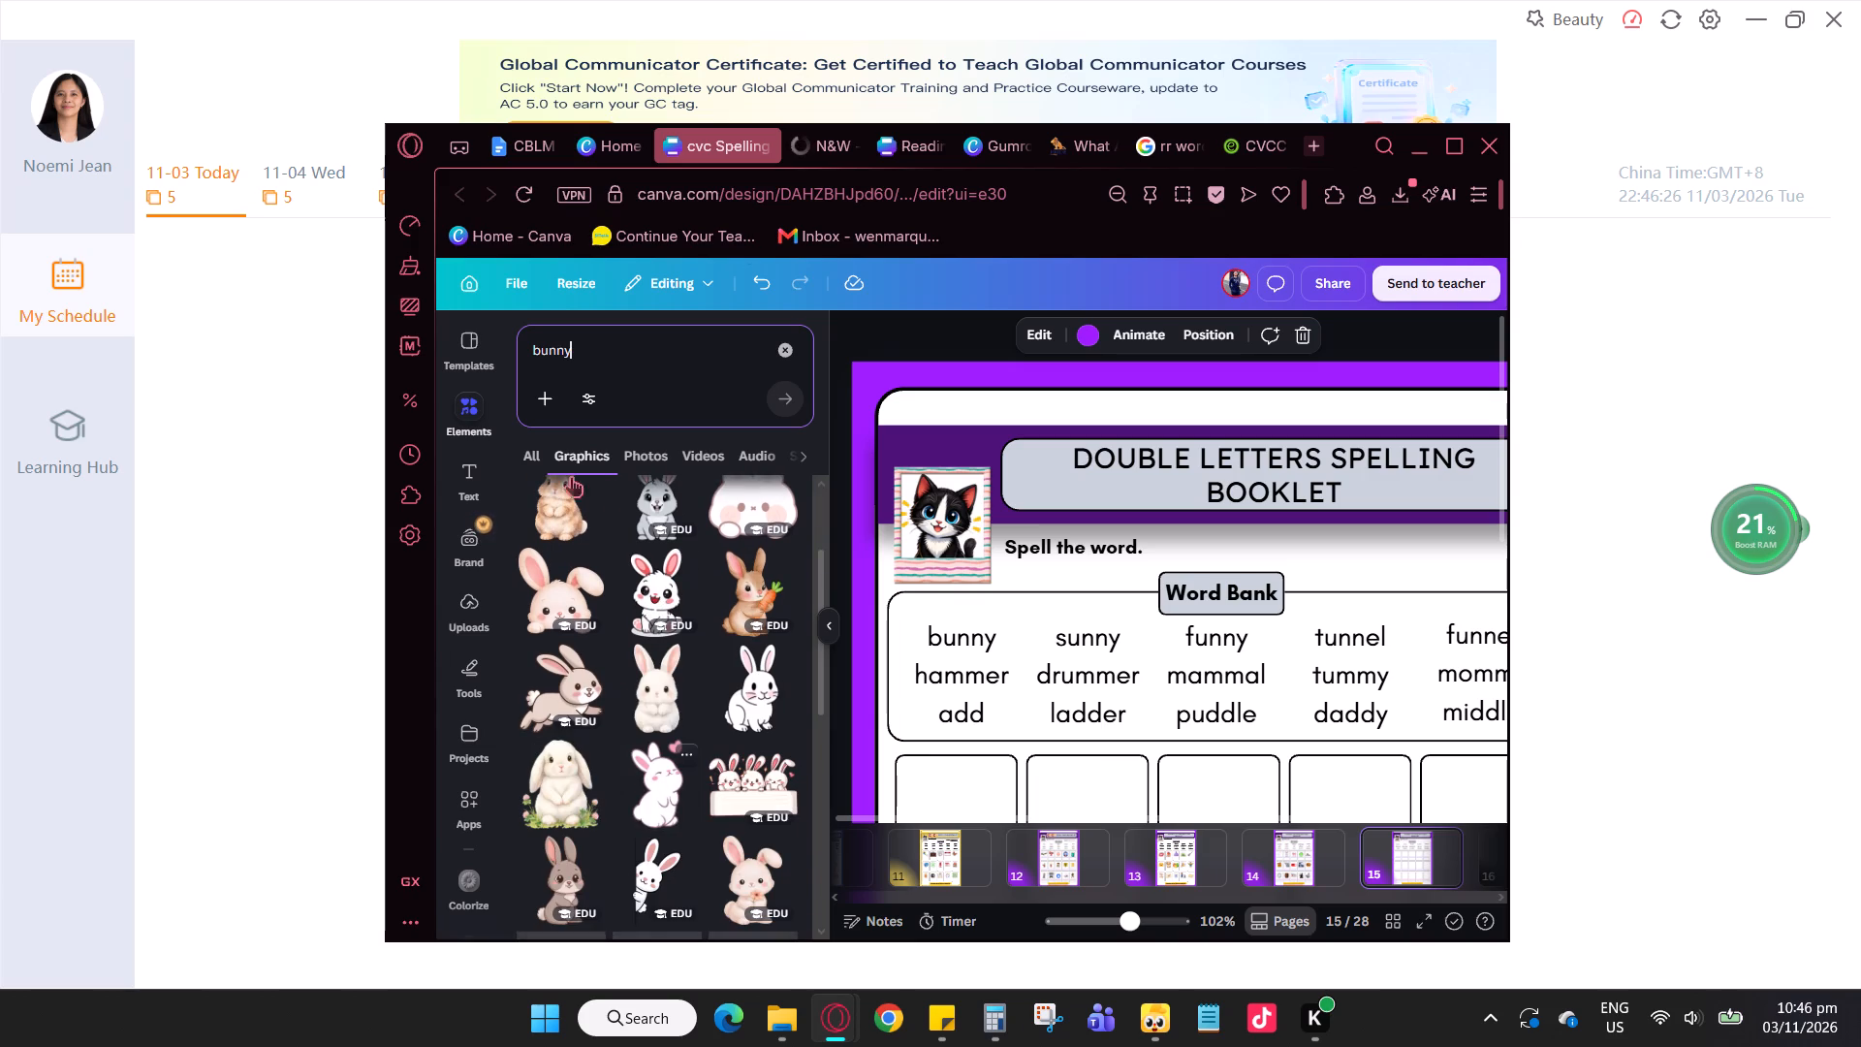
scroll(567, 803, "down", 1)
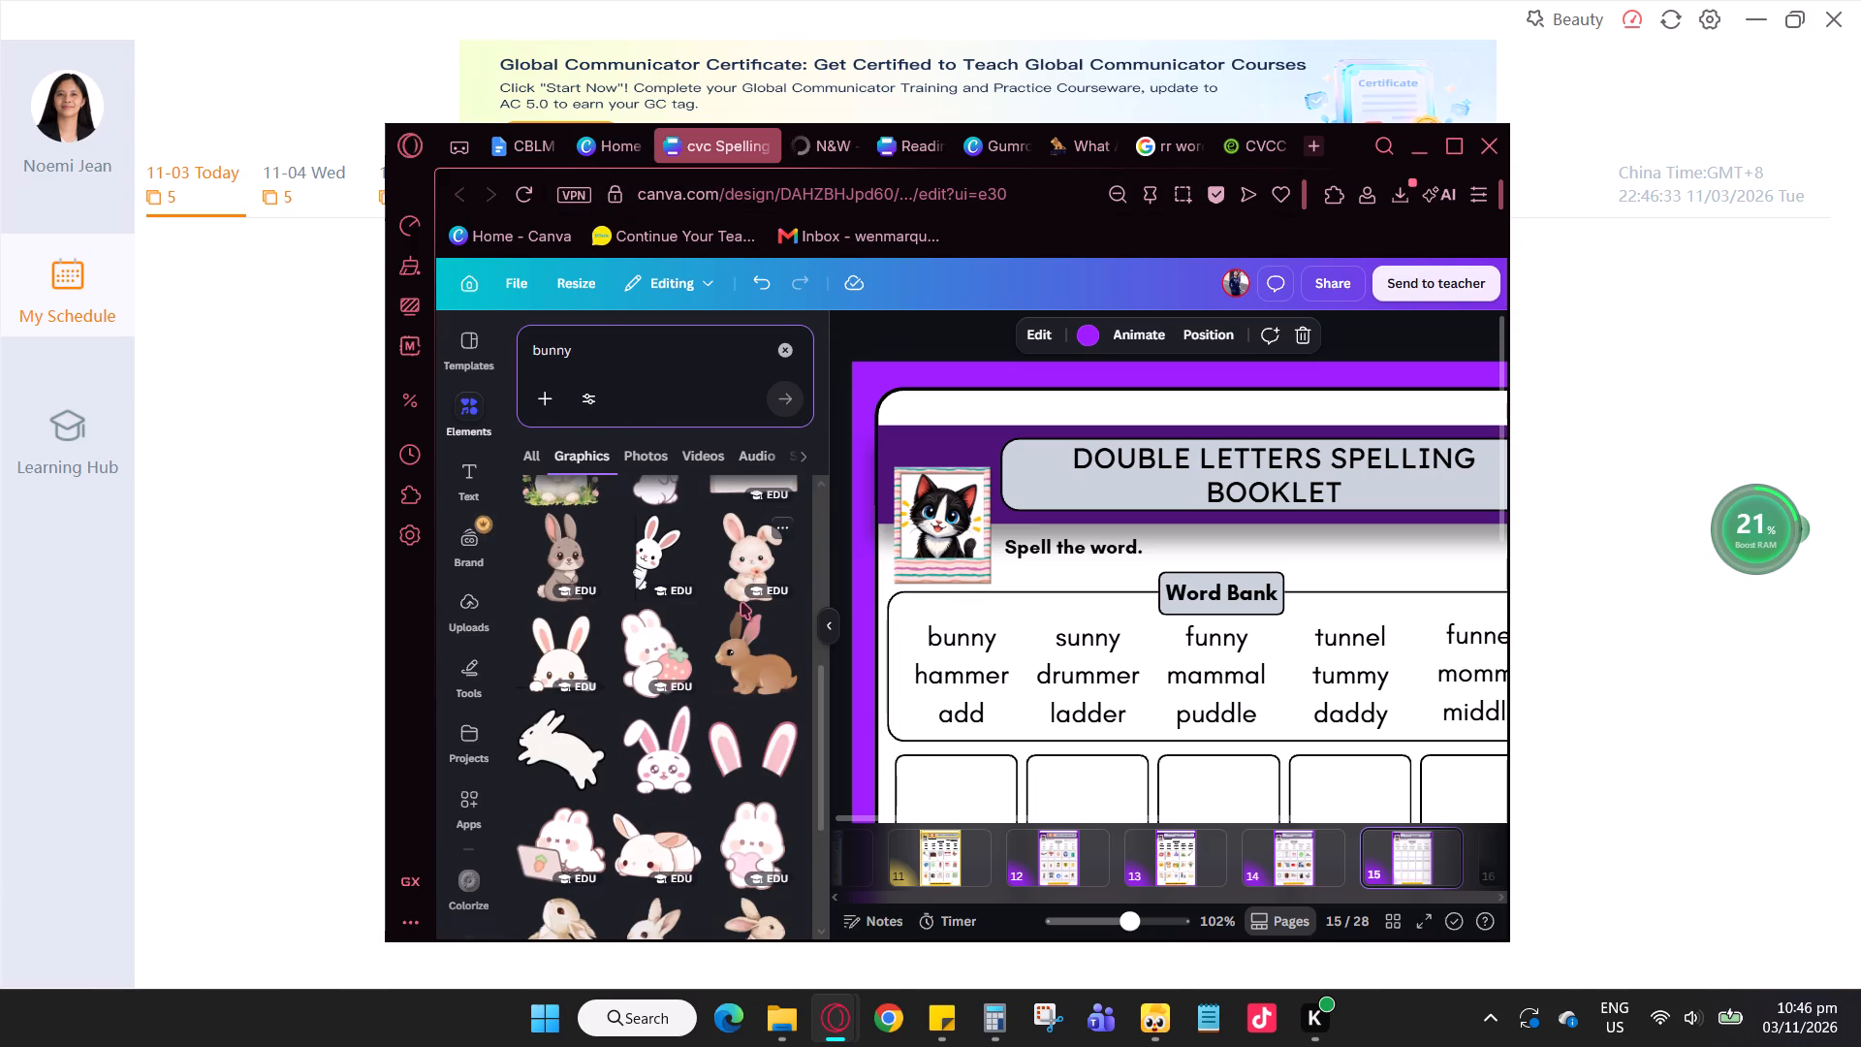
scroll(701, 687, "down", 1)
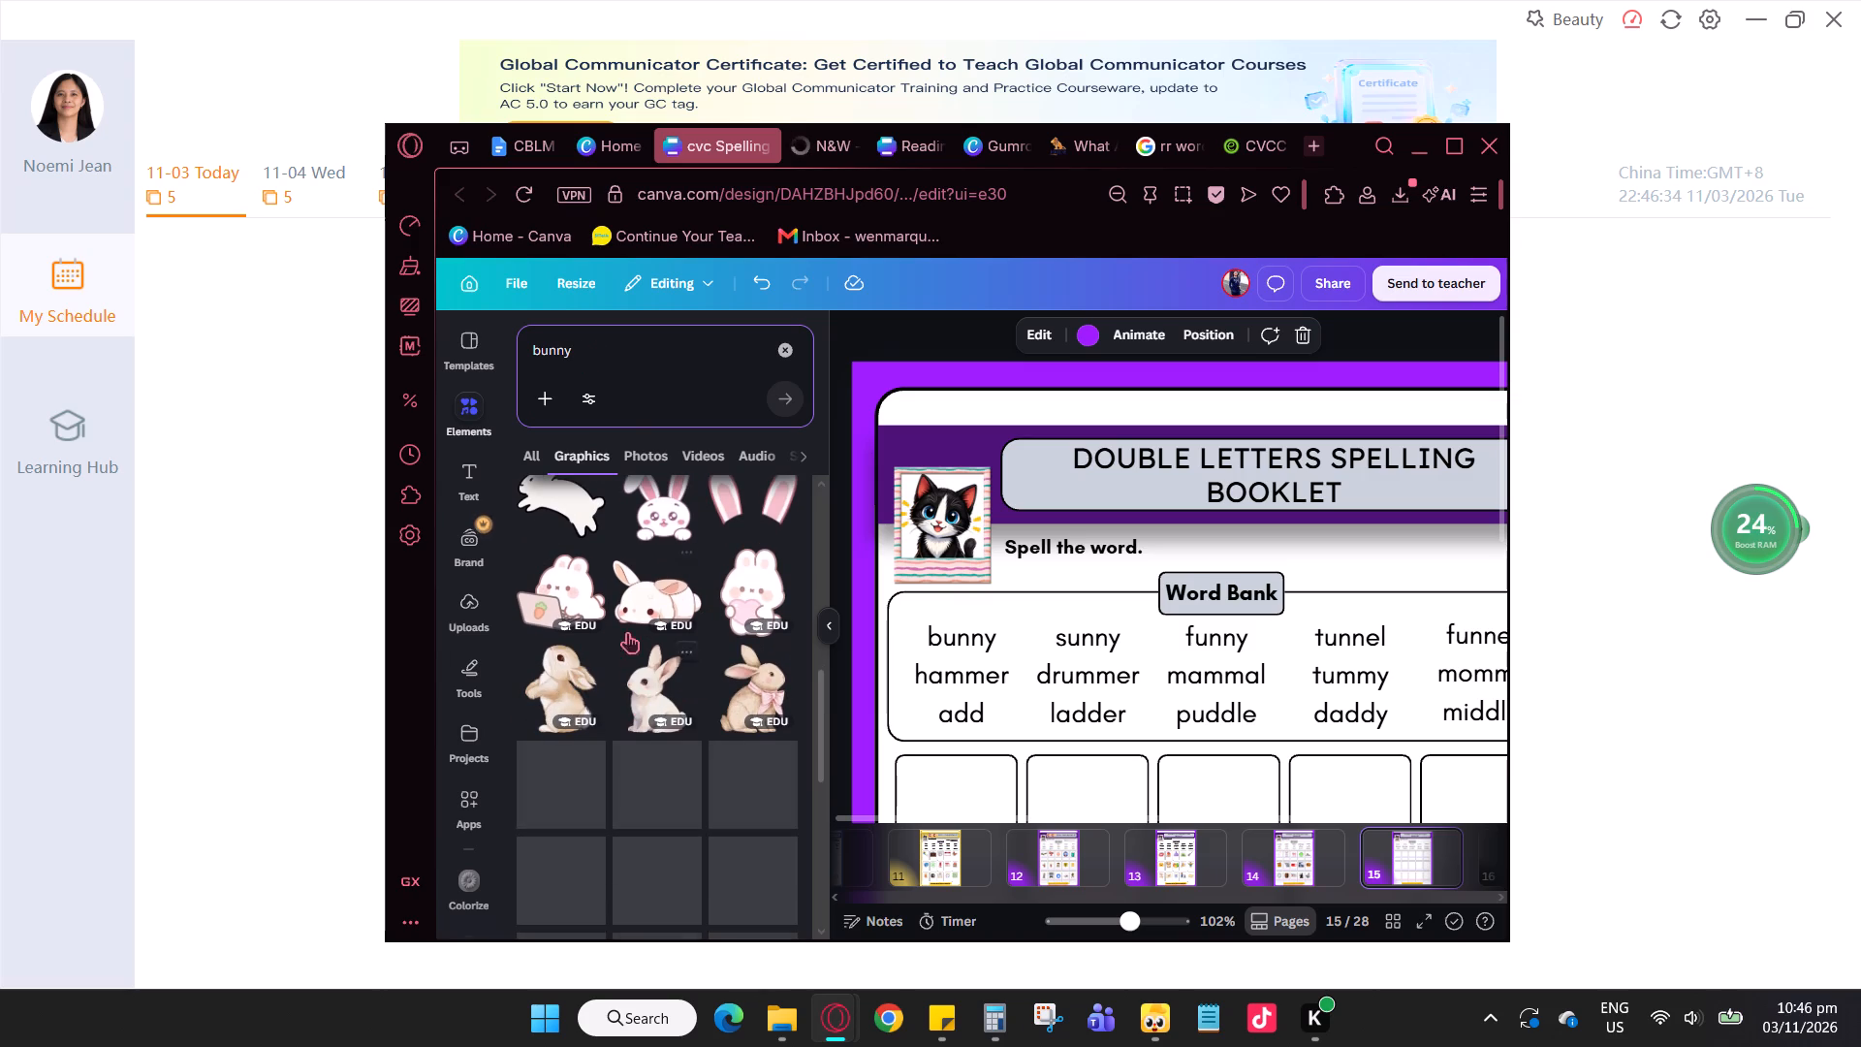
scroll(649, 639, "up", 1)
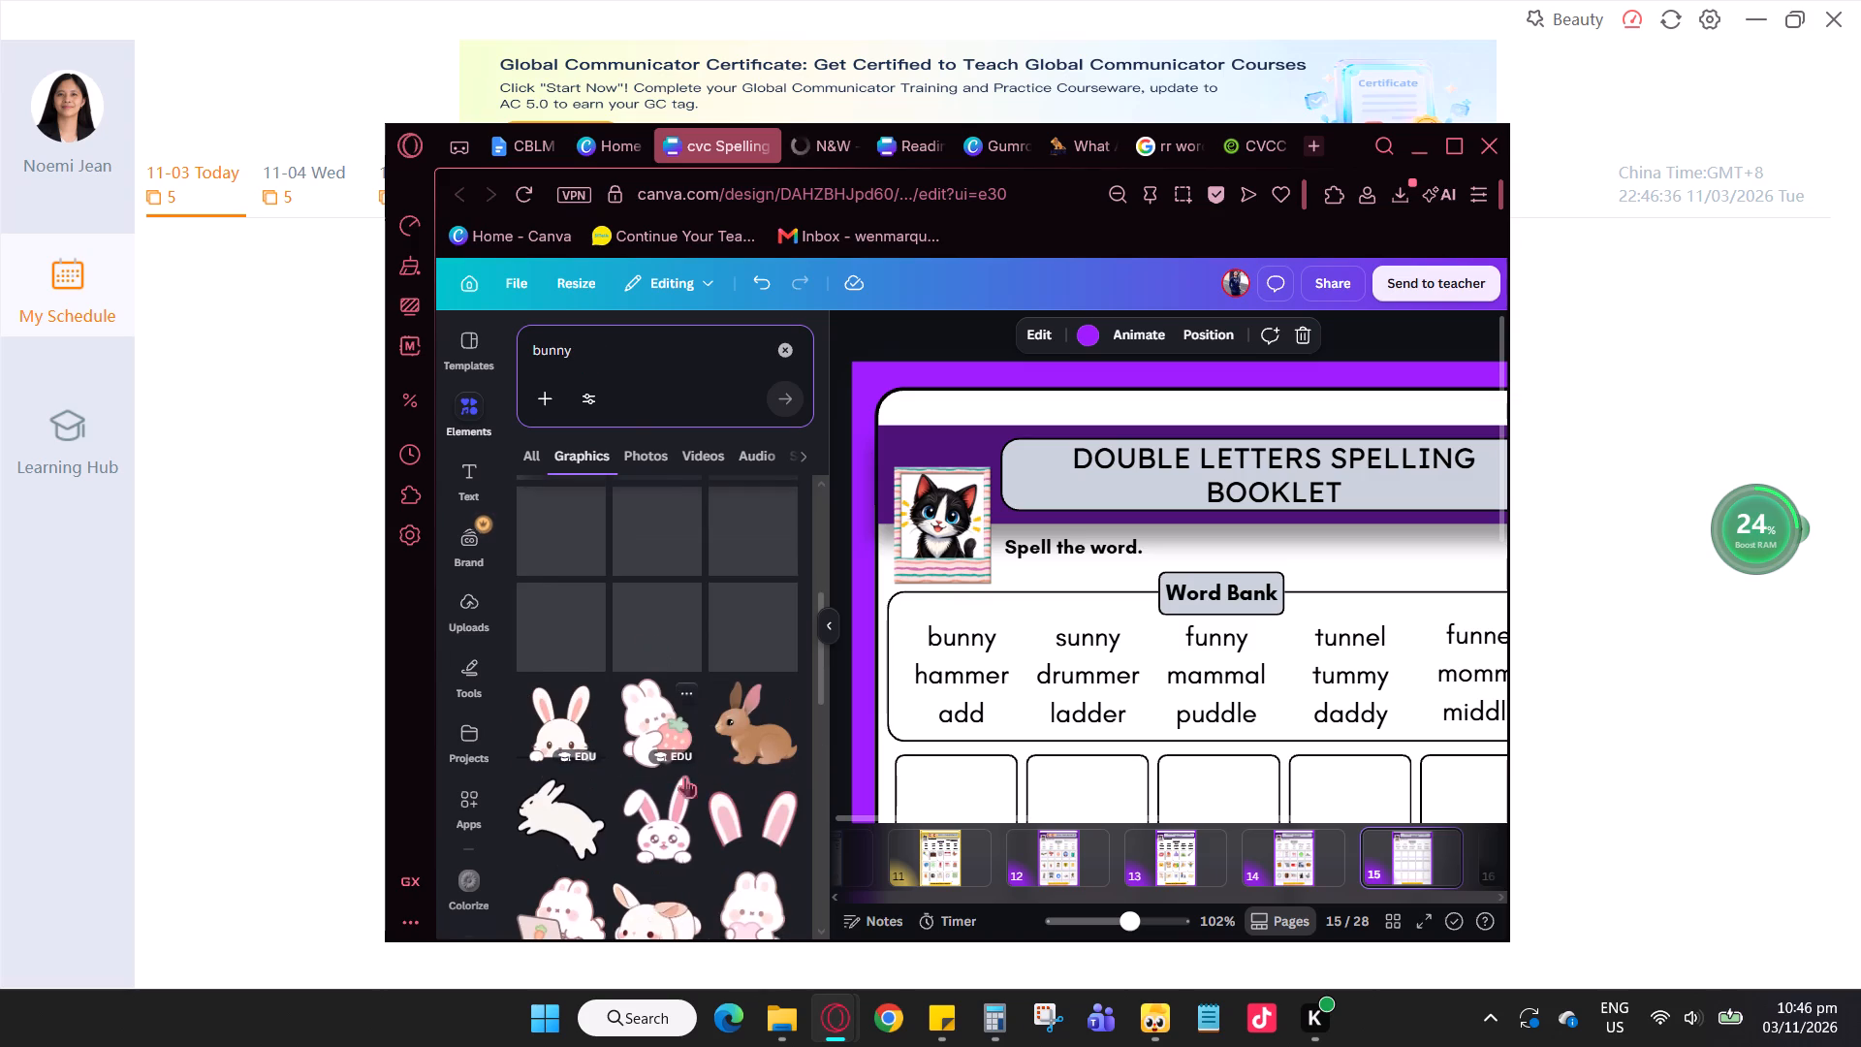
left_click(755, 633)
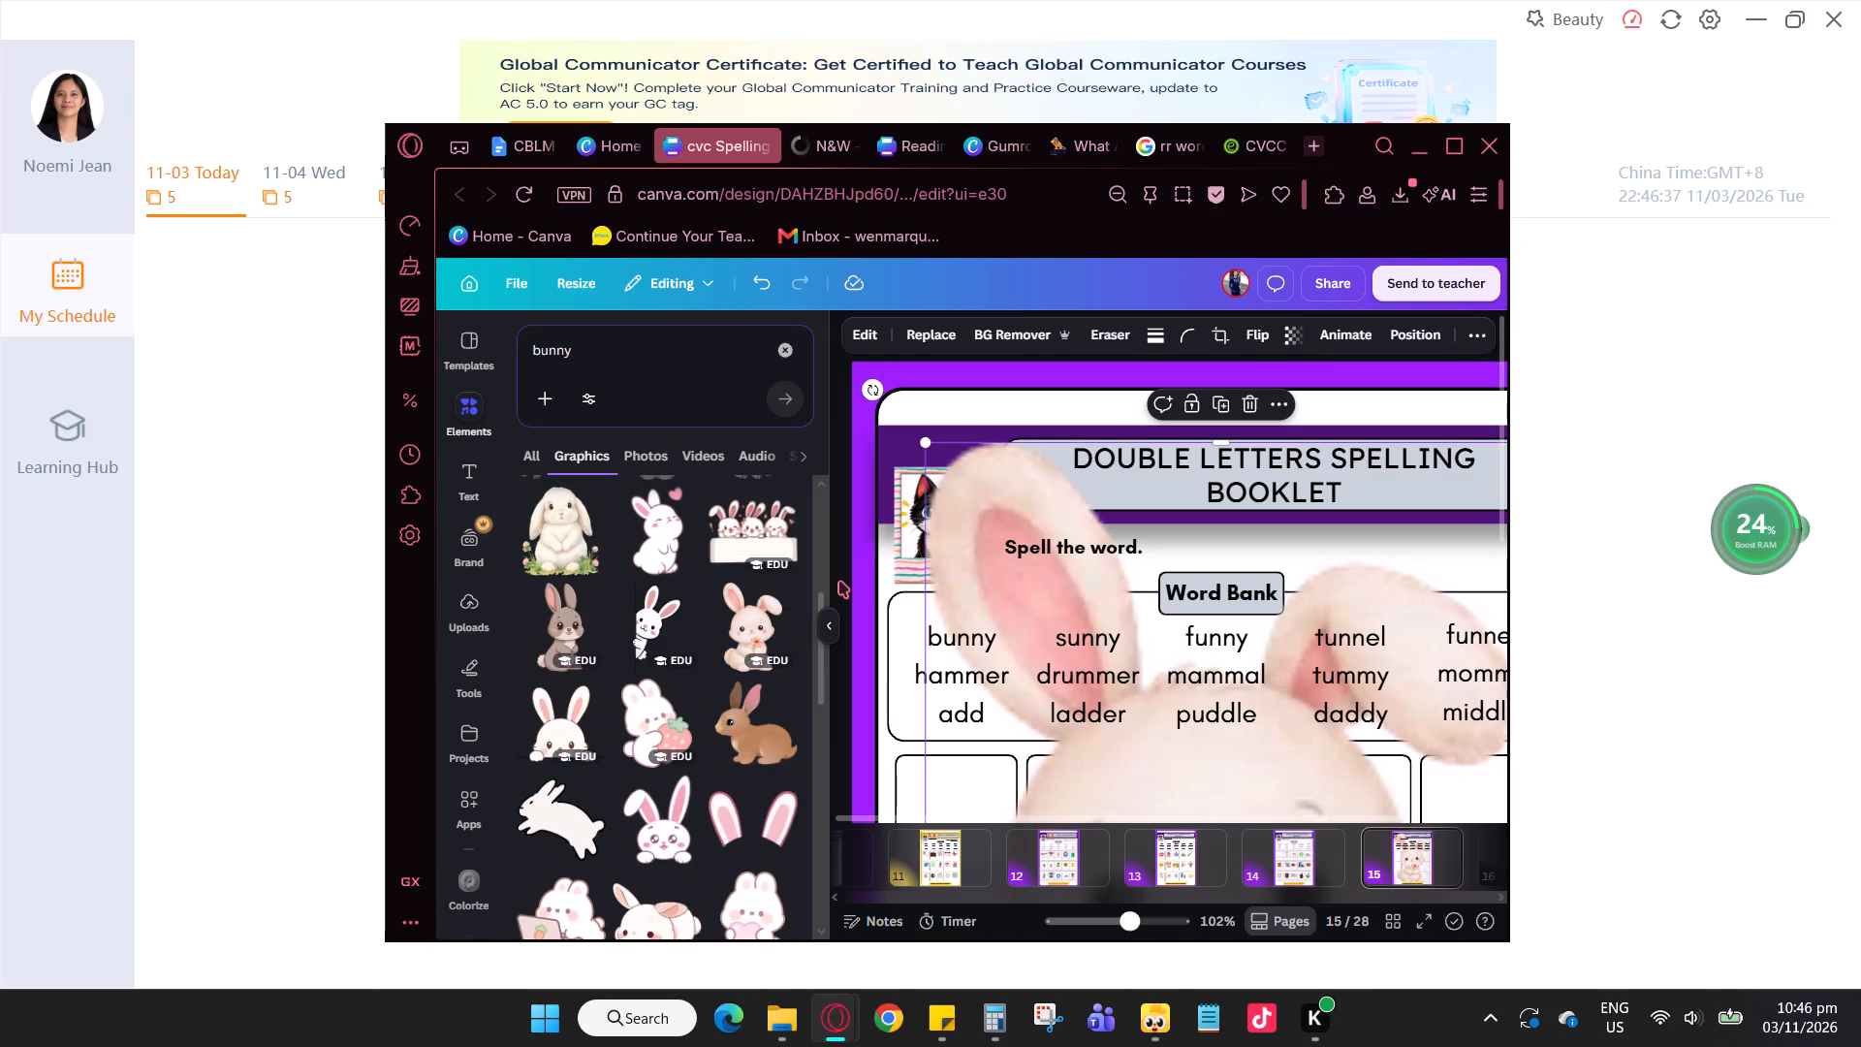
Search the graphics for "sunny" and add the smiling sun wearing sunglasses to page 15.
left_click(588, 347)
key("ctrl+a")
type("sunny")
key("Return")
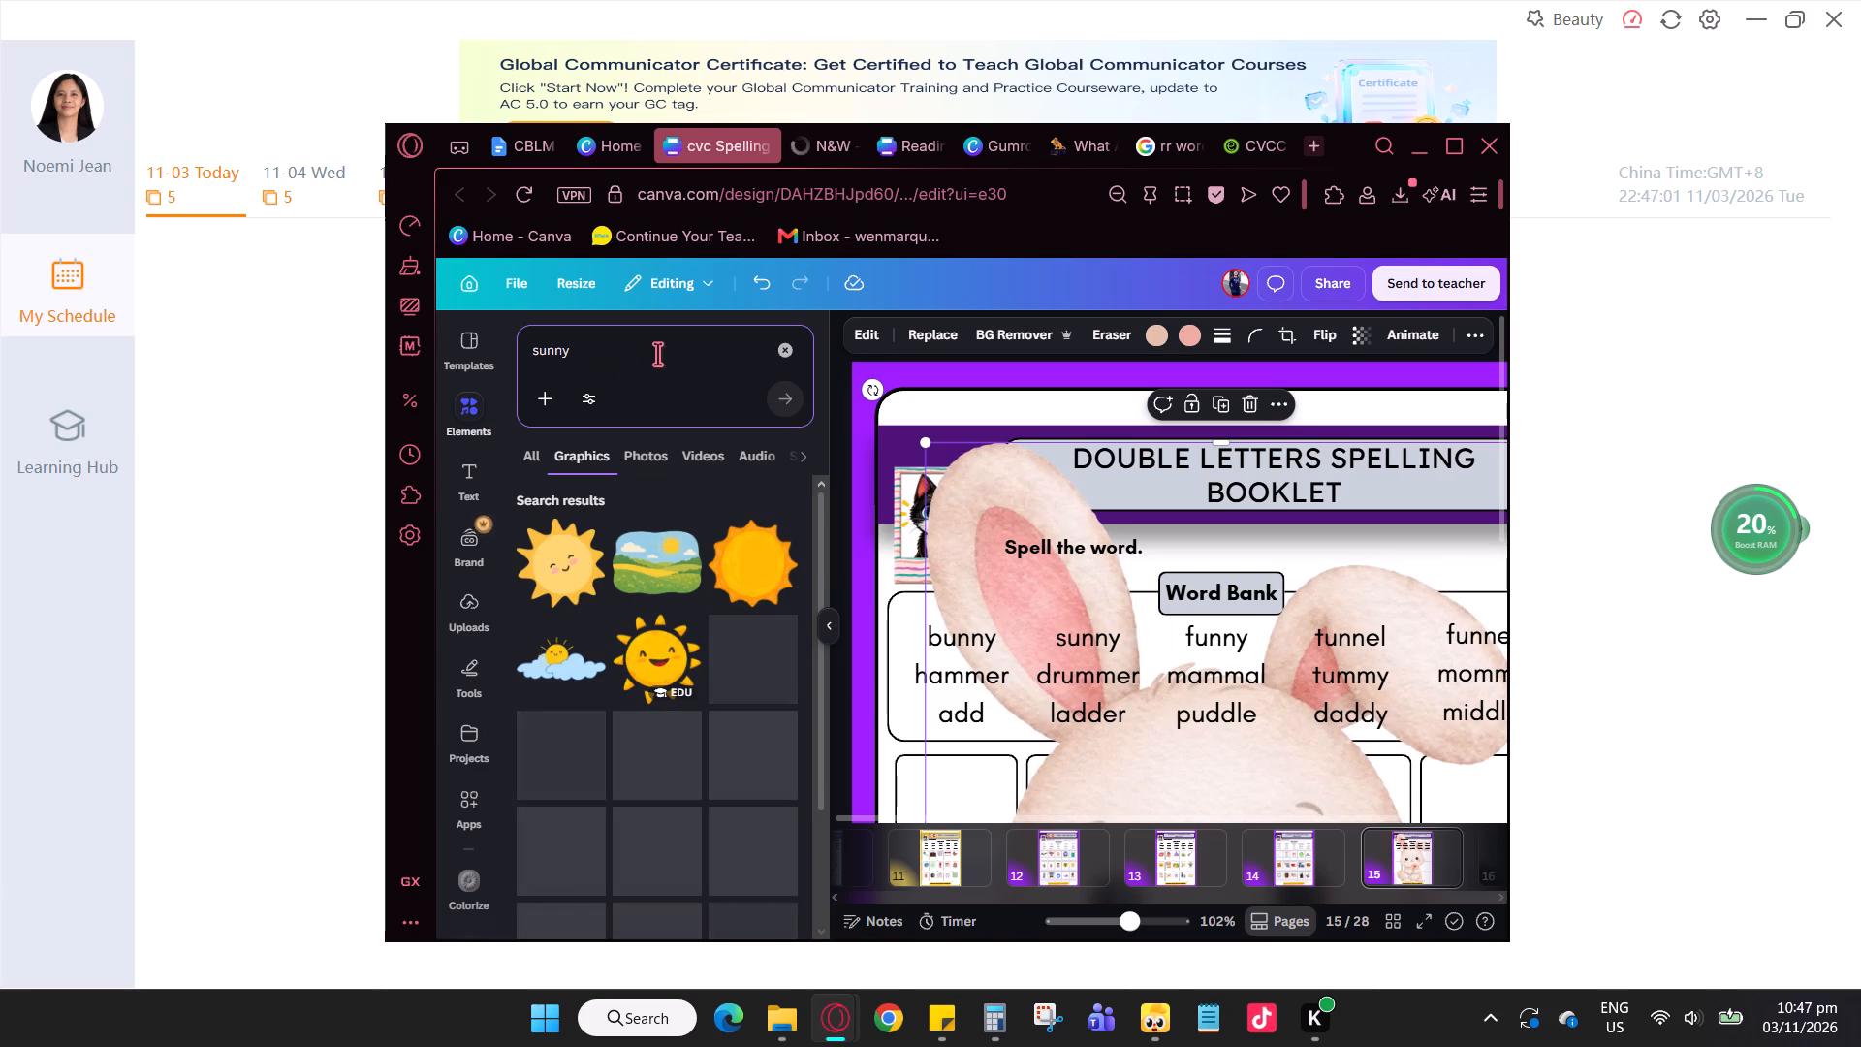
scroll(636, 362, "down", 4)
scroll(636, 362, "up", 2)
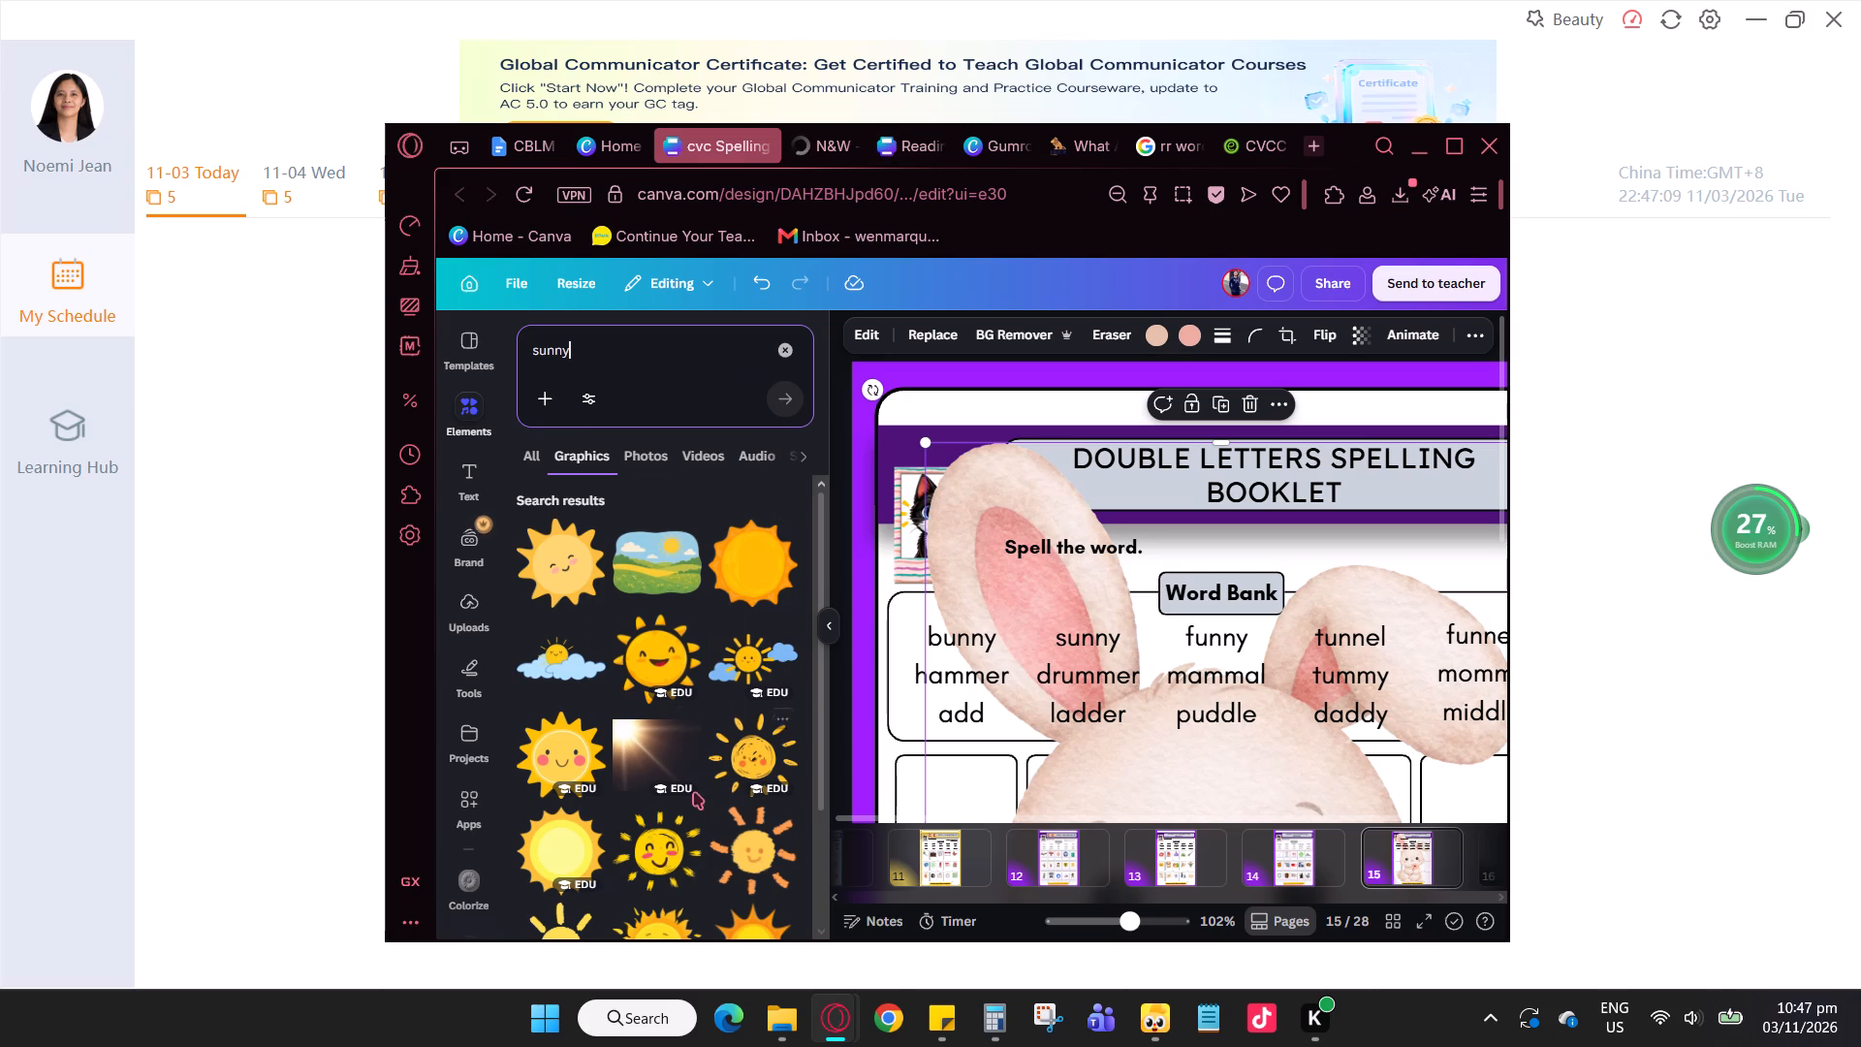
scroll(658, 732, "down", 1)
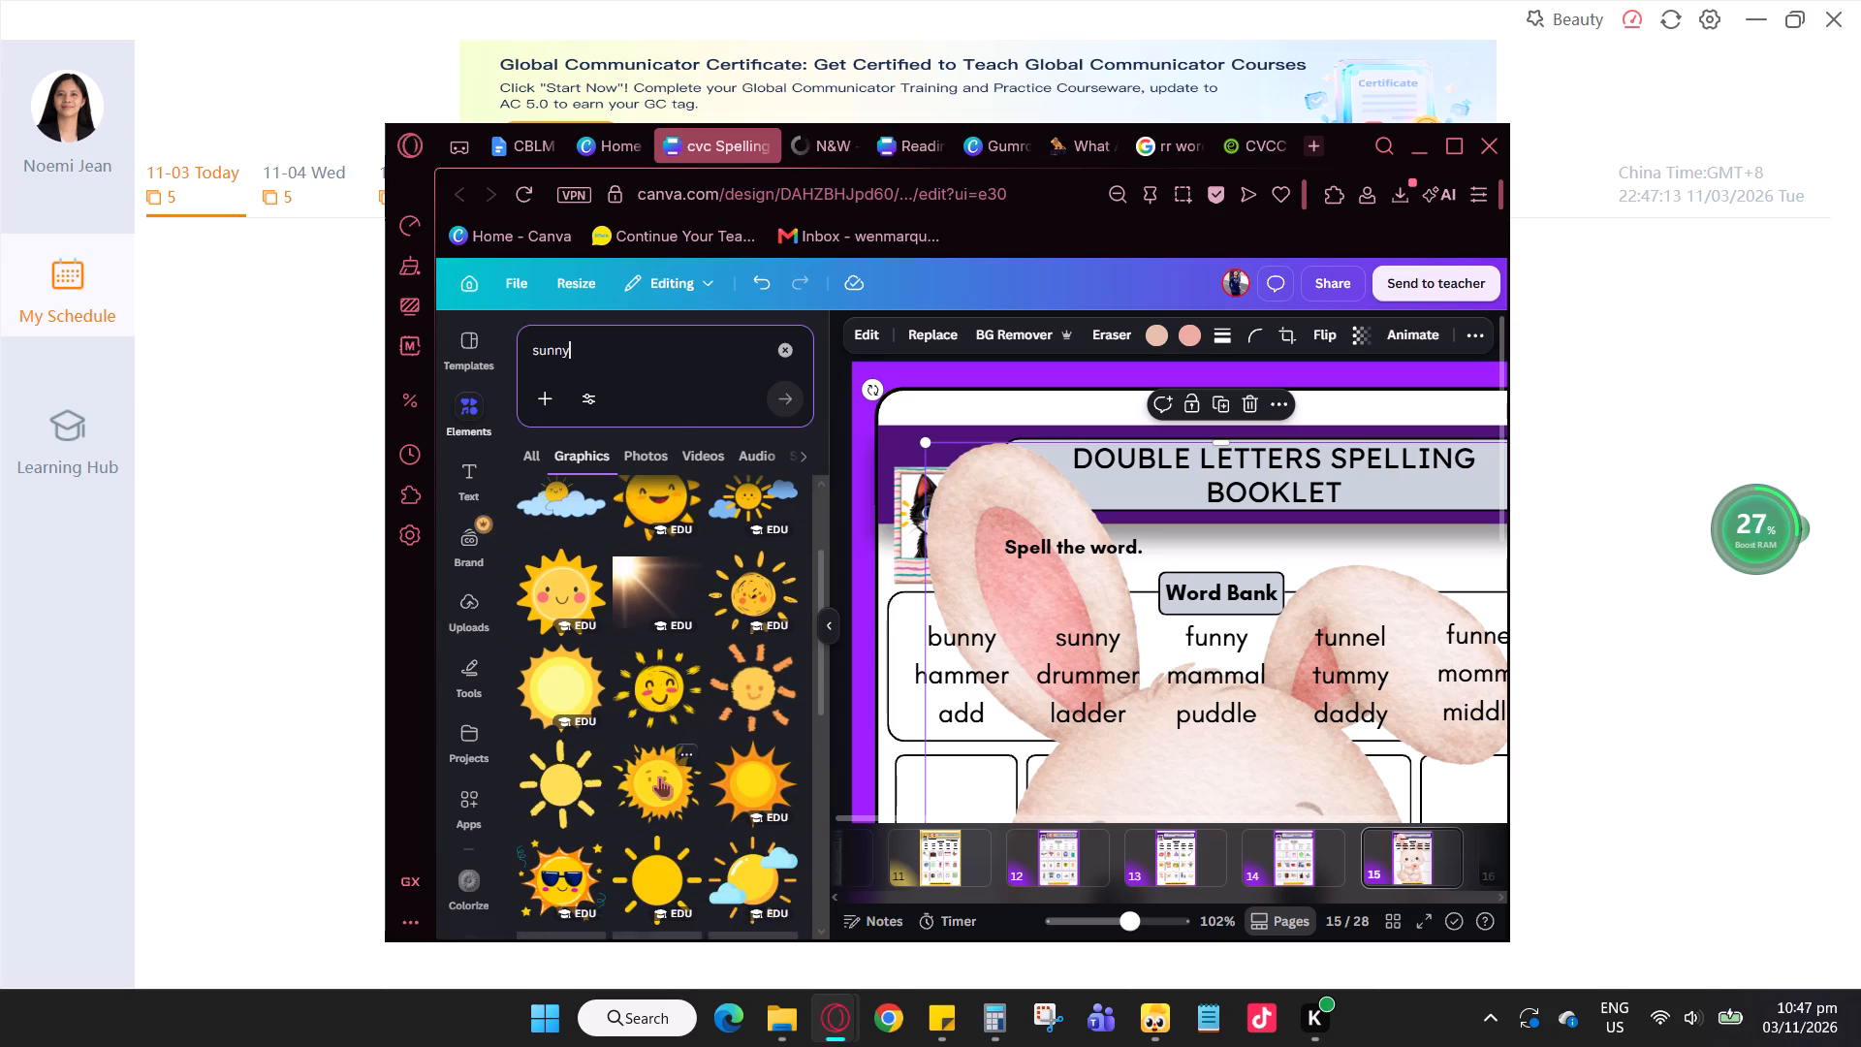
left_click(569, 877)
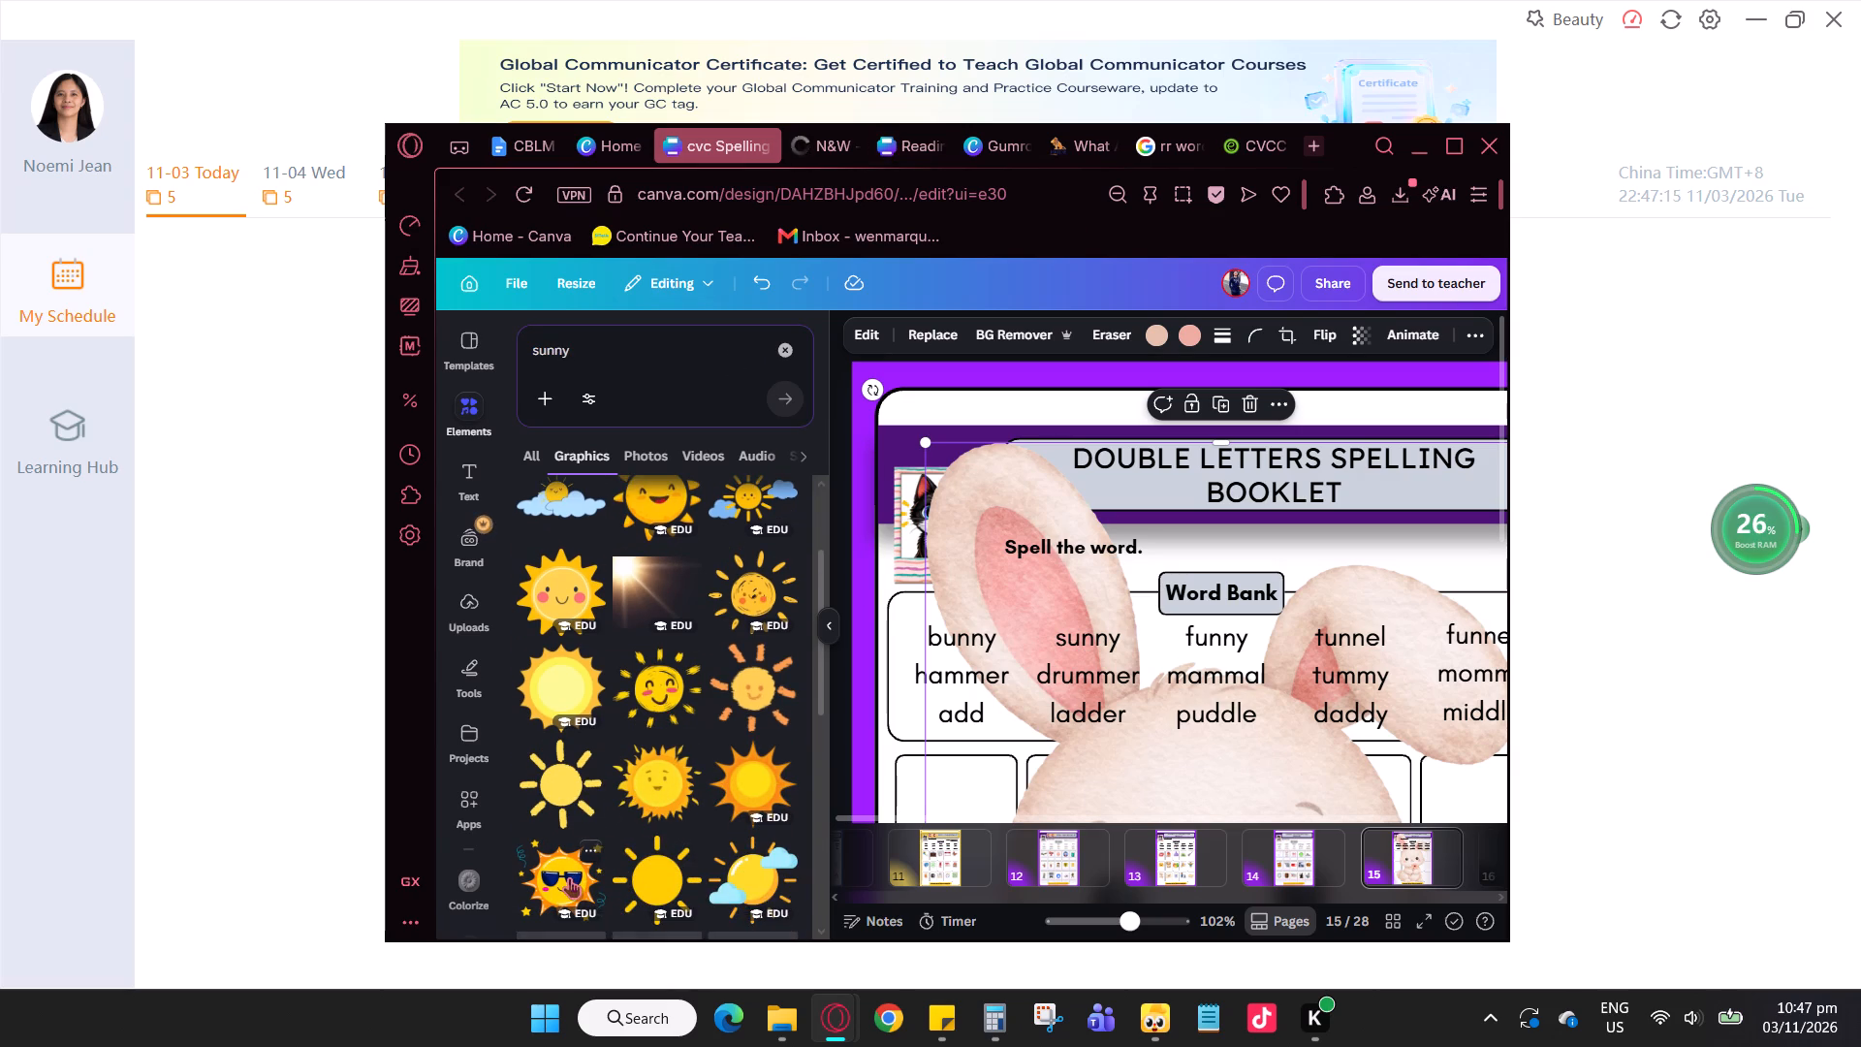
Search the graphics for "funny" and look for a picture to use on page 15.
left_click(660, 347)
key("ctrl+a")
type("funny")
key("Return")
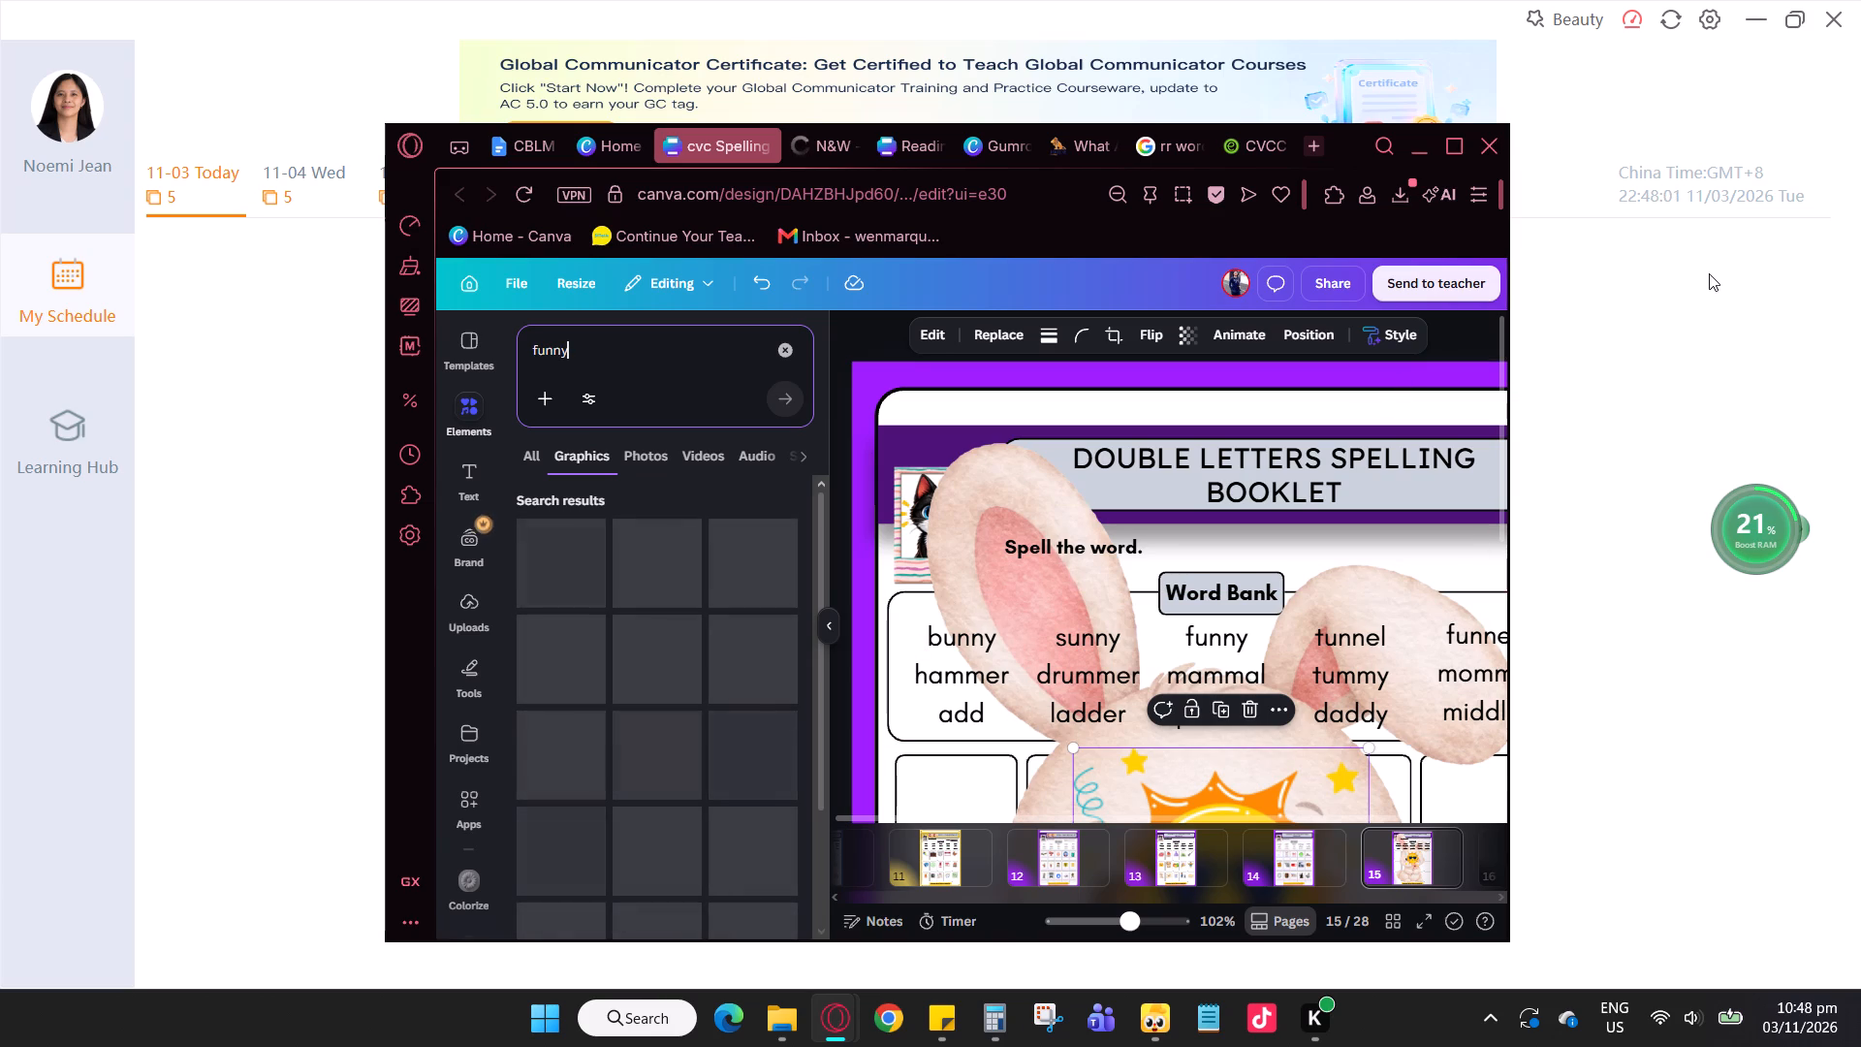
scroll(1709, 273, "down", 2)
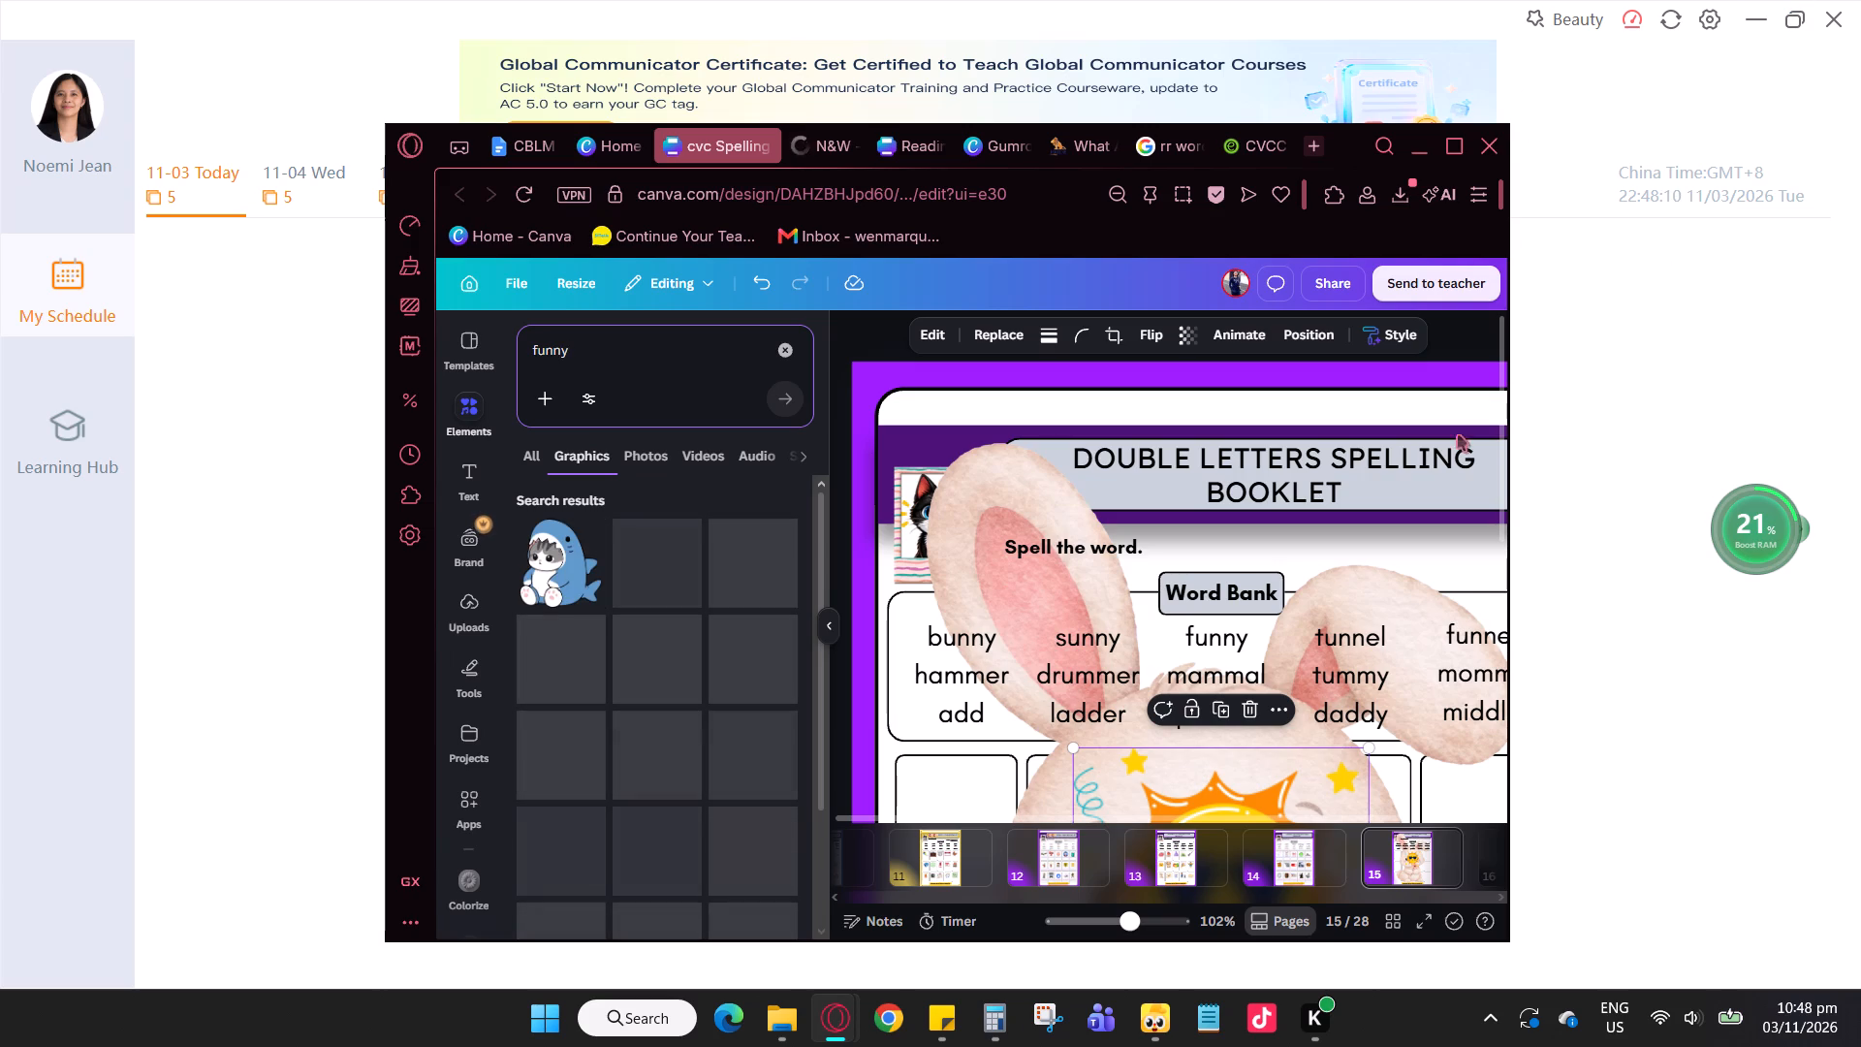
Minimize the browser window and shut down the computer.
left_click(1415, 156)
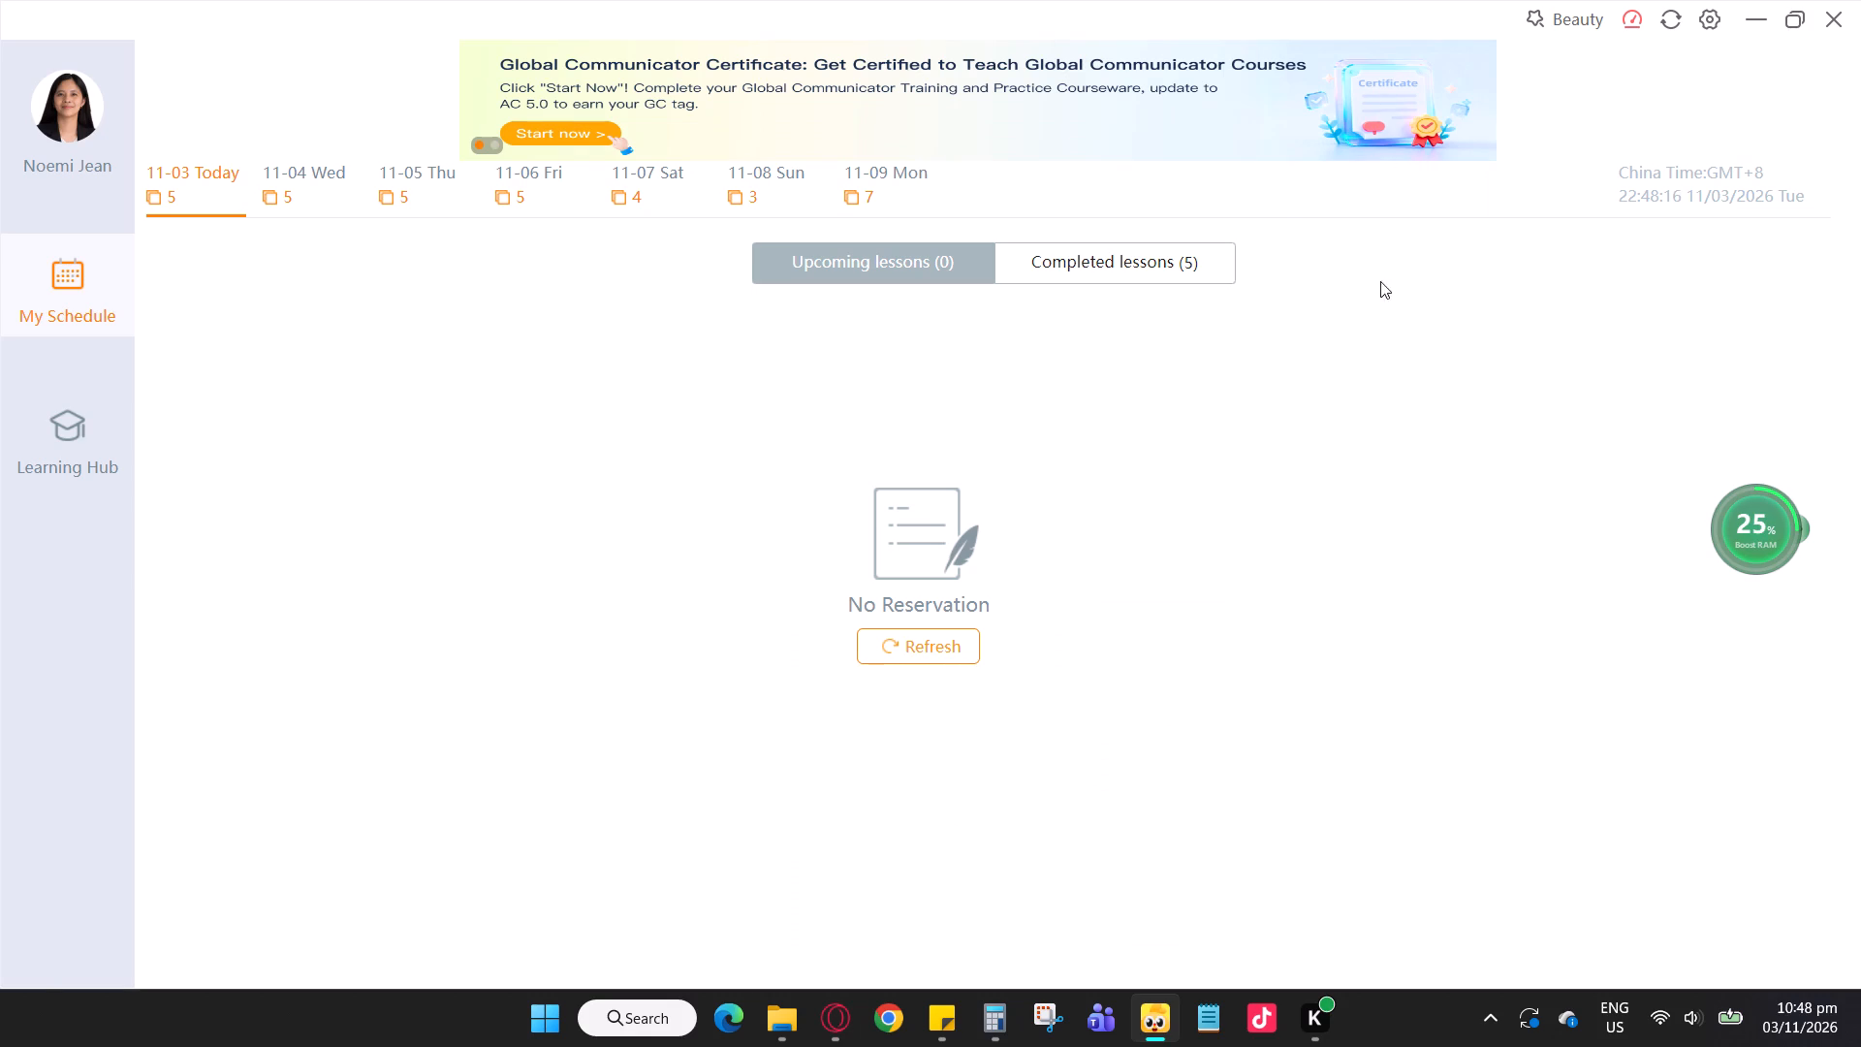
left_click(541, 1026)
left_click(1097, 940)
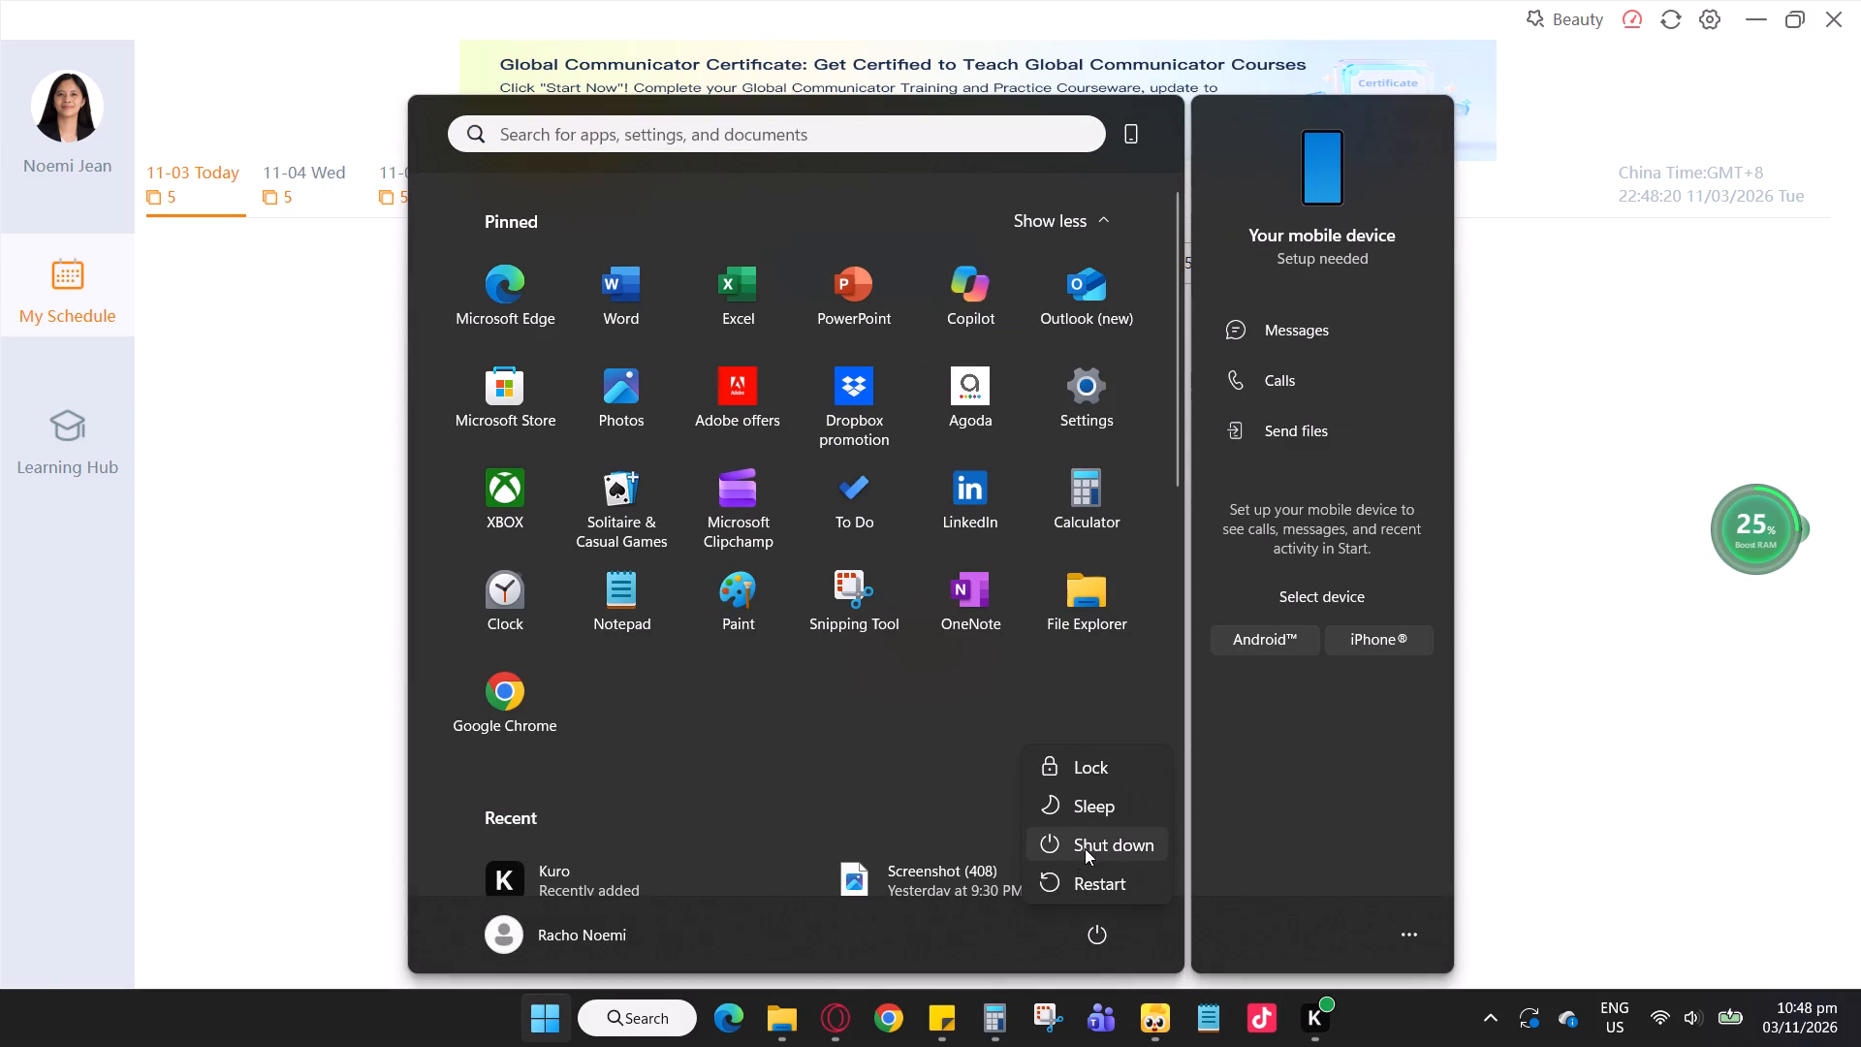
left_click(1086, 845)
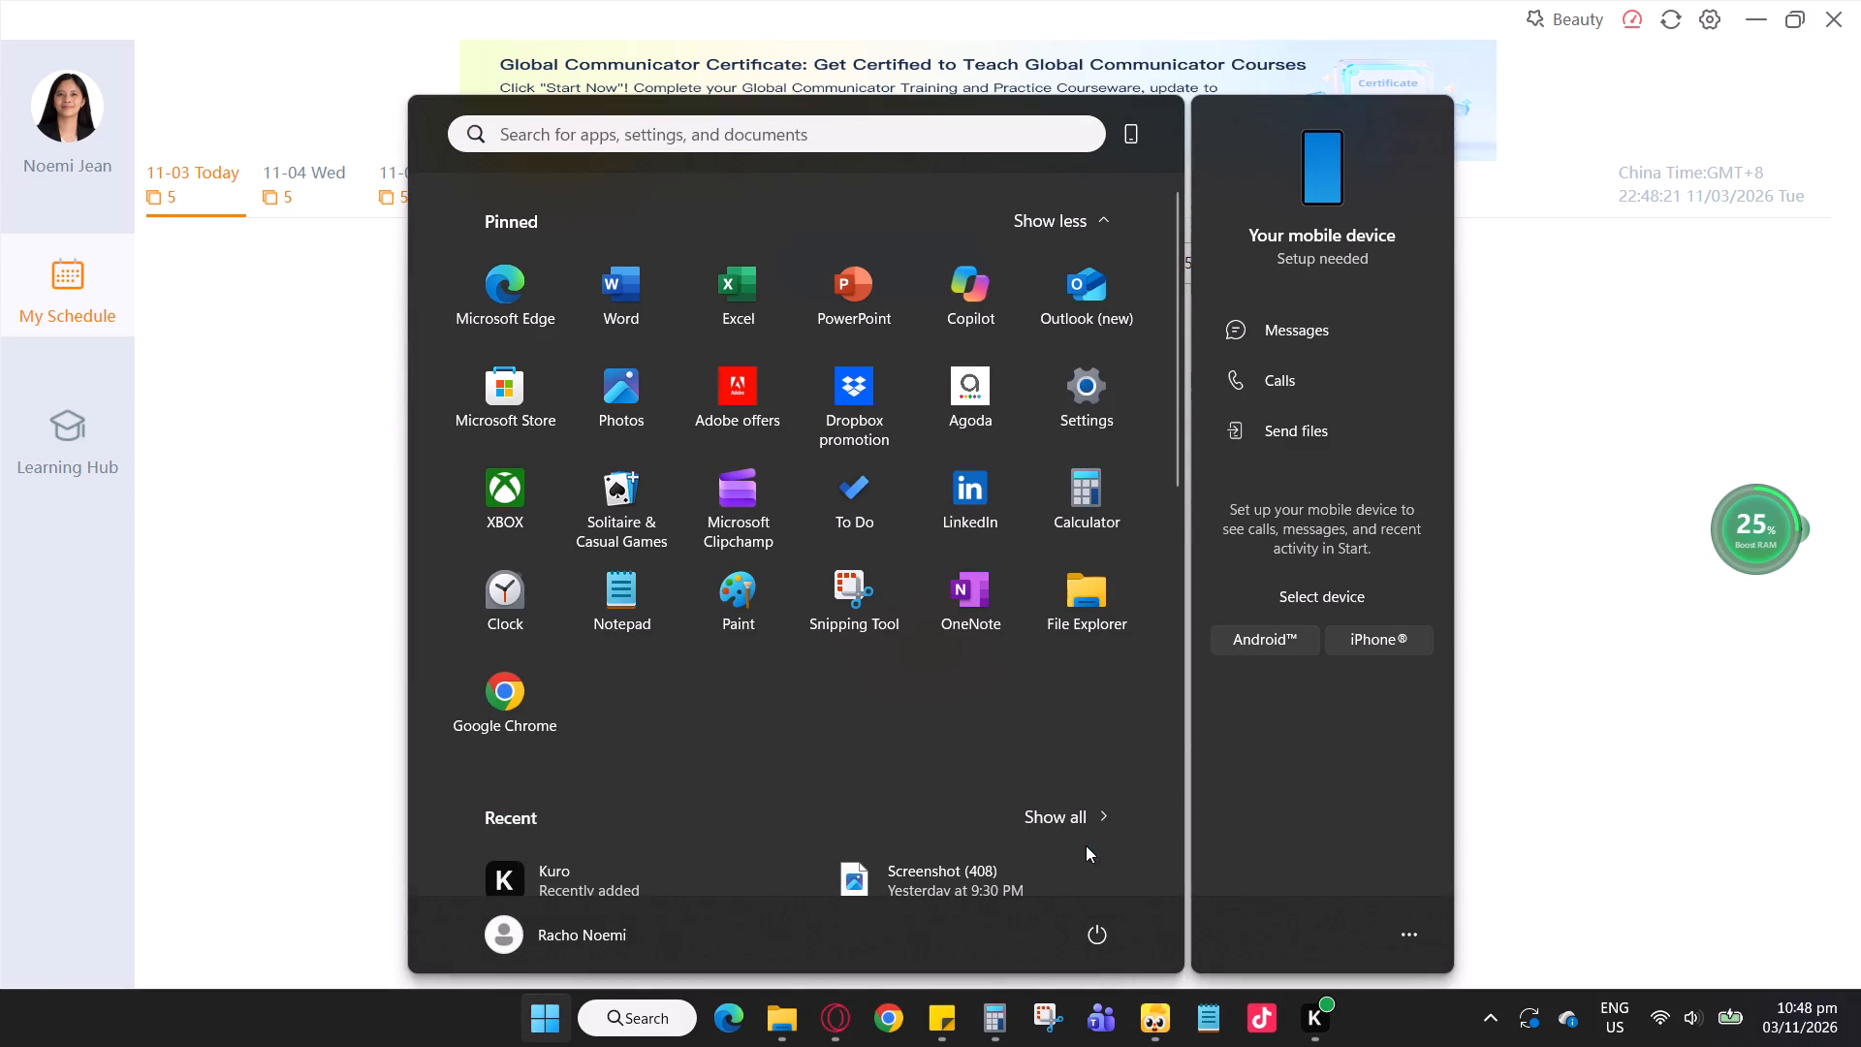